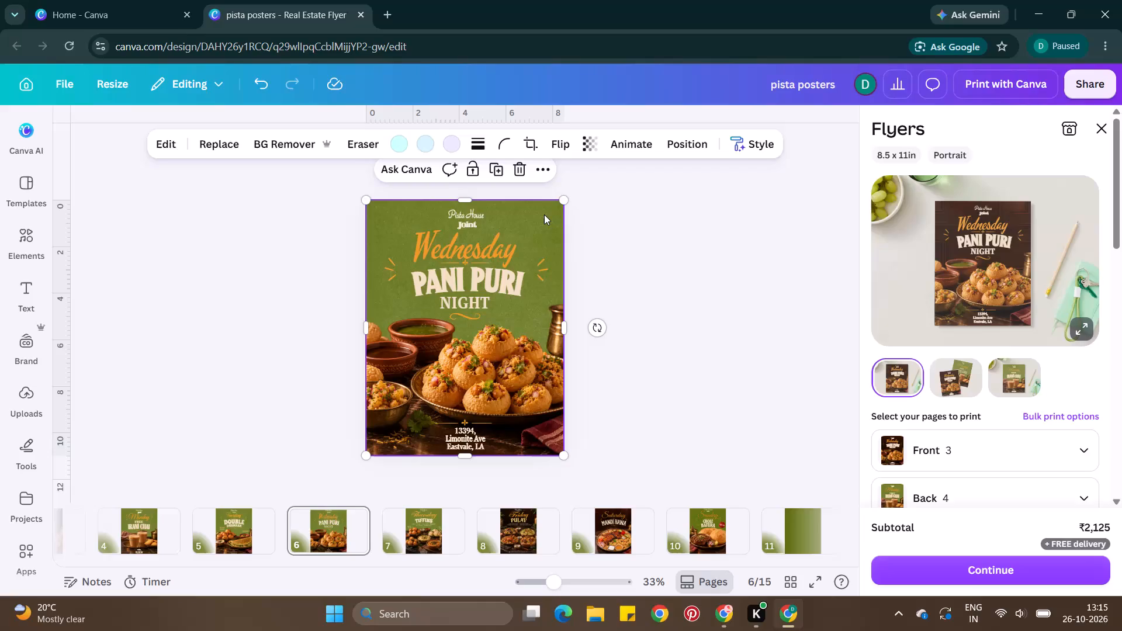
Copy the green textured background from page 6, the Wednesday Pani Puri Night poster.
key(ctrl+c)
On page 9, Saturday Mandi Hawa, crop the dark background photo from the top so it covers only the area behind the platter.
click(522, 524)
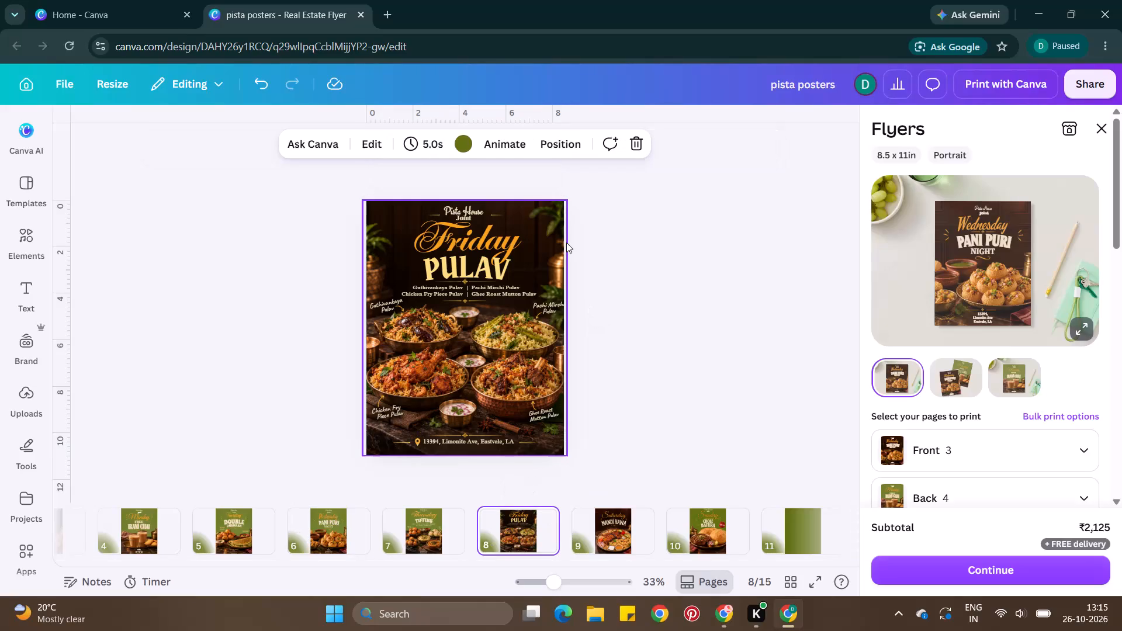
click(527, 232)
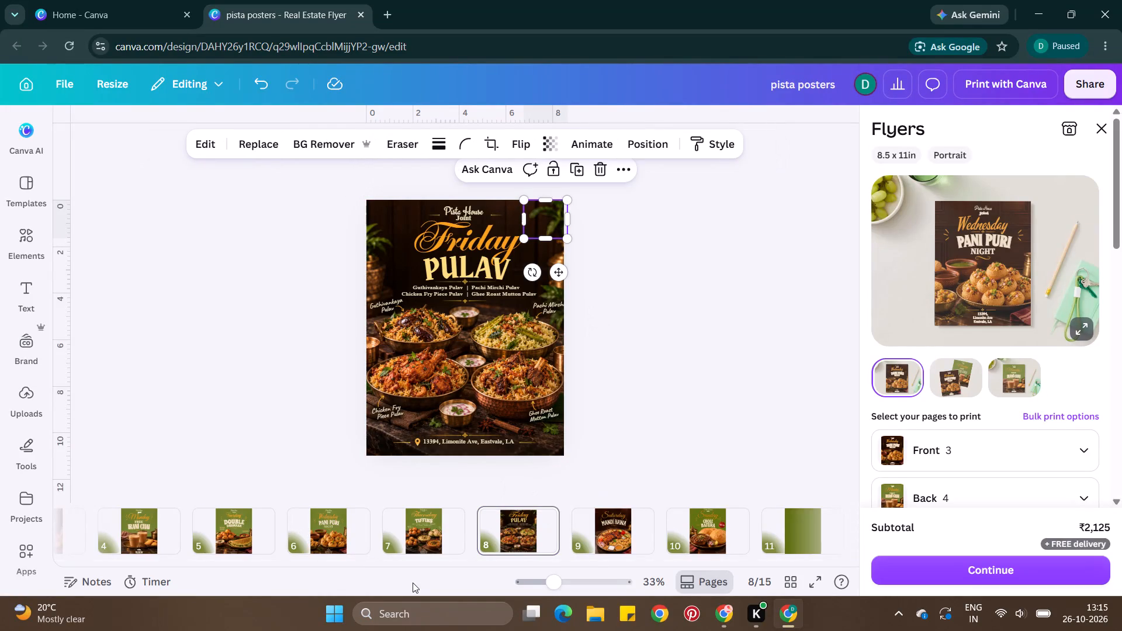
click(428, 521)
click(545, 527)
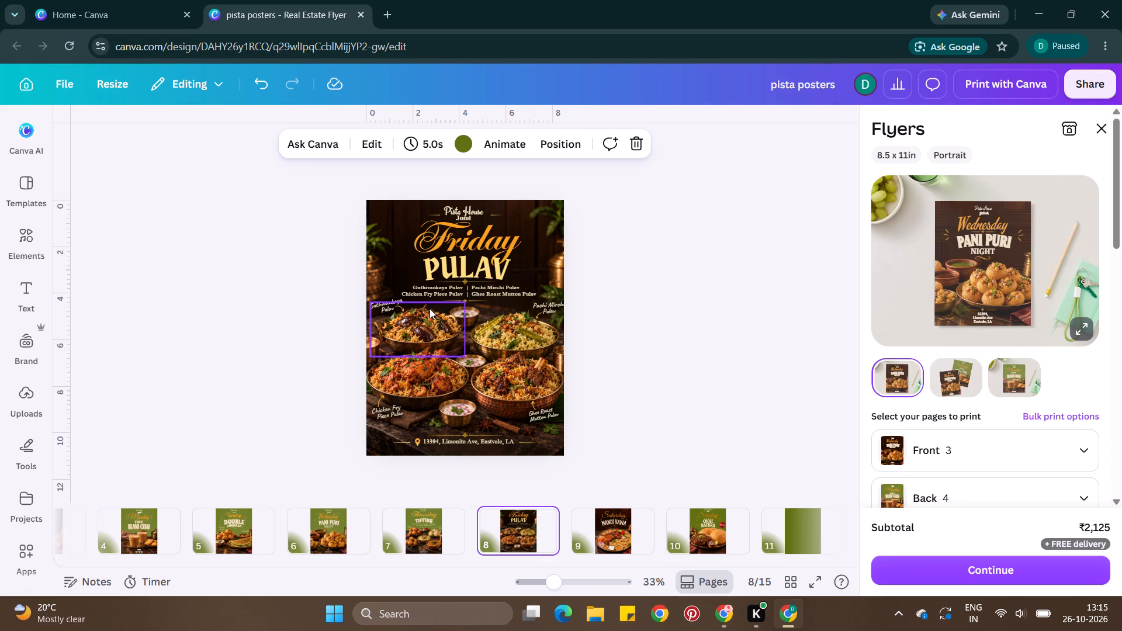
click(623, 539)
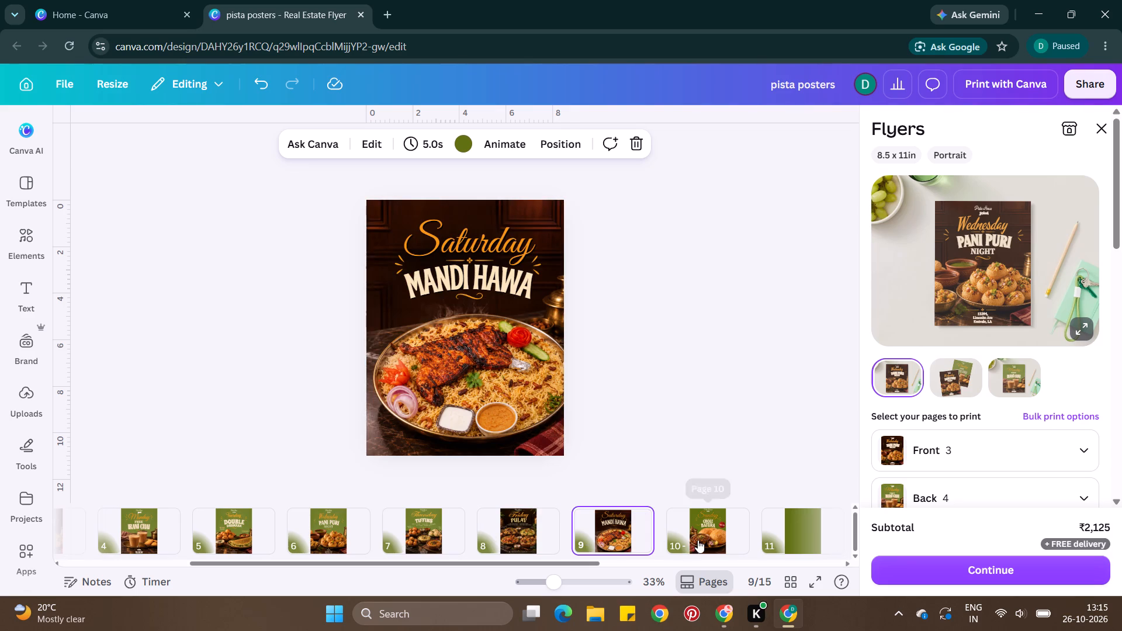
click(698, 540)
click(614, 523)
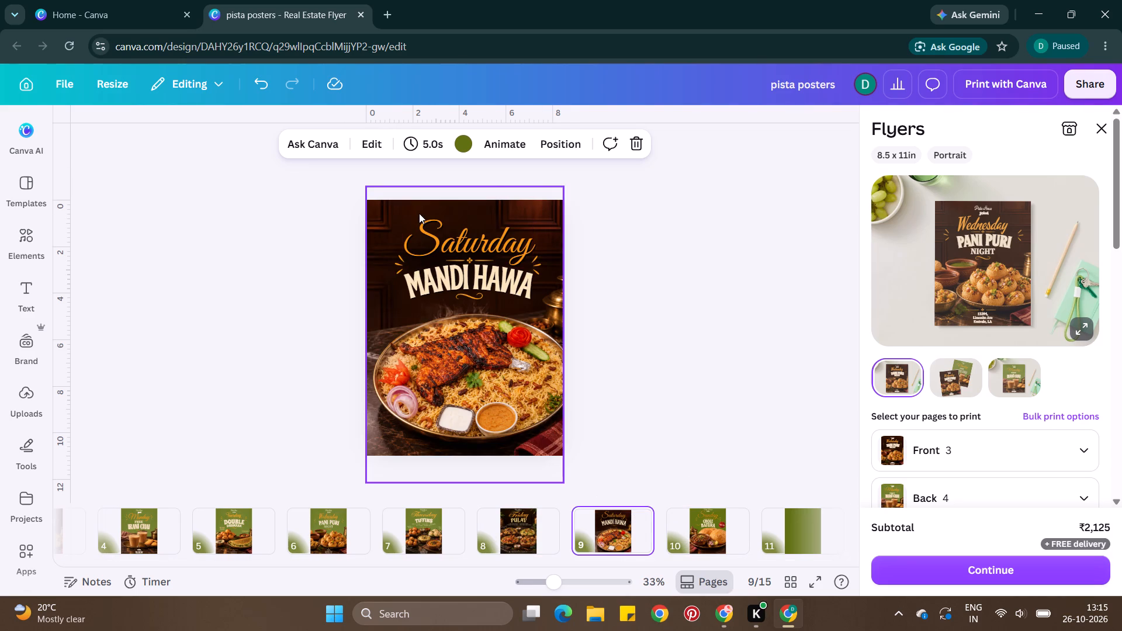
click(419, 213)
drag(471, 188, 516, 324)
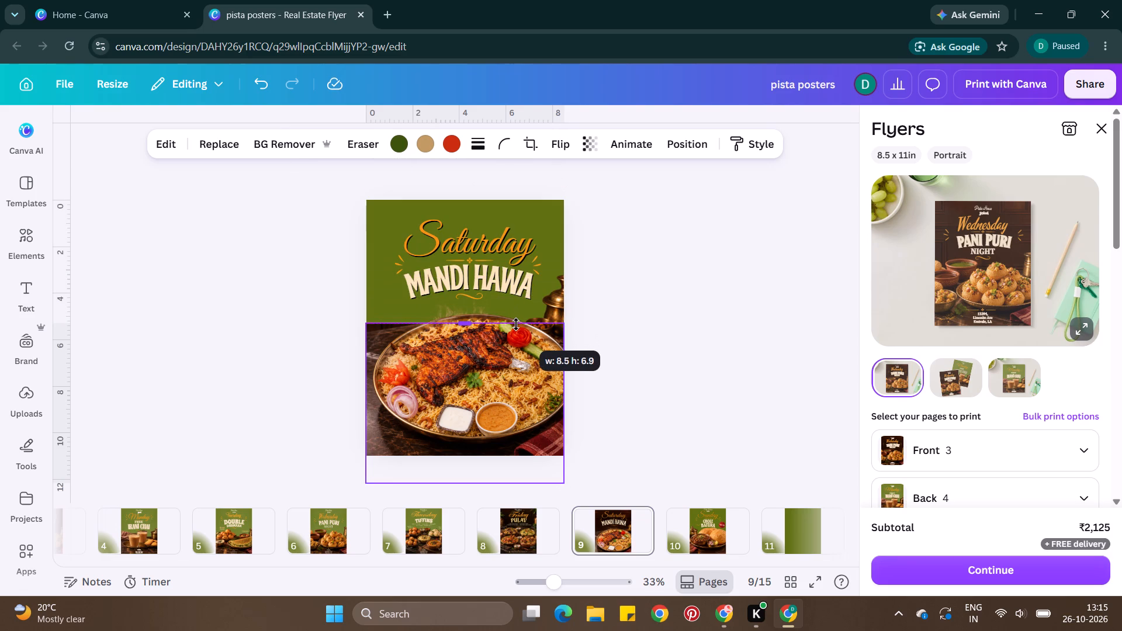
drag(516, 324, 516, 334)
double_click(615, 324)
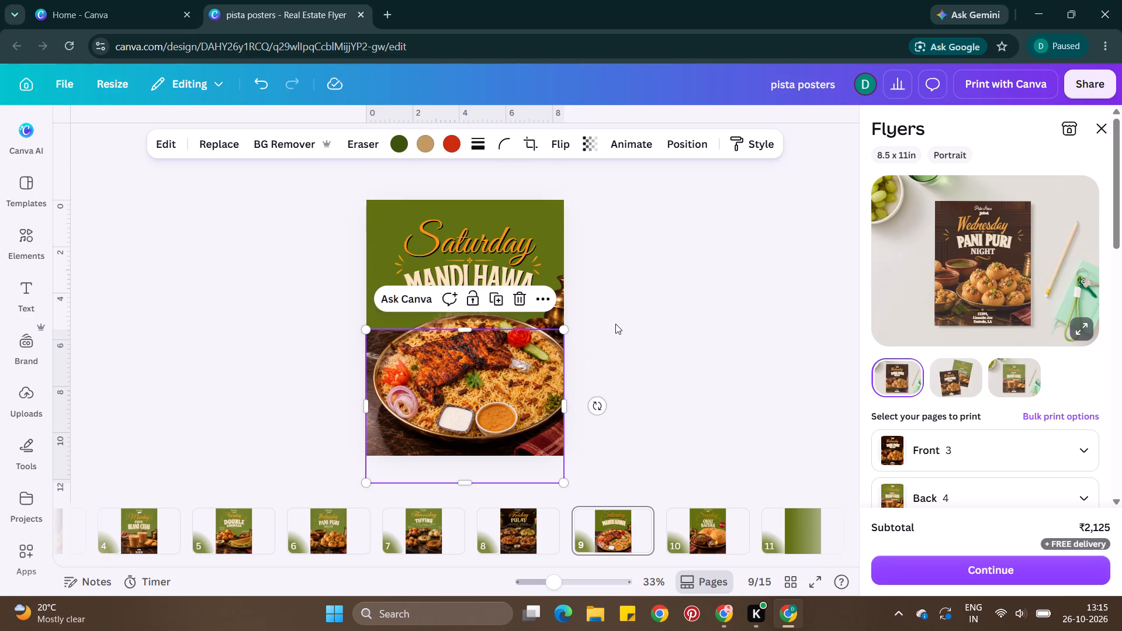
Paste the copied green textured background onto the Saturday Mandi Hawa page and send it behind the heading and food.
key(ctrl+v)
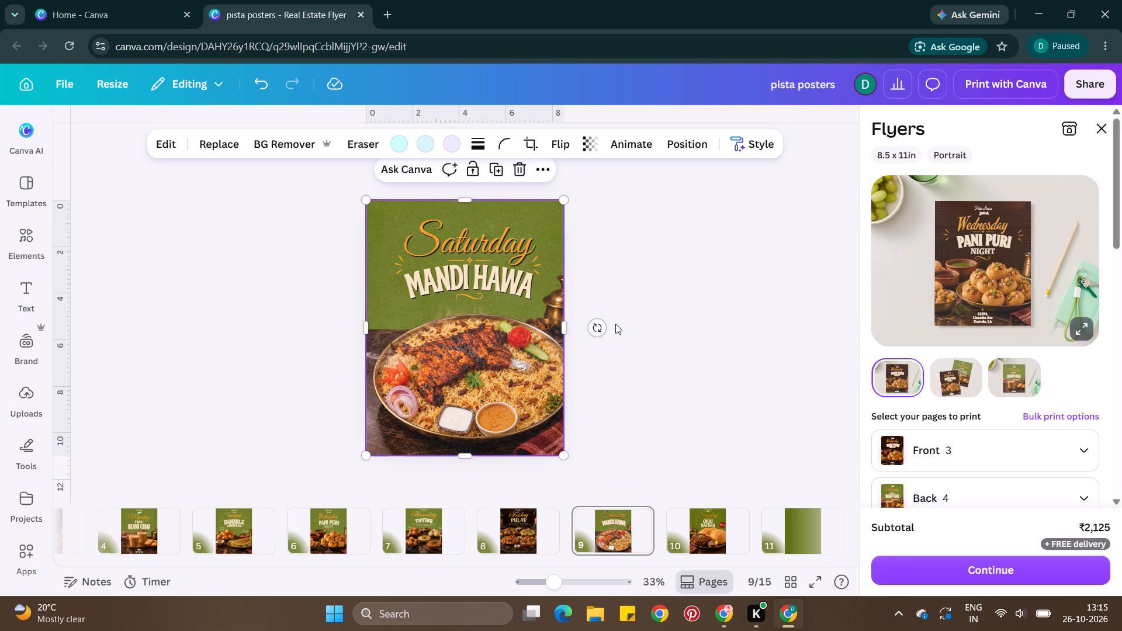
key(ctrl+alt+bracketleft)
double_click(631, 273)
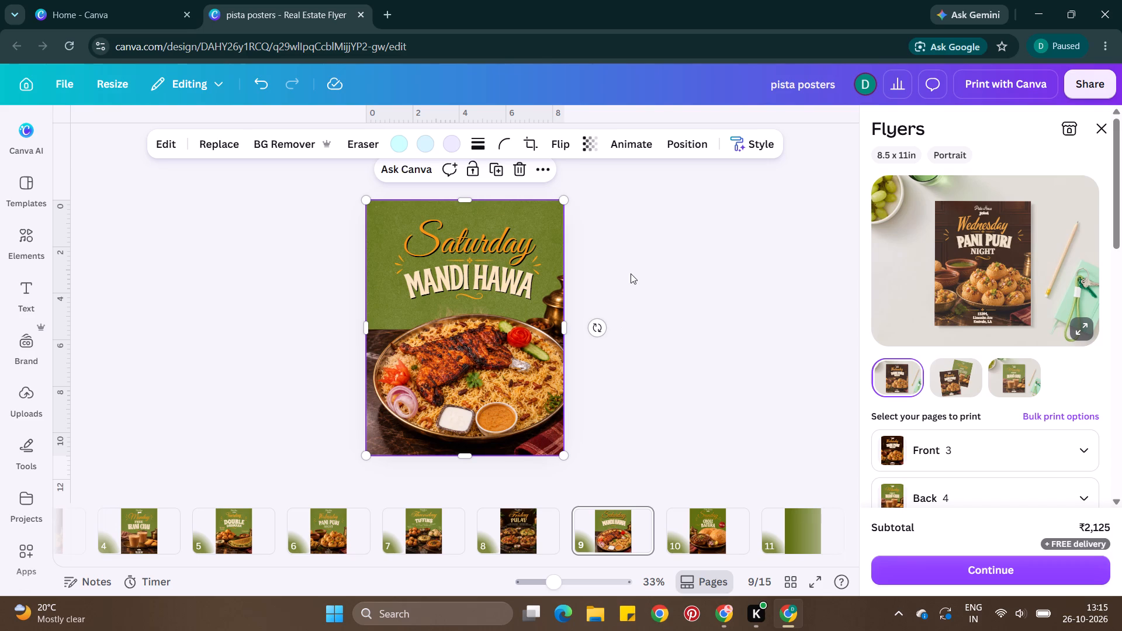
On page 8, Friday Pulav, delete the plant decoration in the poster's upper-right corner.
click(520, 524)
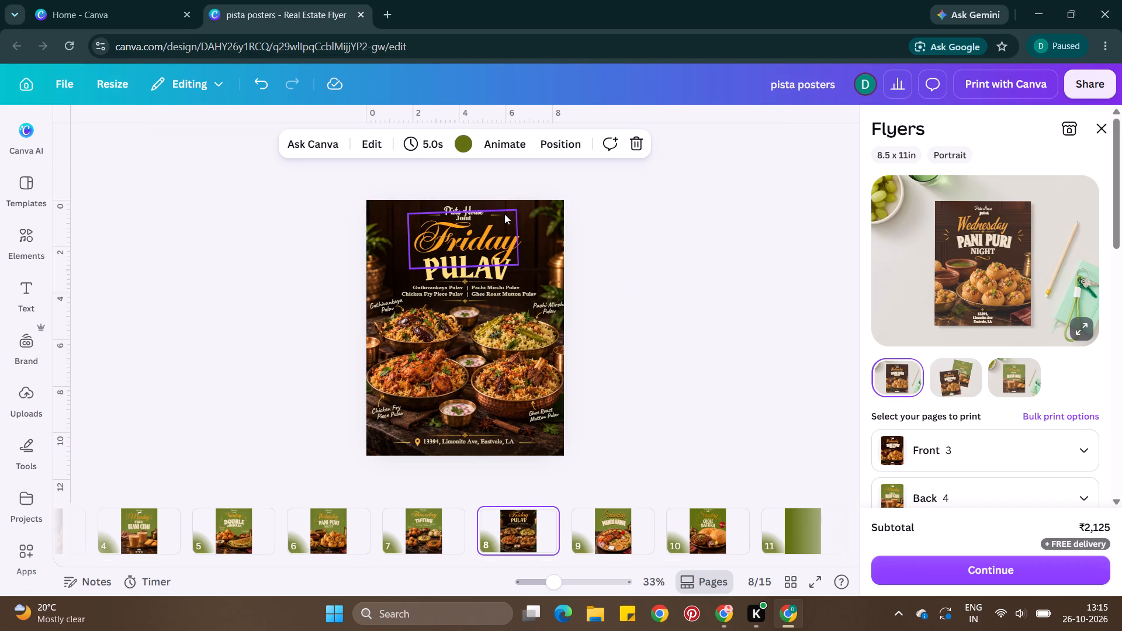
click(524, 214)
key(BackSpace)
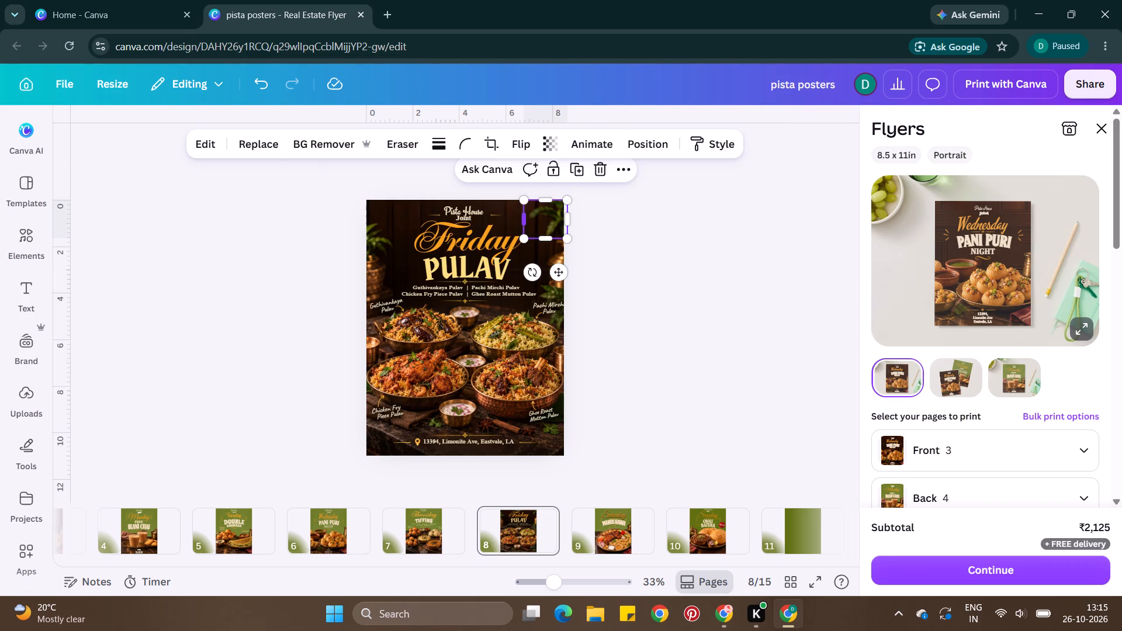
Trim the Friday poster's dark background photo to 8.5 wide and crop its top down to the upper bowls.
click(522, 213)
click(522, 212)
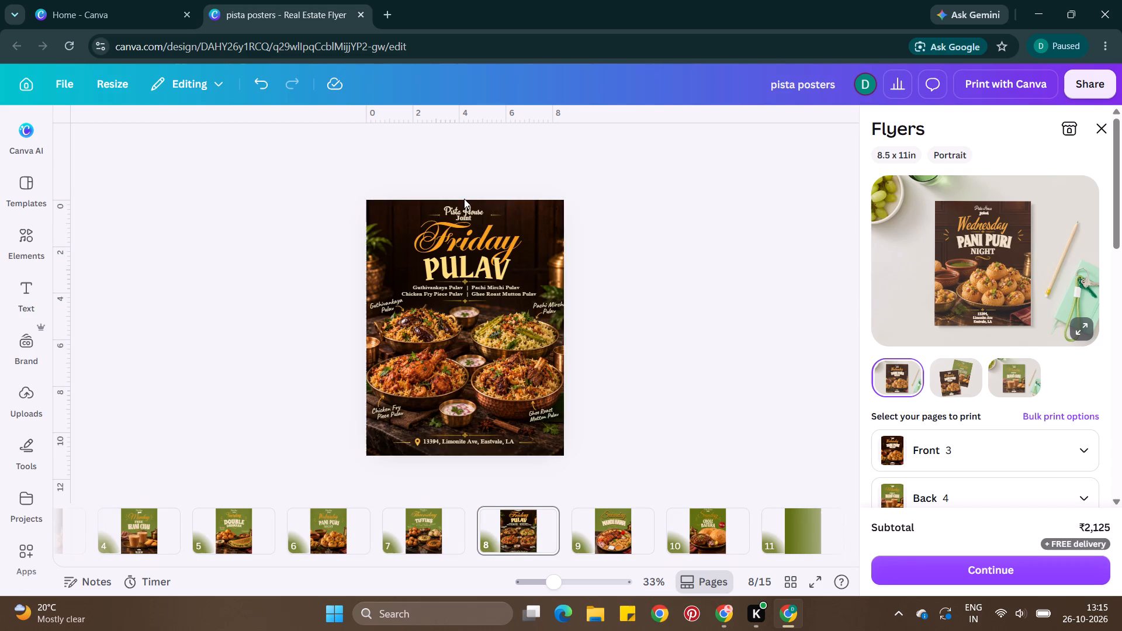
click(544, 209)
scroll(494, 201, left, 1)
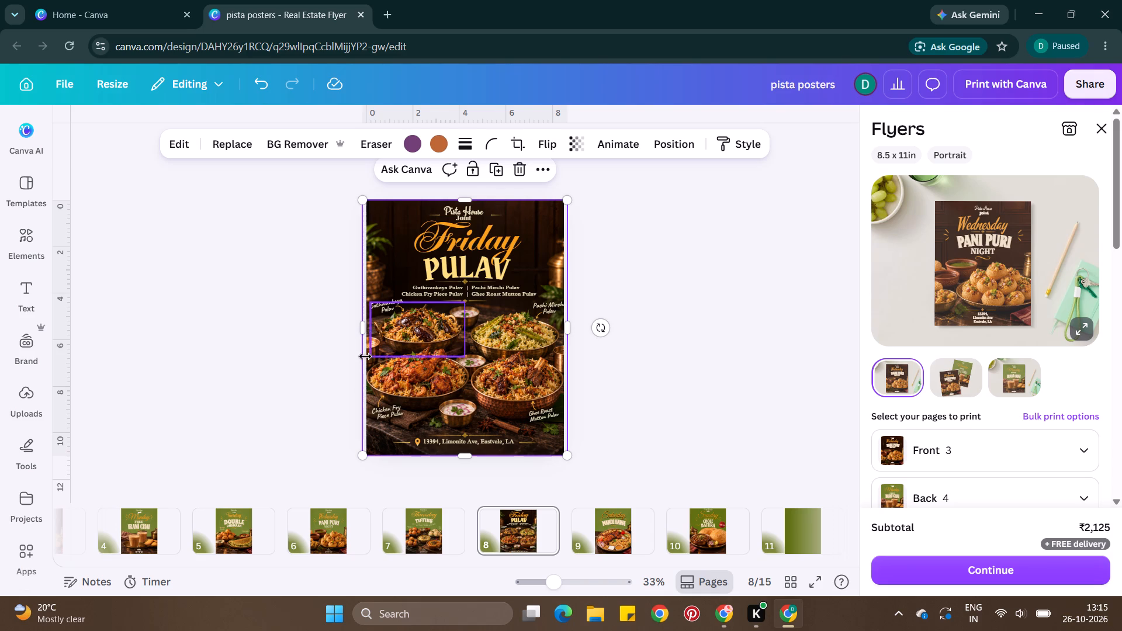
scroll(365, 356, left, 1)
click(362, 335)
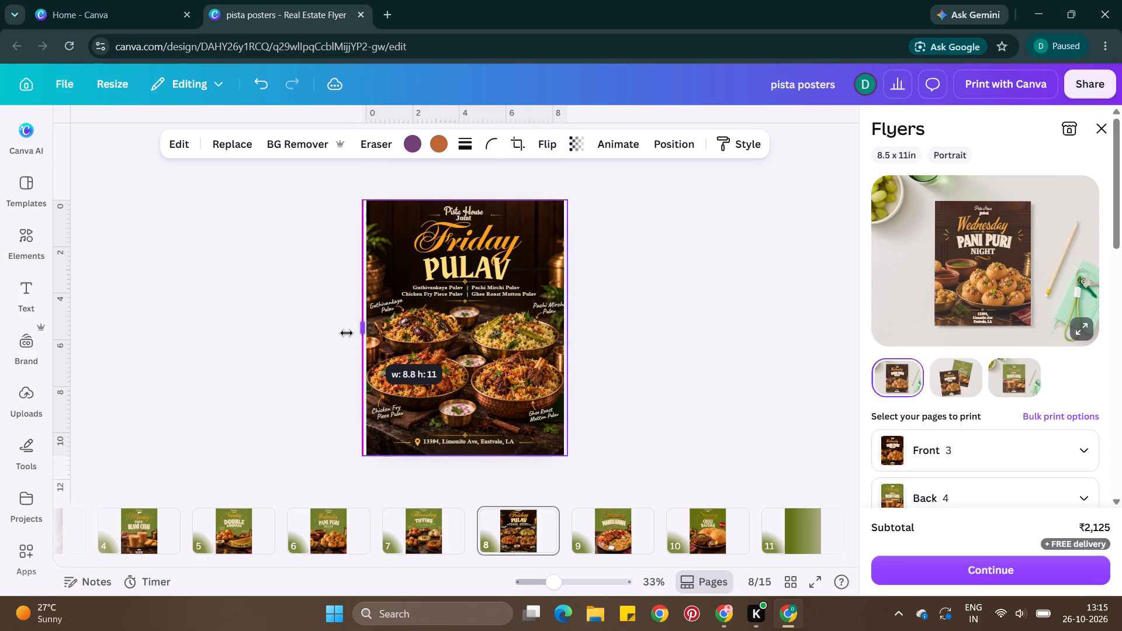
scroll(368, 337, right, 3)
ctrl+scroll(484, 350, left, 1)
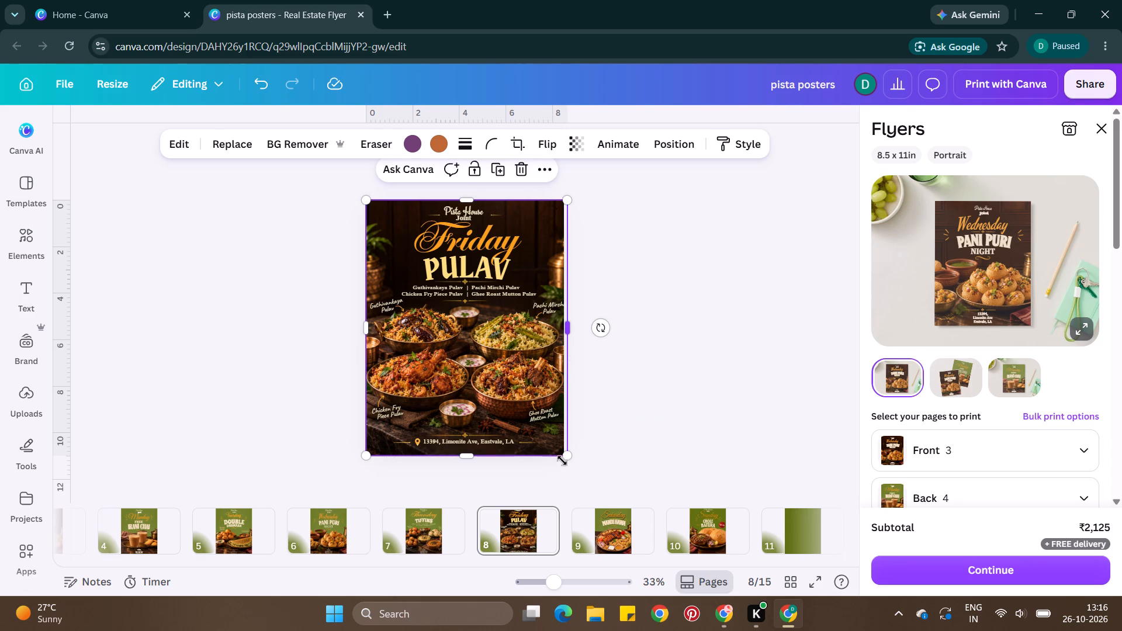
drag(570, 367, 566, 380)
drag(473, 204, 505, 306)
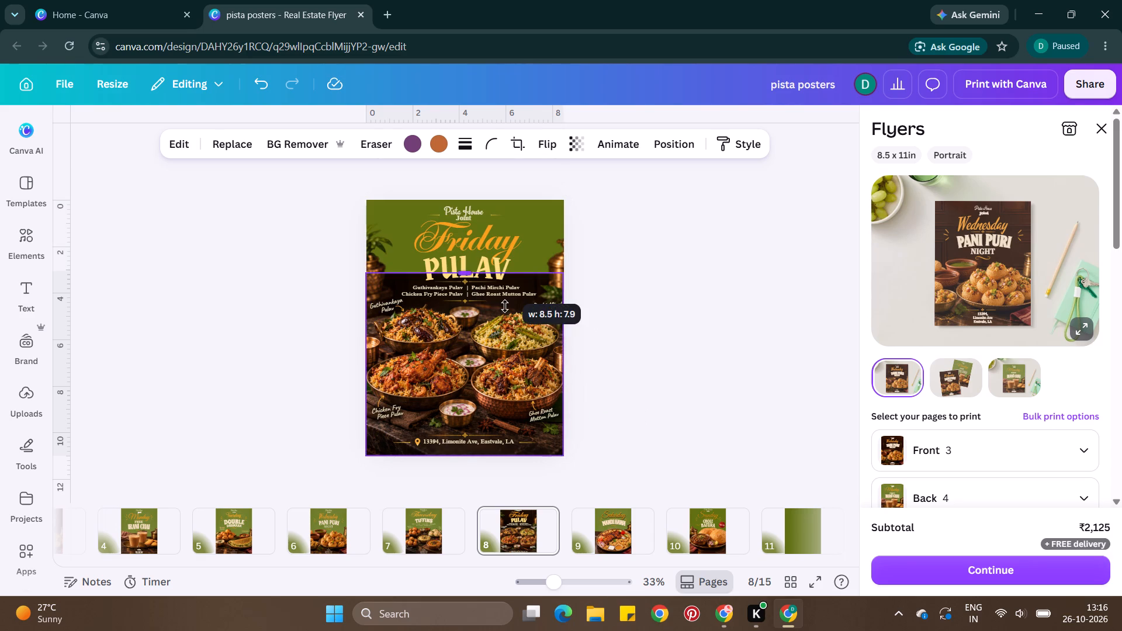
drag(505, 306, 512, 327)
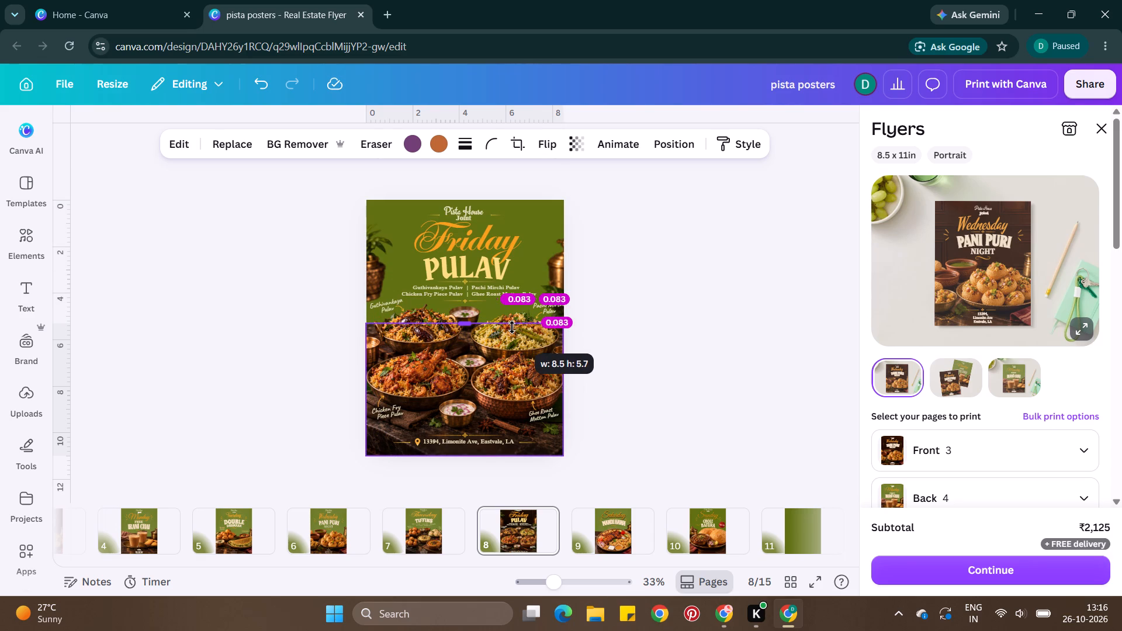
drag(512, 327, 514, 329)
double_click(611, 284)
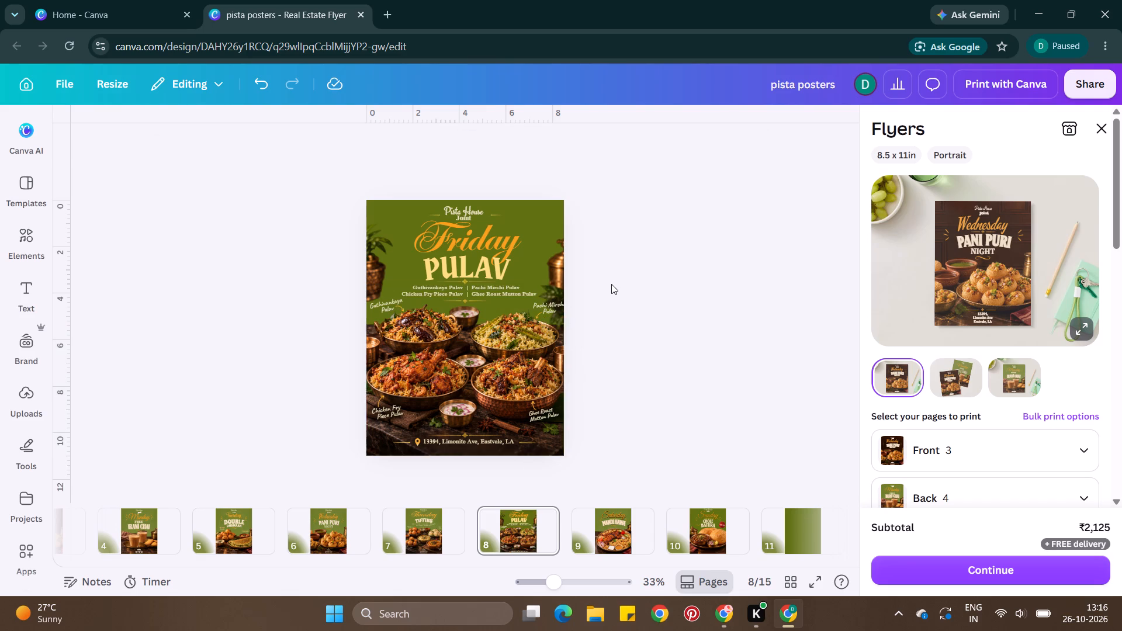
Delete the remaining plant and brass vessel decorations along both sides of the Friday Pulav heading.
click(596, 241)
key(BackSpace)
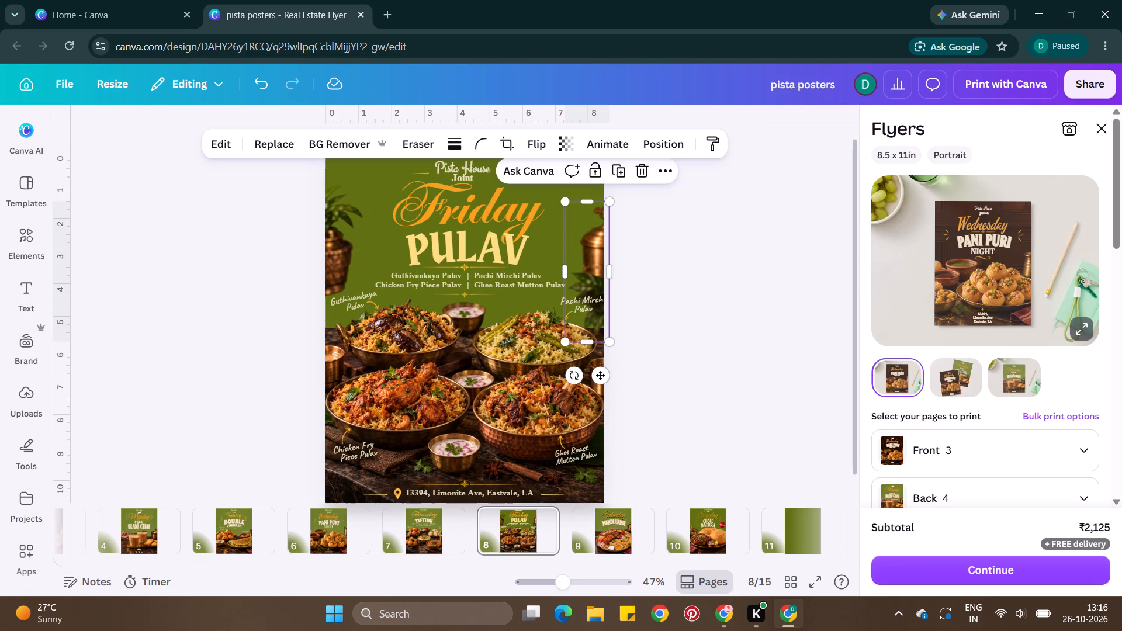
click(345, 249)
key(BackSpace)
Paste the green textured background onto the Friday Pulav page and send it behind the other elements.
key(ctrl+v)
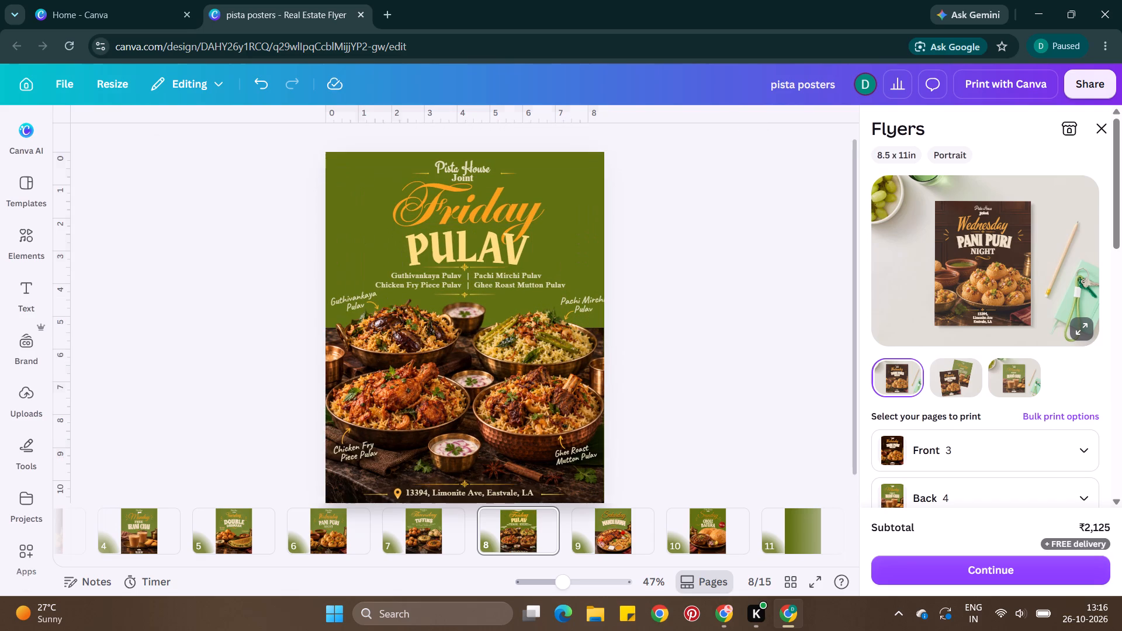
key(ctrl+alt+bracketleft)
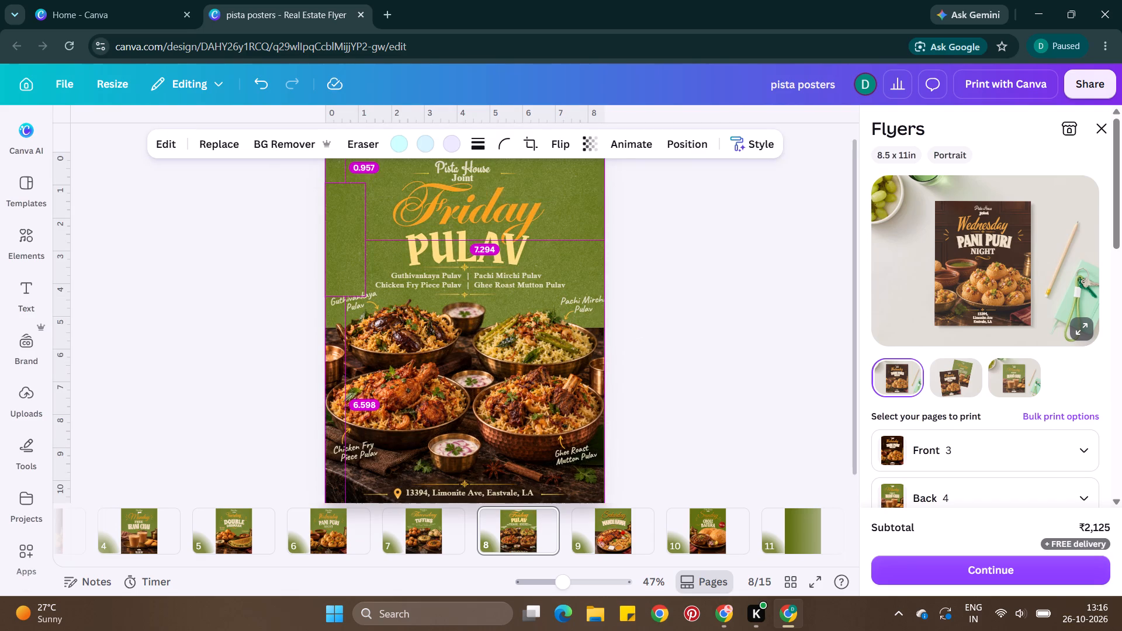
double_click(649, 311)
triple_click(649, 311)
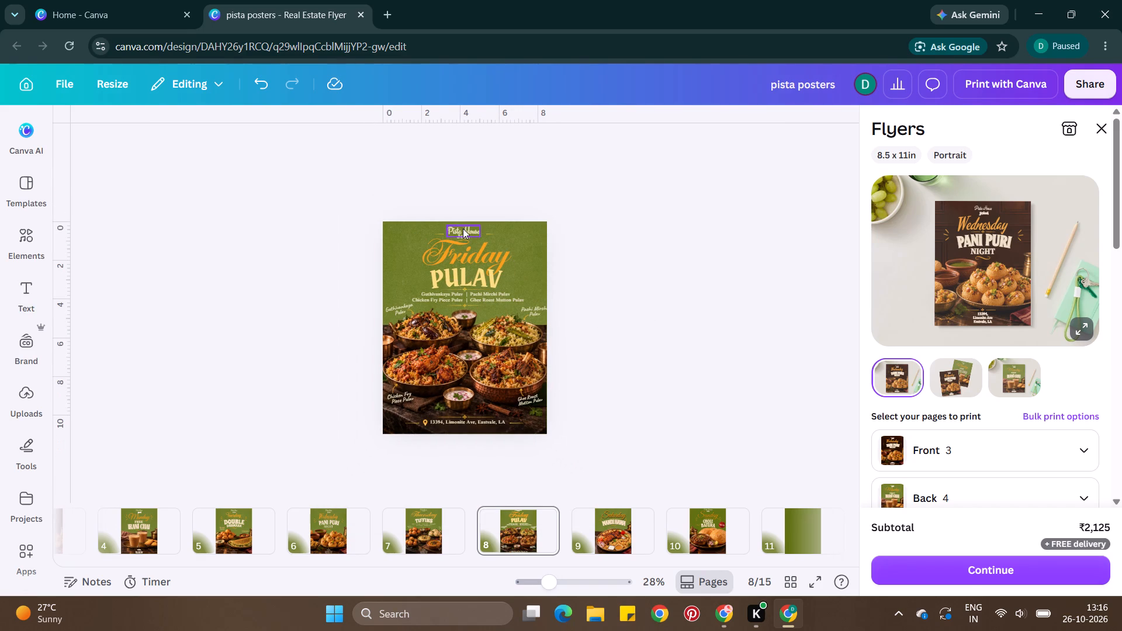
Delete the Friday poster's old Pista House and Joint texts and their two gold lines, shifting the Friday heading down over PULAV to reach them.
click(463, 228)
key(BackSpace)
scroll(463, 228, up, 2)
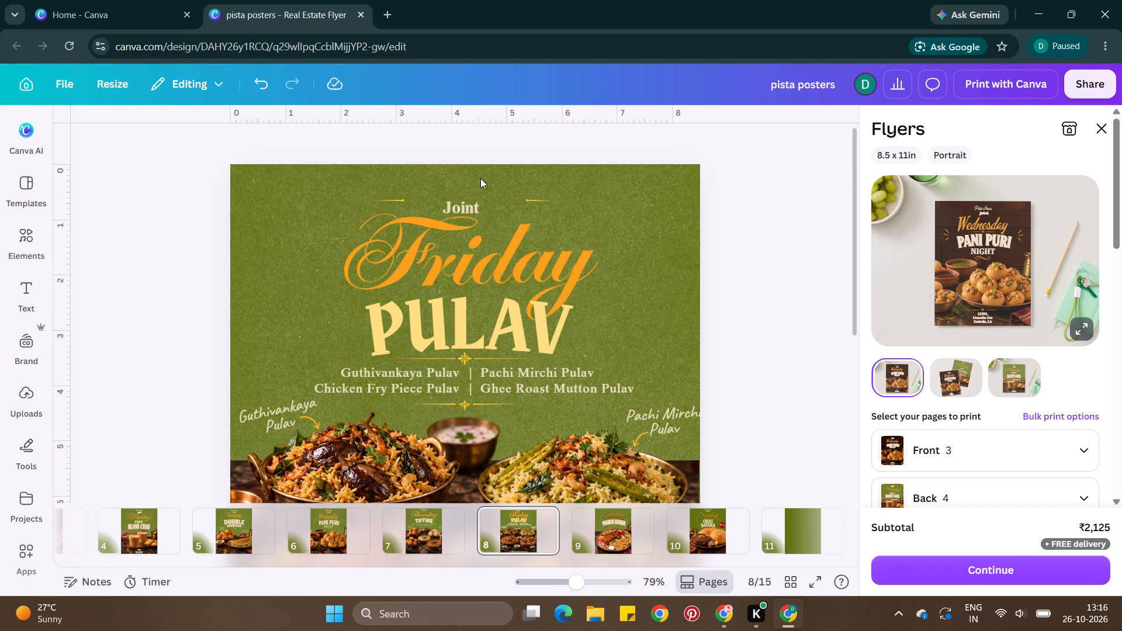
click(462, 217)
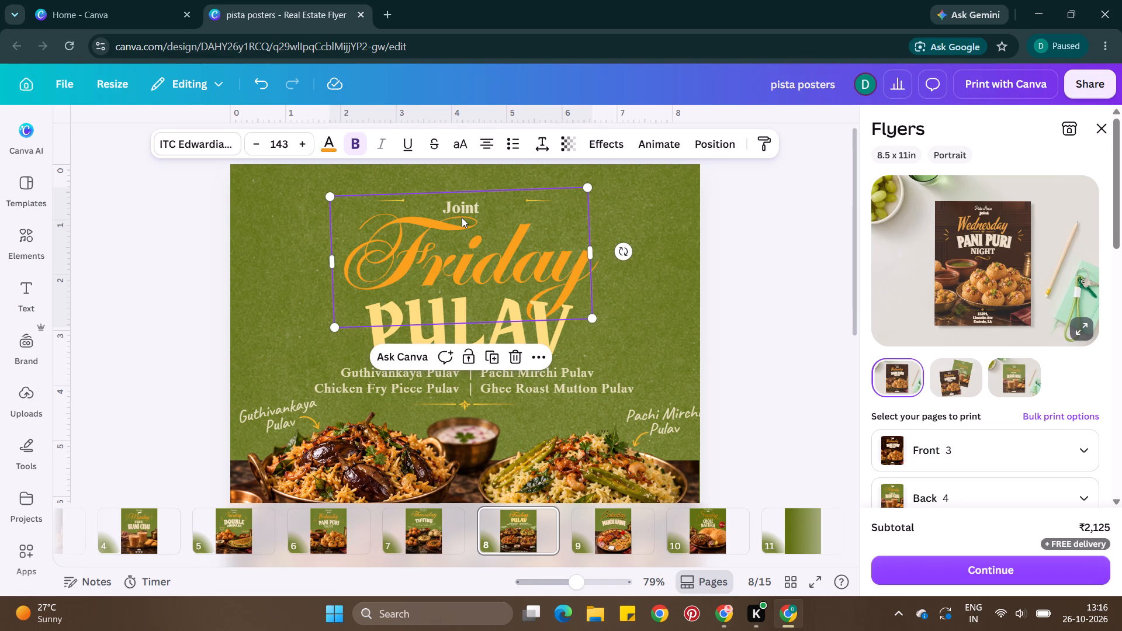
drag(487, 223, 494, 277)
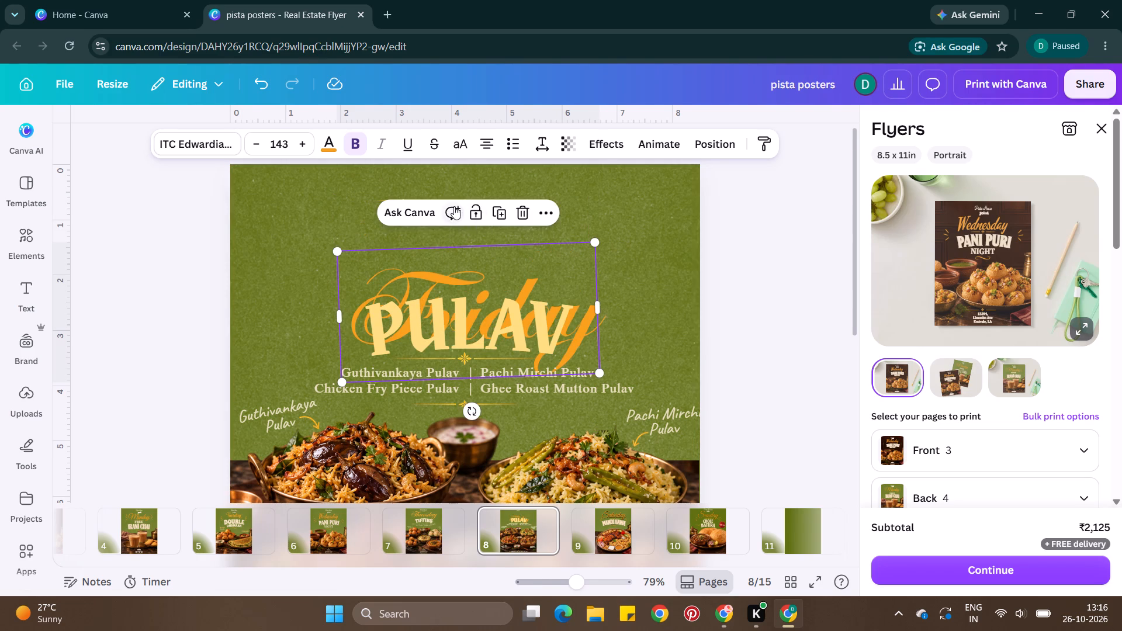
click(441, 192)
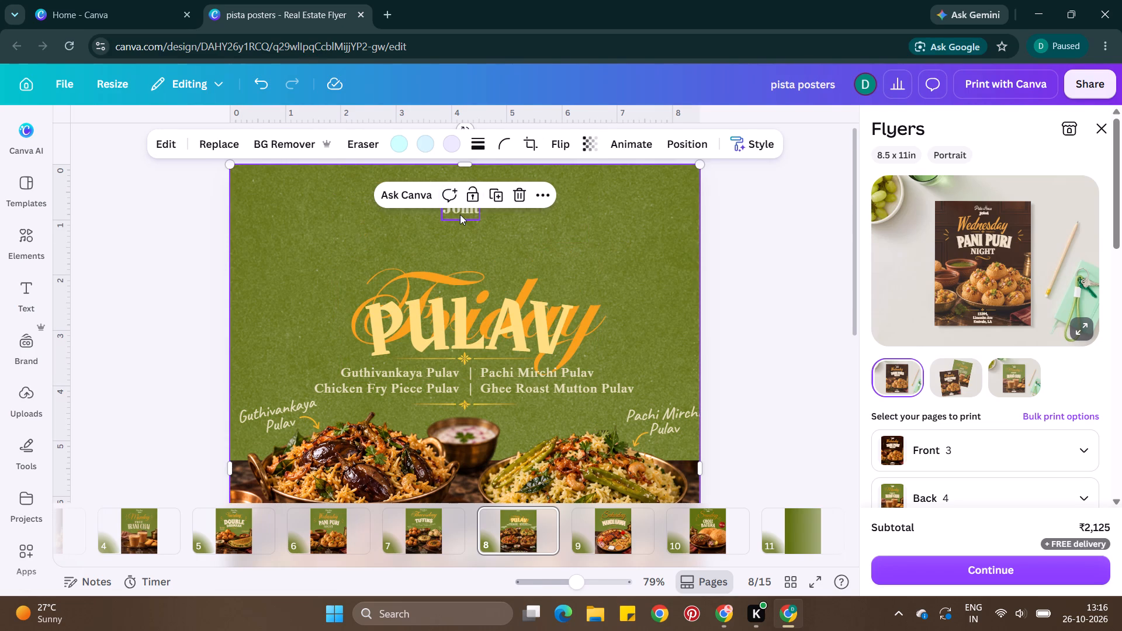
click(460, 214)
key(BackSpace)
click(536, 201)
key(BackSpace)
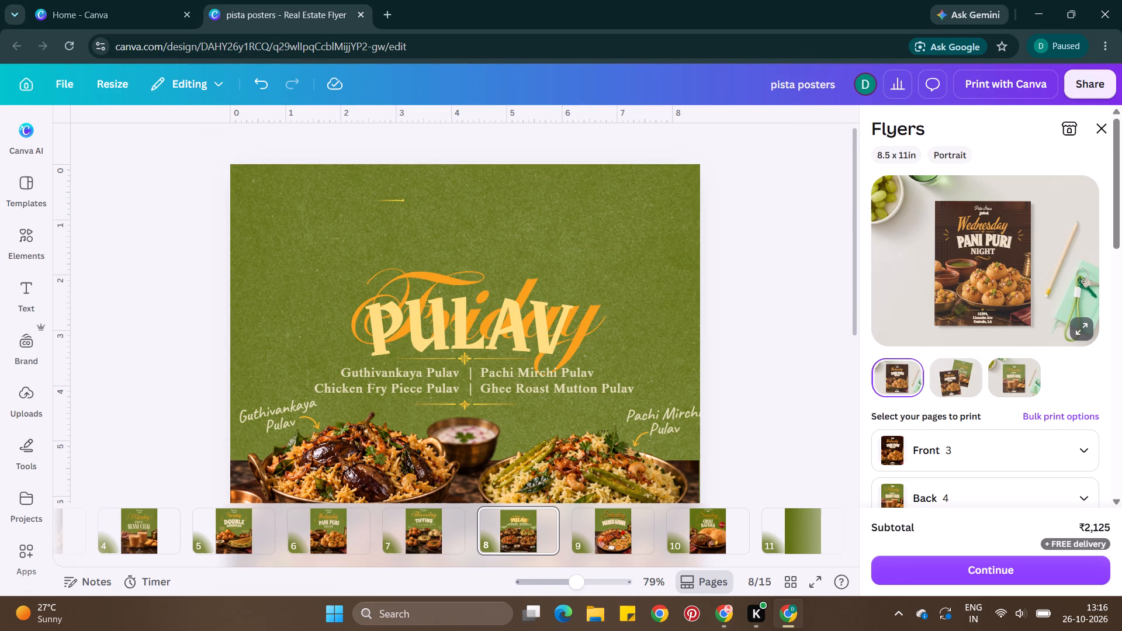
click(385, 200)
key(BackSpace)
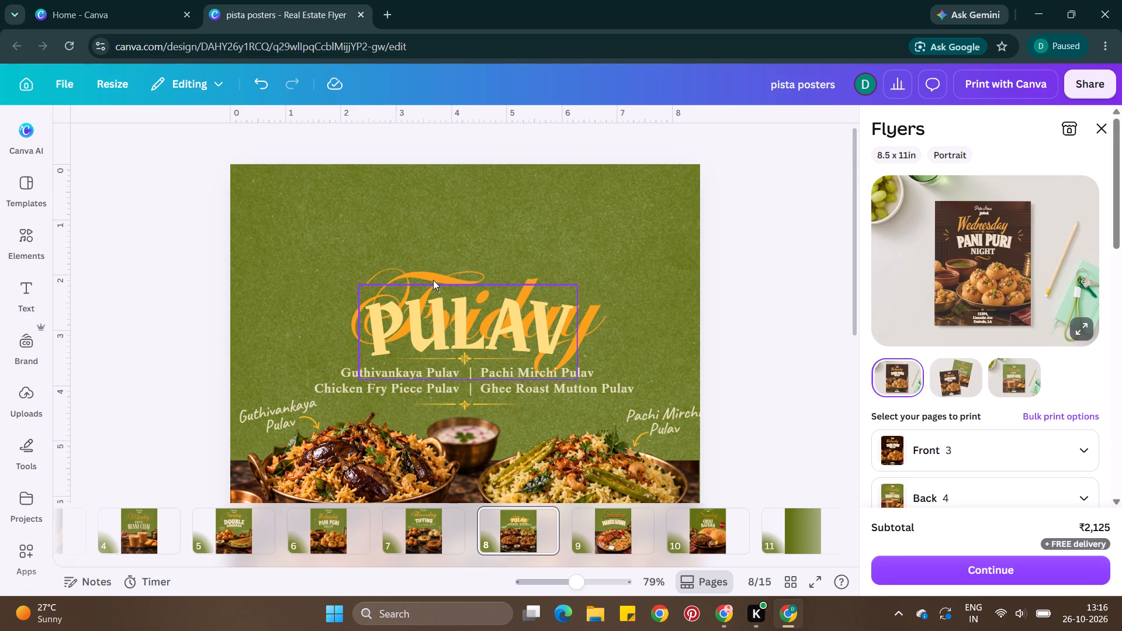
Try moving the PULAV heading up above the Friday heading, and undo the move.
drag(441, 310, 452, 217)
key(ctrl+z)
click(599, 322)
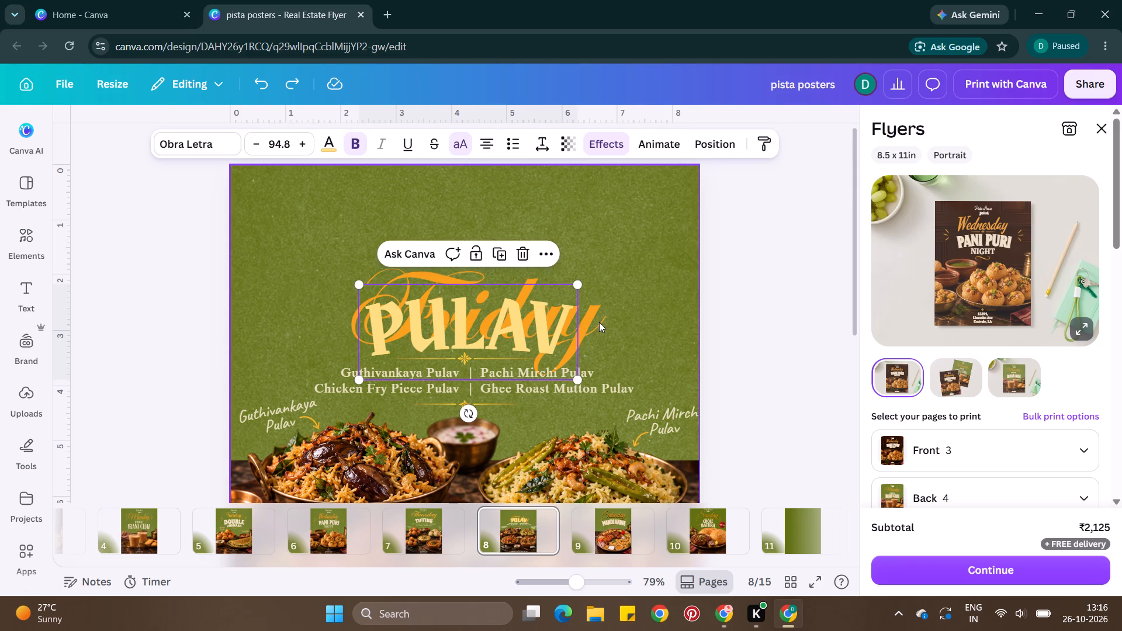
Copy the combined Pista House Joint logo from page 4, the Monday Free Irani Chai poster.
scroll(228, 529, right, 5)
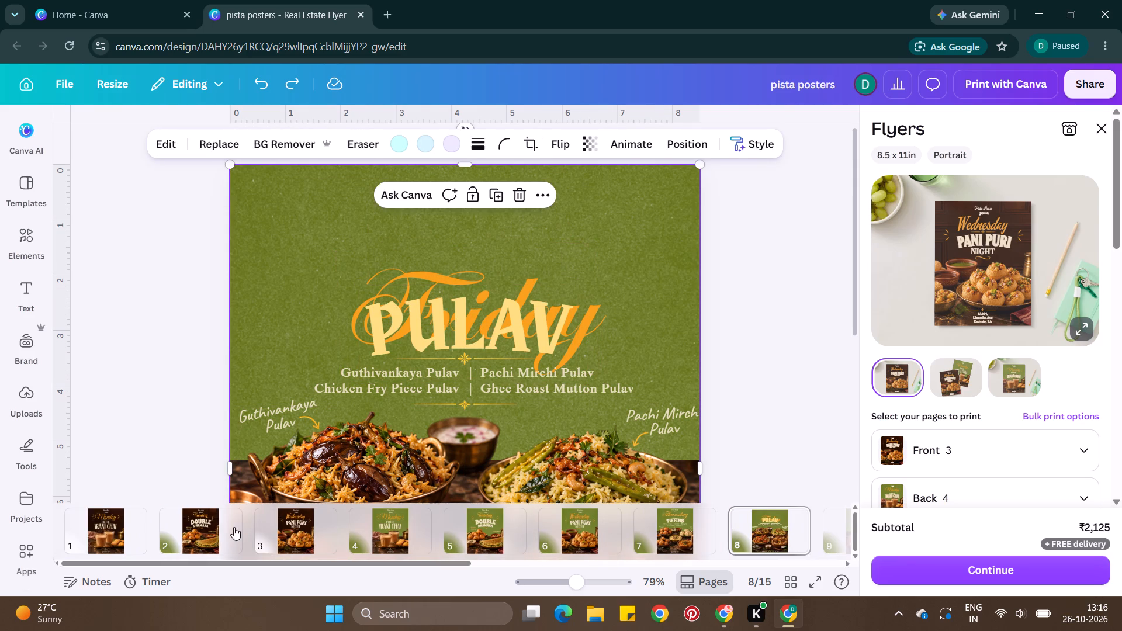
click(394, 518)
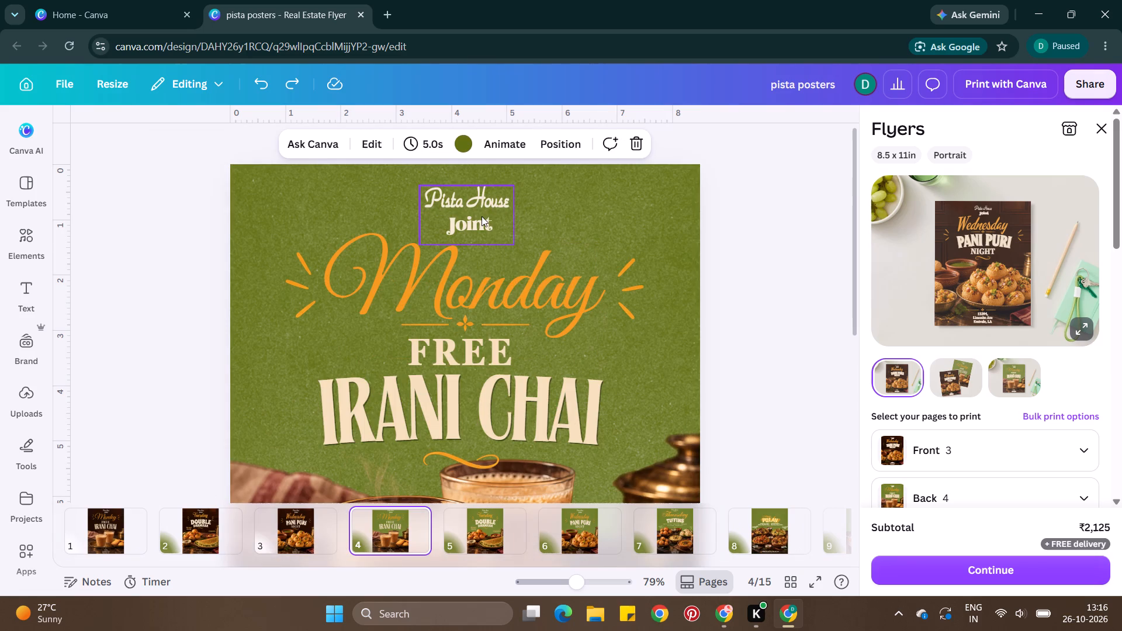
click(482, 216)
key(ctrl+c)
Replace the Thursday Tiffins poster's old Pista House and Joint texts with the copied logo, moving the Thursday heading down over TIFFINS.
click(497, 523)
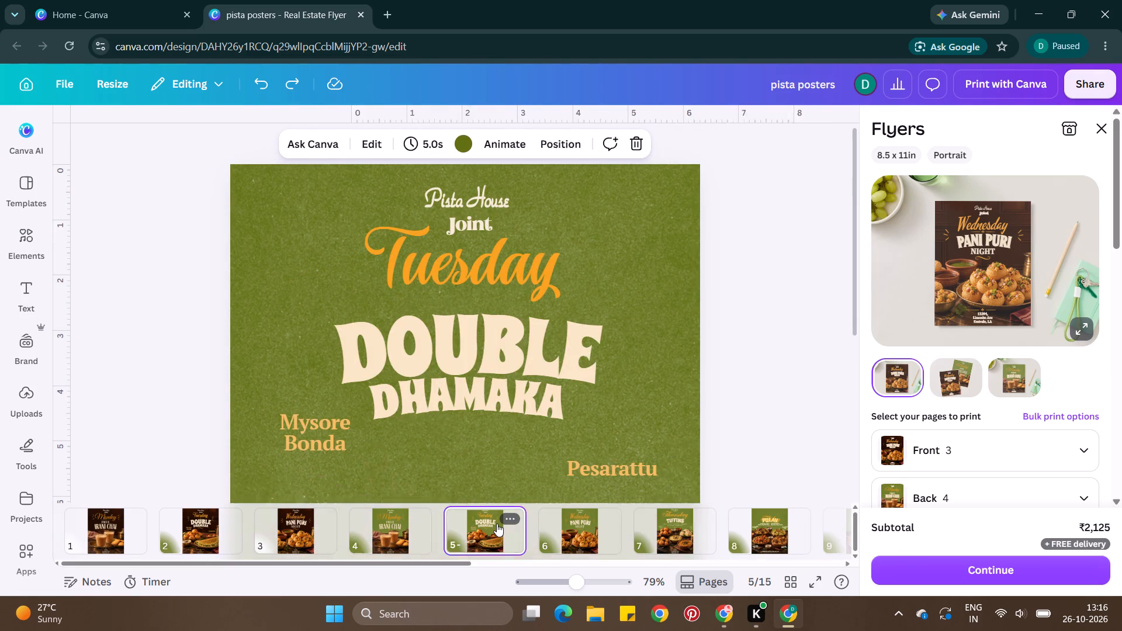
key(Right)
key(Right)
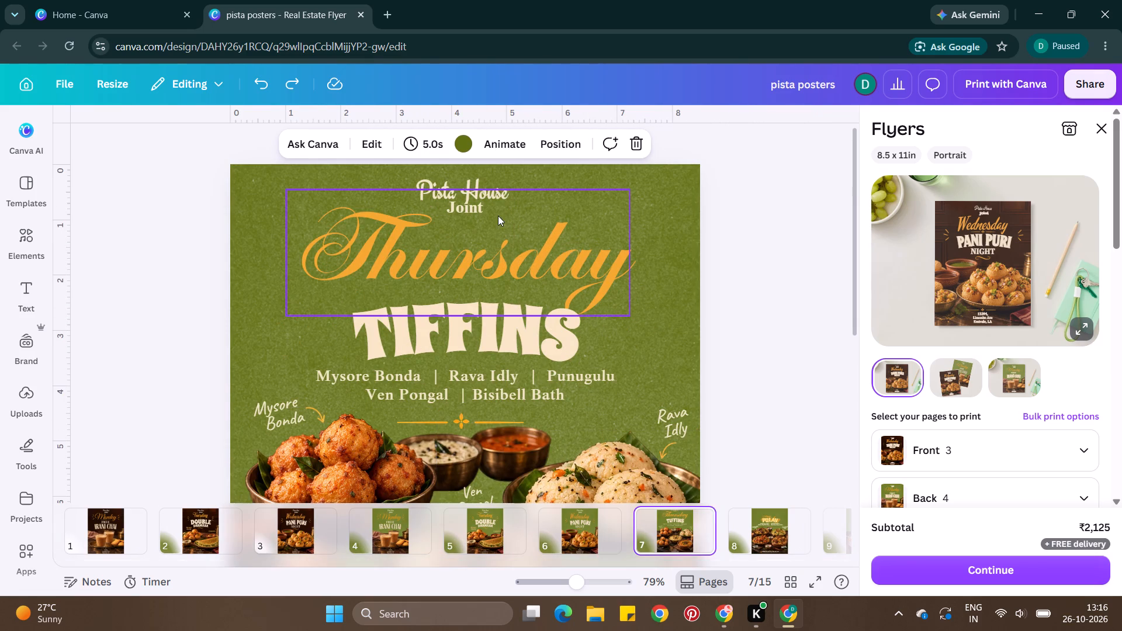
click(490, 187)
drag(490, 187, 489, 178)
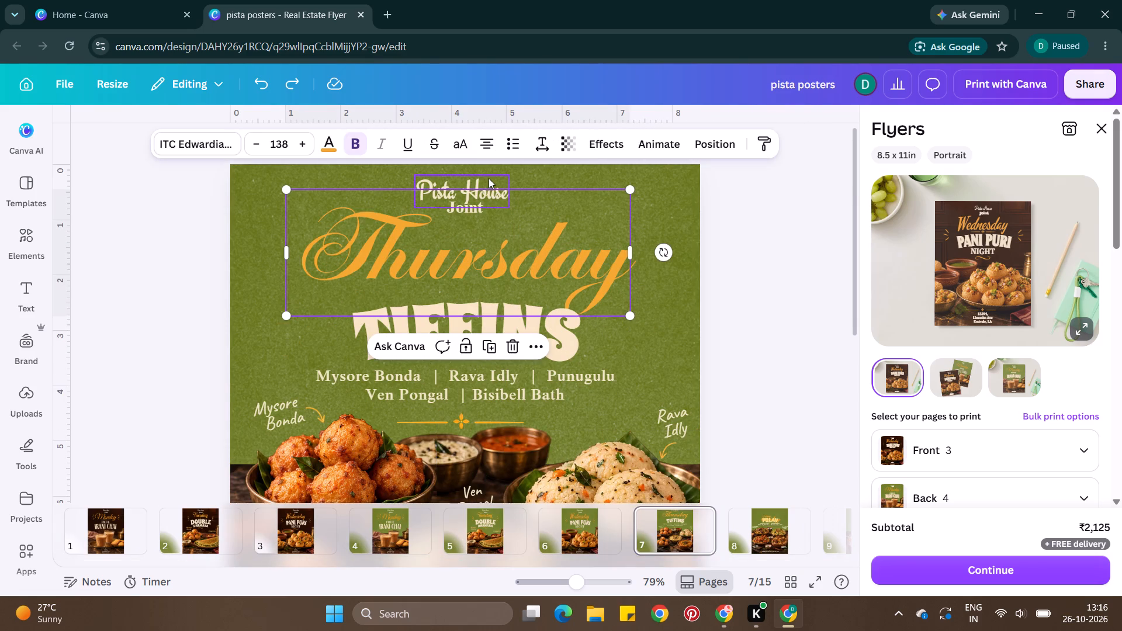
click(489, 178)
key(BackSpace)
drag(473, 213, 470, 280)
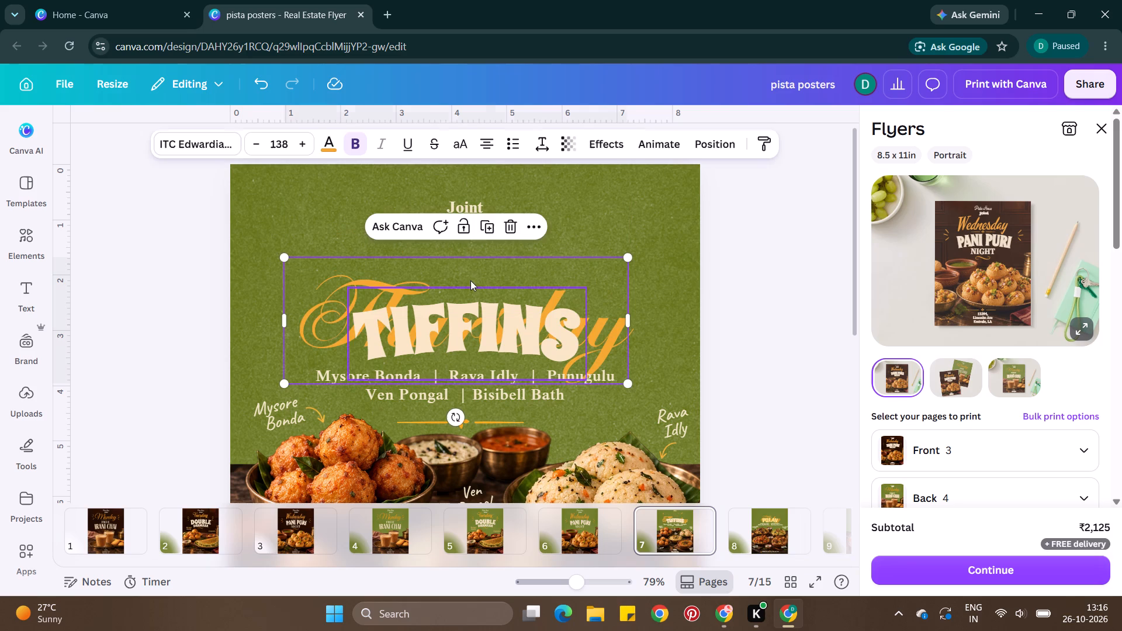
click(466, 207)
key(BackSpace)
key(ctrl+v)
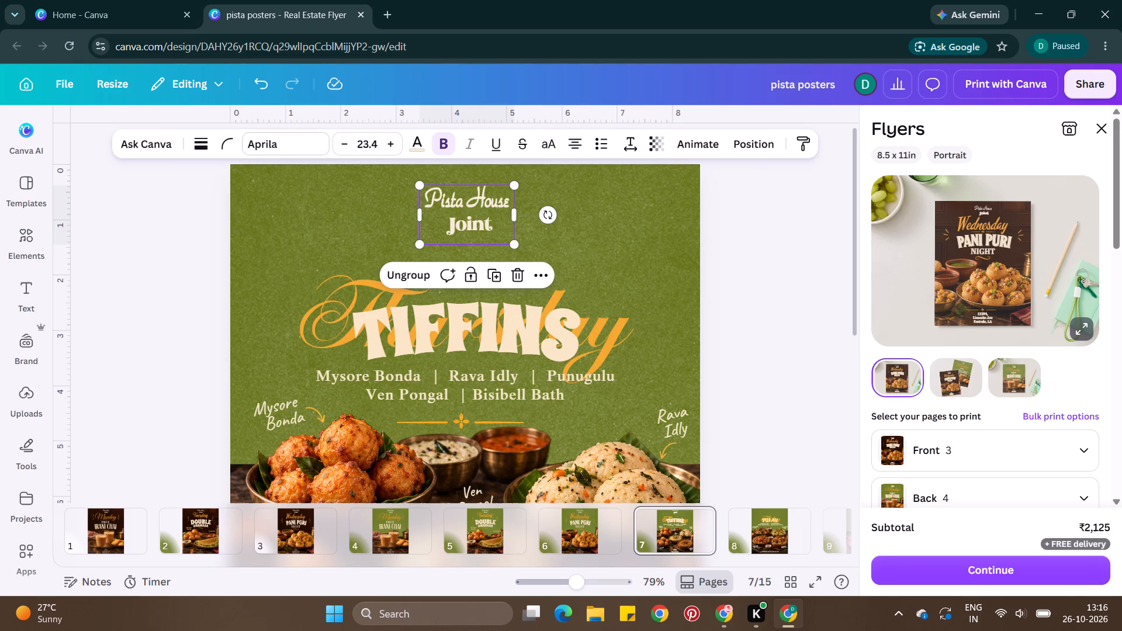
Shrink the Thursday poster's Pista House Joint logo to text size 19.1 and centre it near the poster's upper edge.
drag(517, 241, 517, 240)
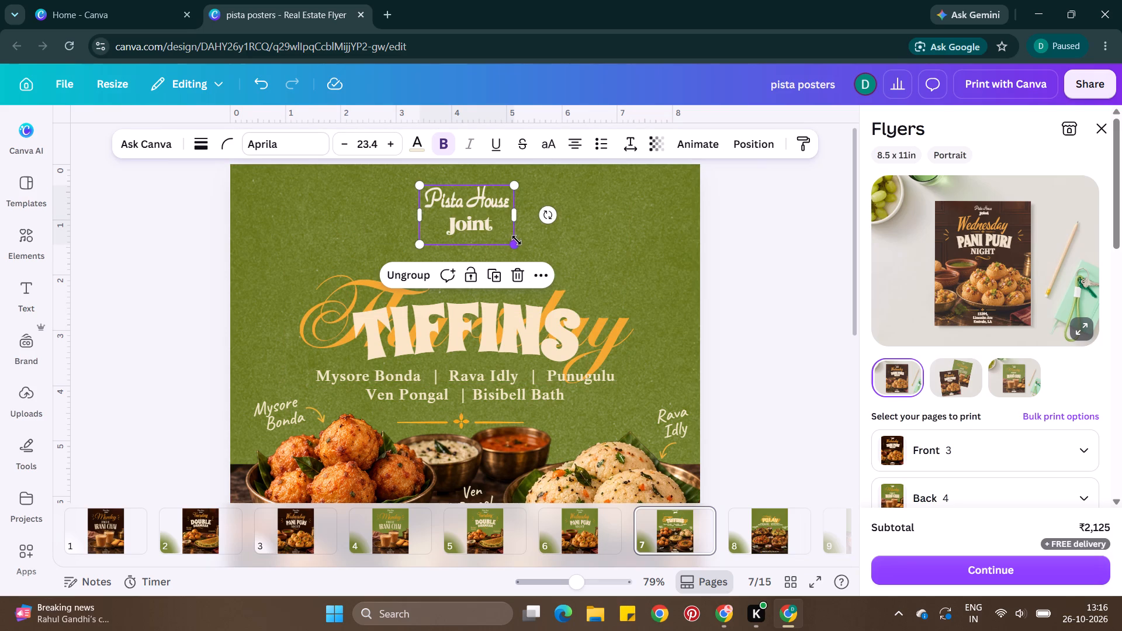
drag(517, 240, 503, 224)
drag(462, 213, 477, 211)
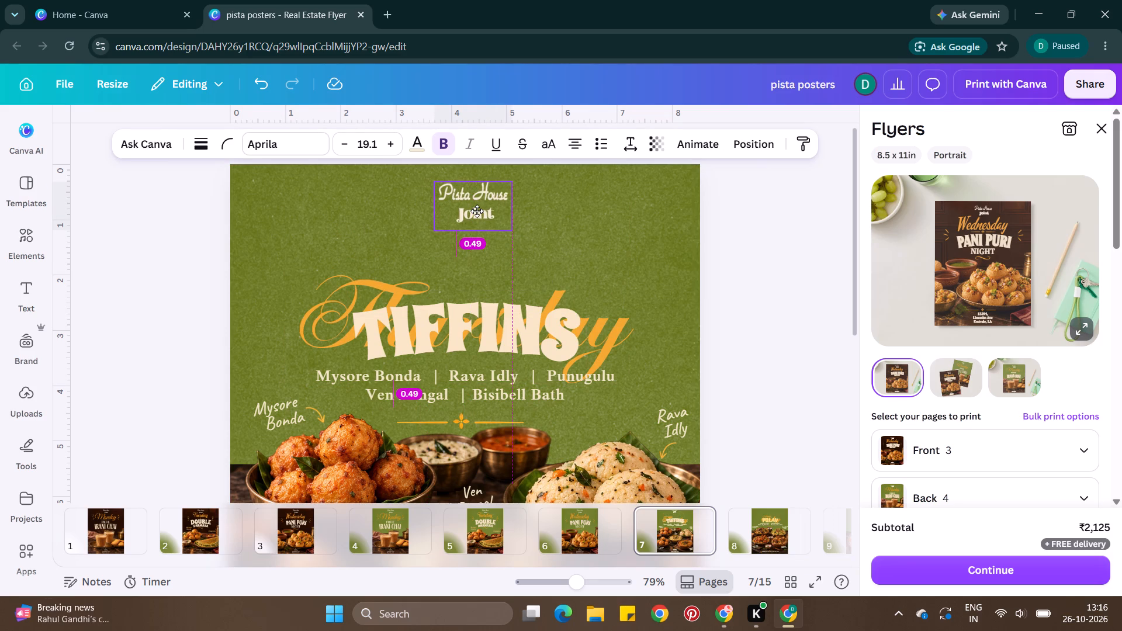
drag(477, 211, 474, 206)
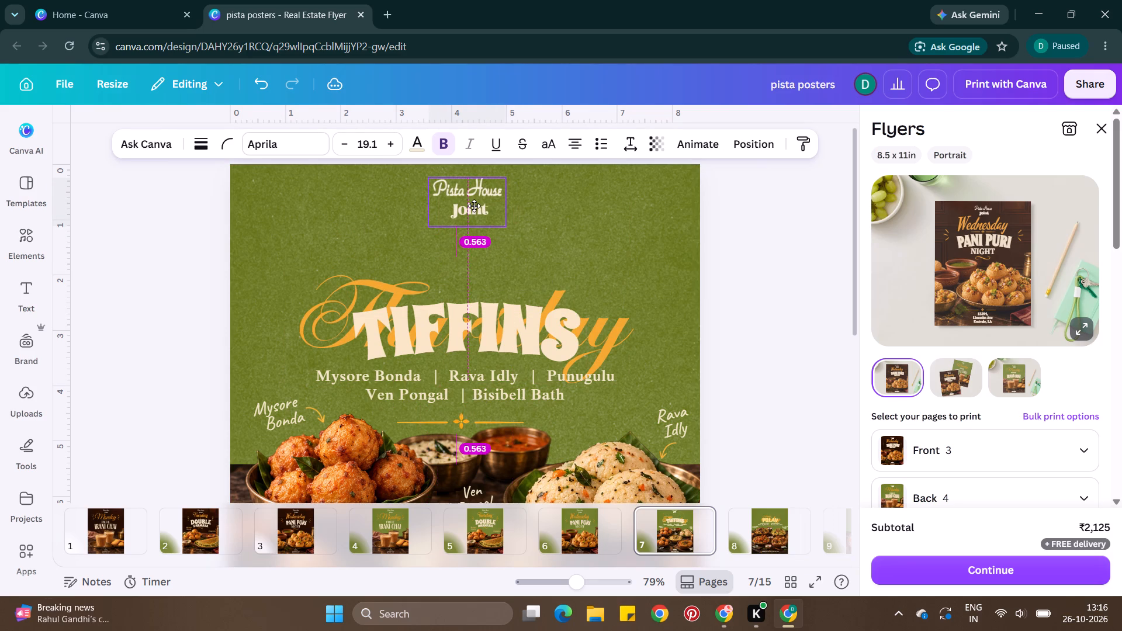
drag(474, 206, 473, 208)
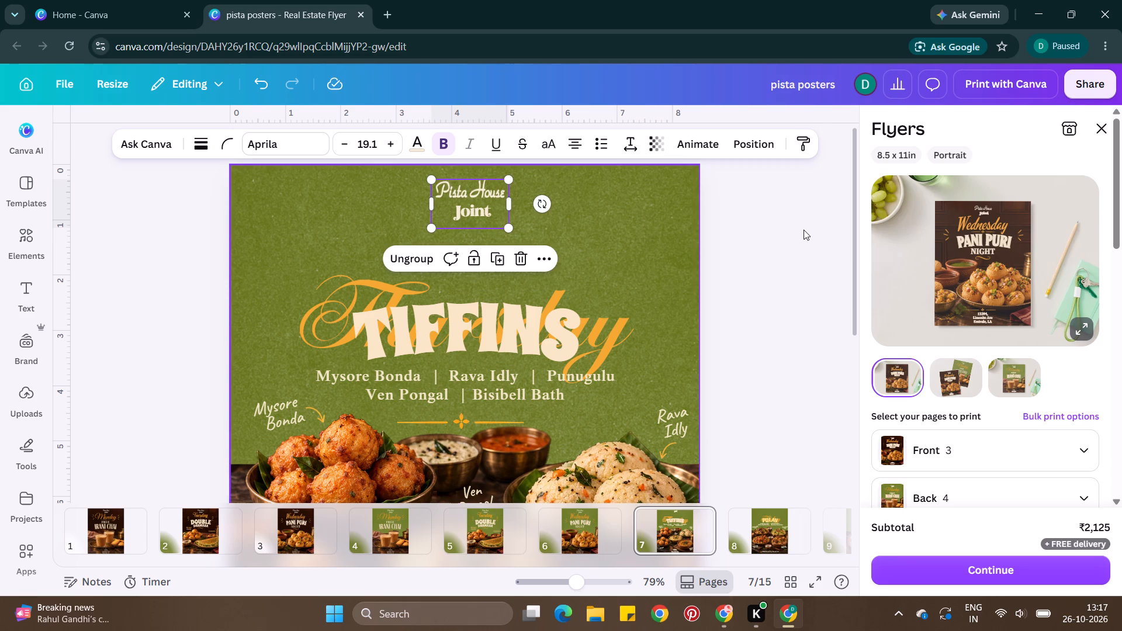
double_click(804, 230)
click(479, 211)
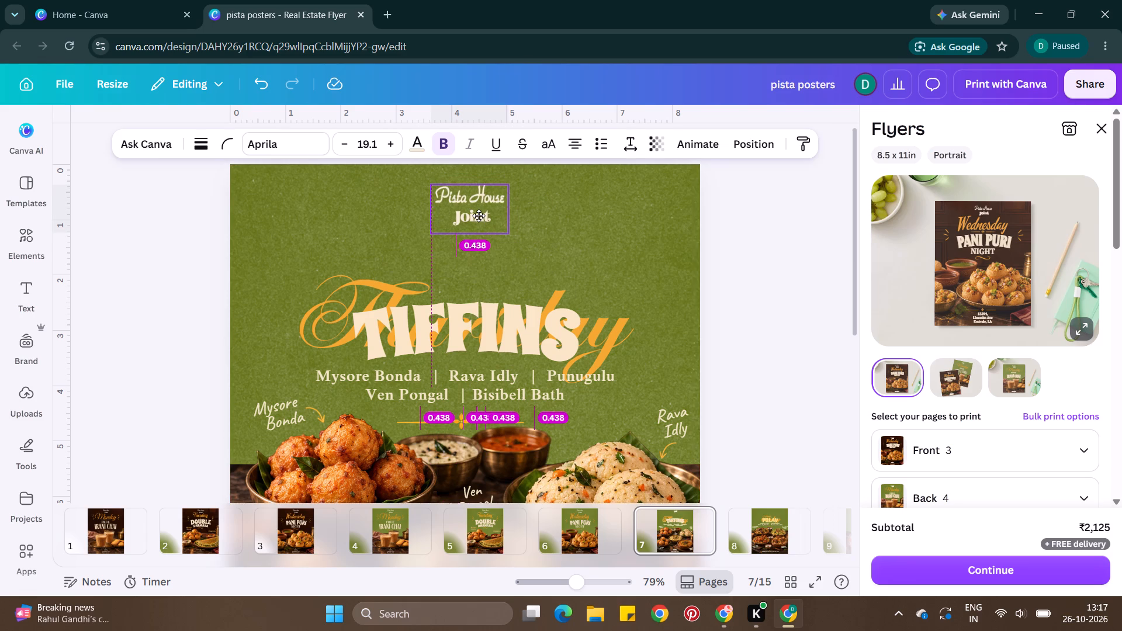
double_click(711, 258)
Copy the resized Thursday logo and replace the larger logos with it on the green Wednesday, Tuesday and Monday posters, pages 6, 5 and 4.
click(501, 218)
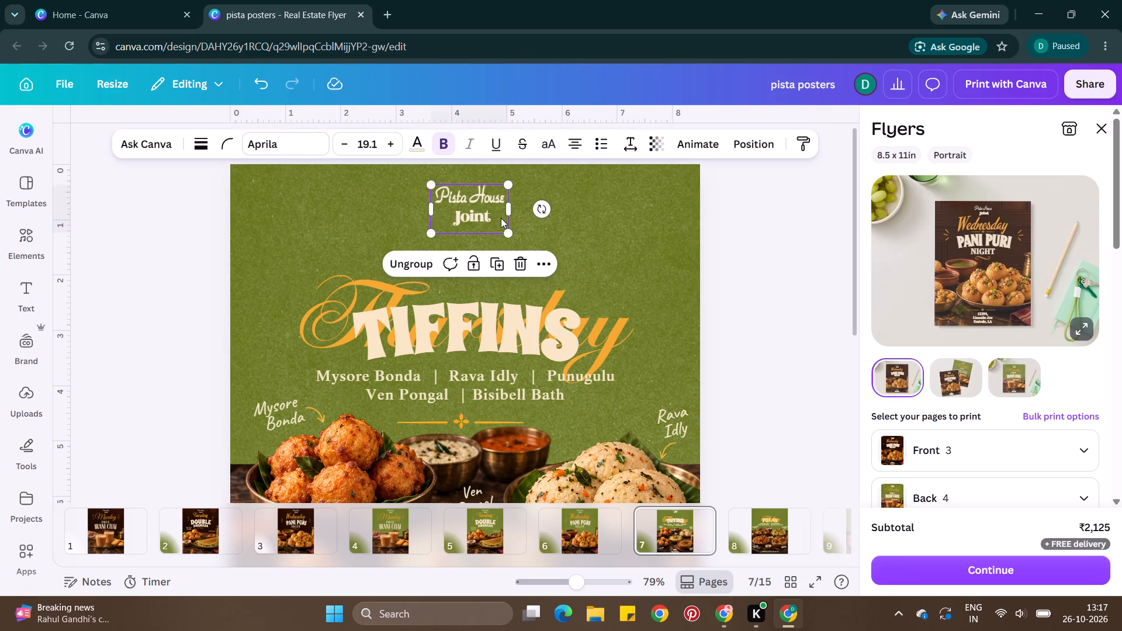
key(ctrl+c)
click(570, 521)
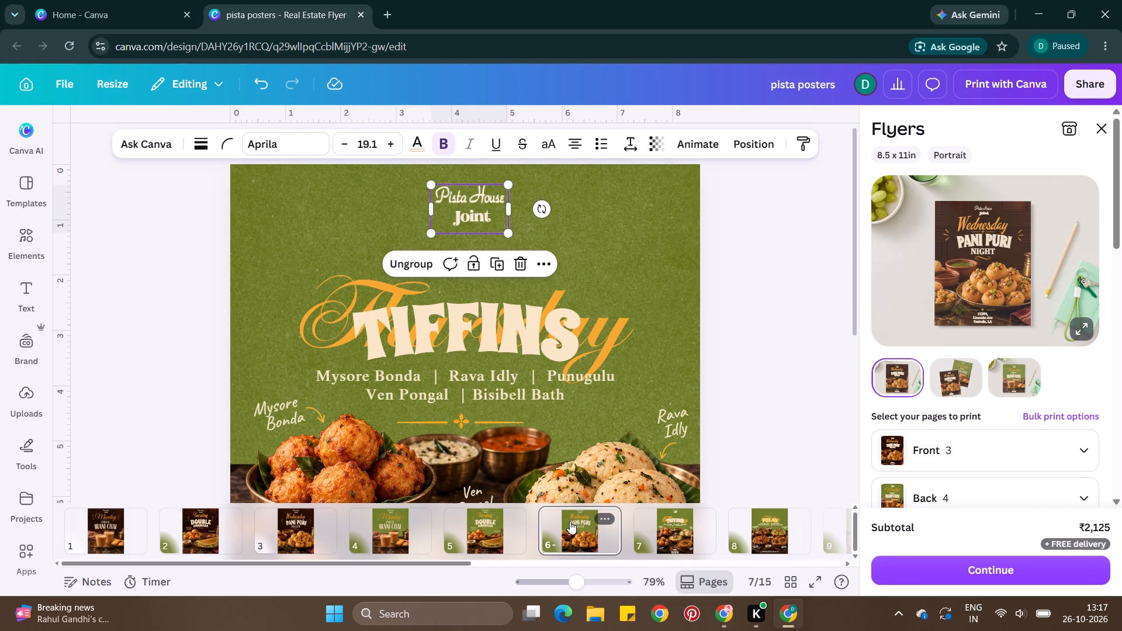
click(503, 213)
key(BackSpace)
key(ctrl+v)
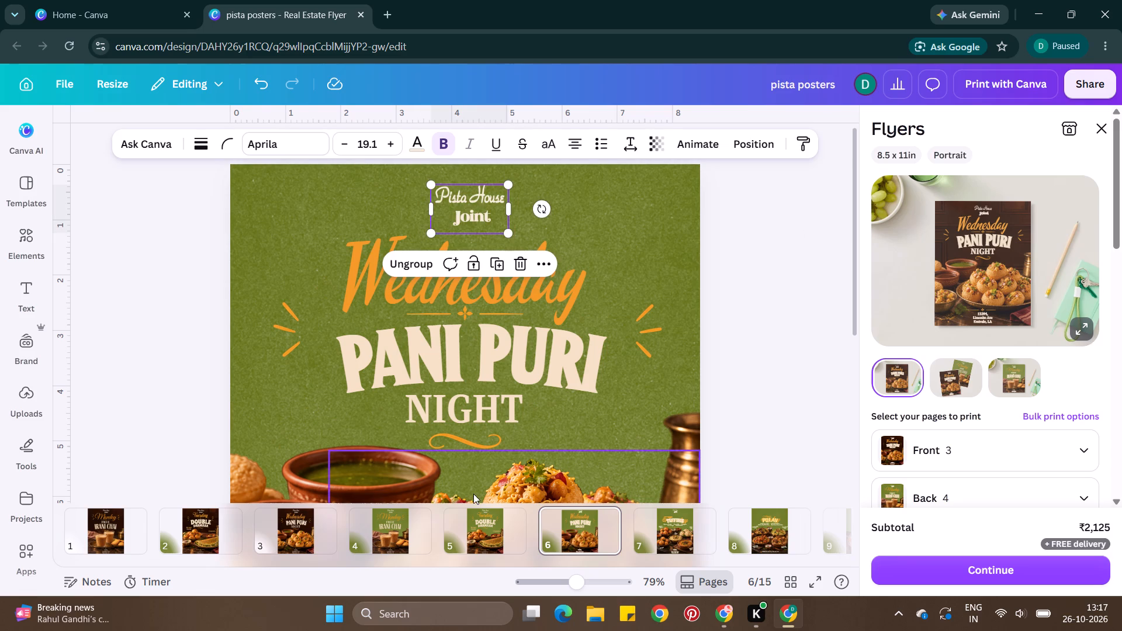
click(470, 532)
click(474, 211)
key(BackSpace)
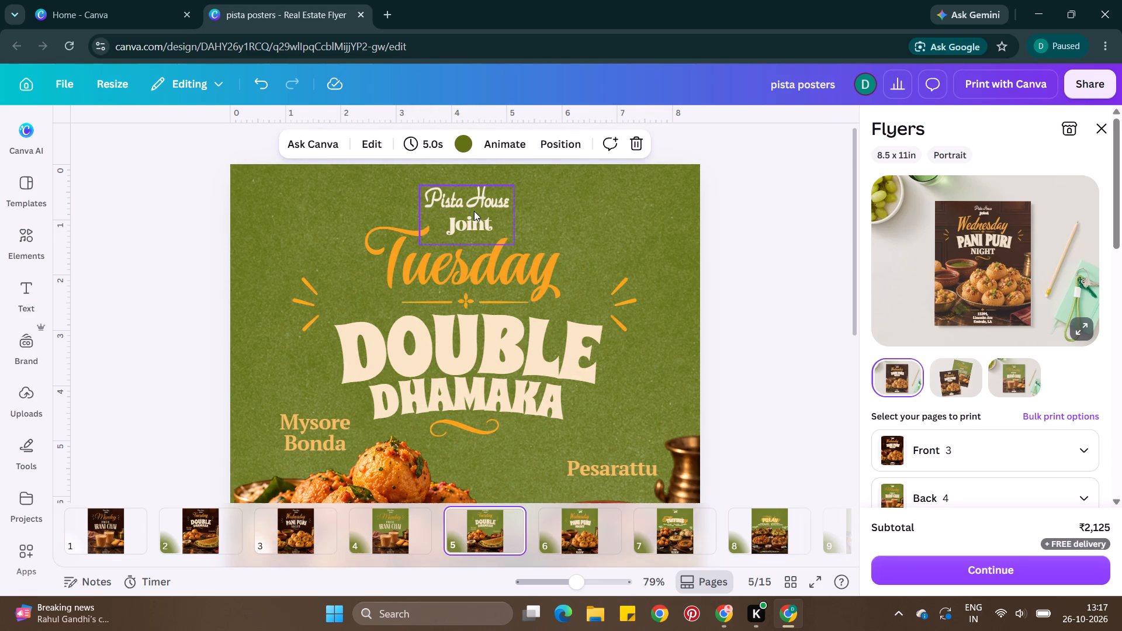
key(ctrl+v)
click(416, 529)
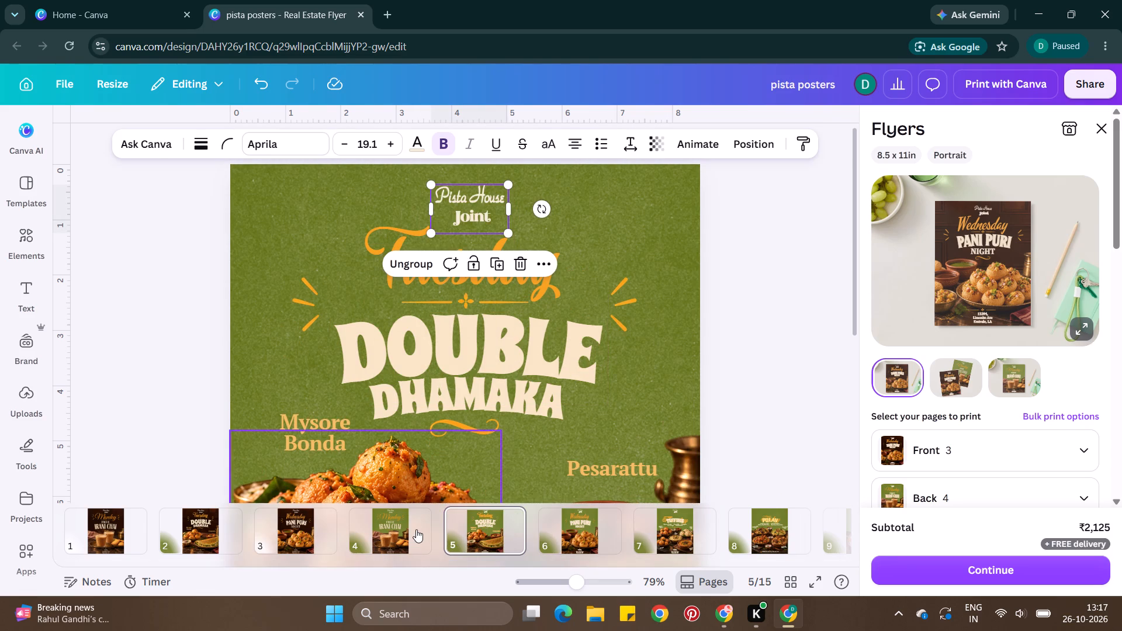
click(484, 213)
key(BackSpace)
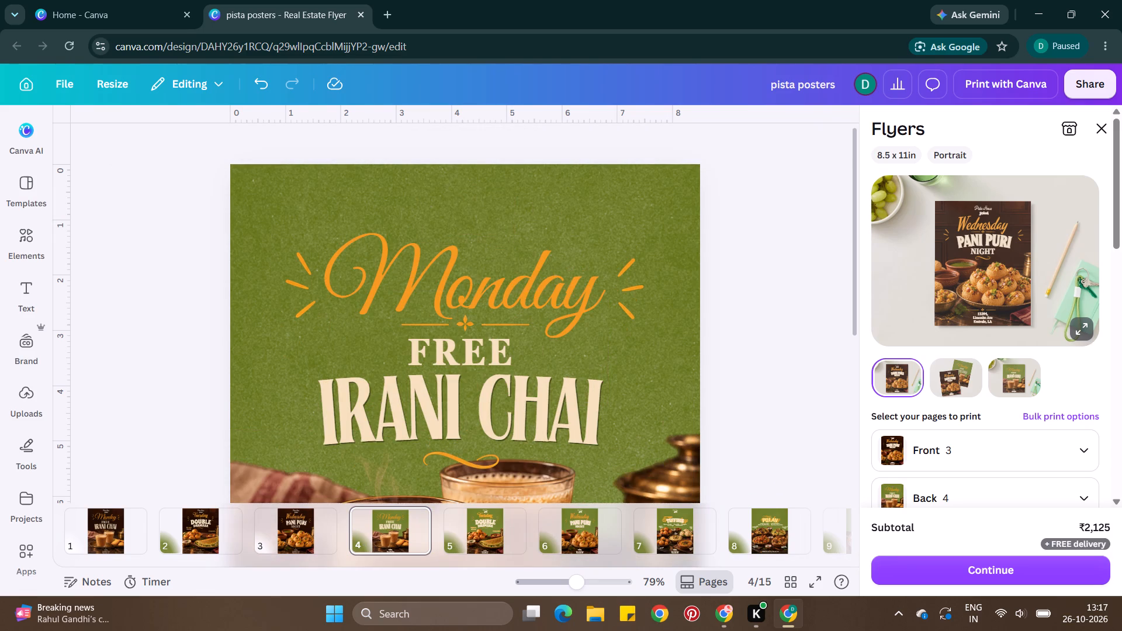
key(ctrl+v)
Replace the logos on the dark brown Wednesday, Tuesday and Monday posters, pages 3, 2 and 1, with the resized logo.
click(303, 509)
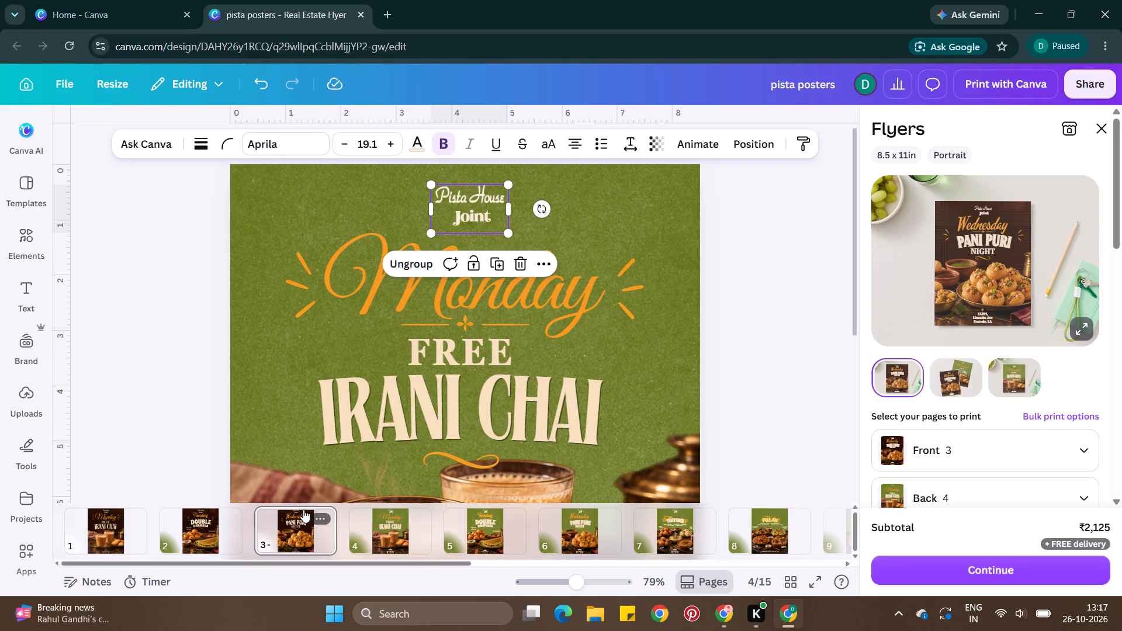
click(498, 206)
key(BackSpace)
key(ctrl+v)
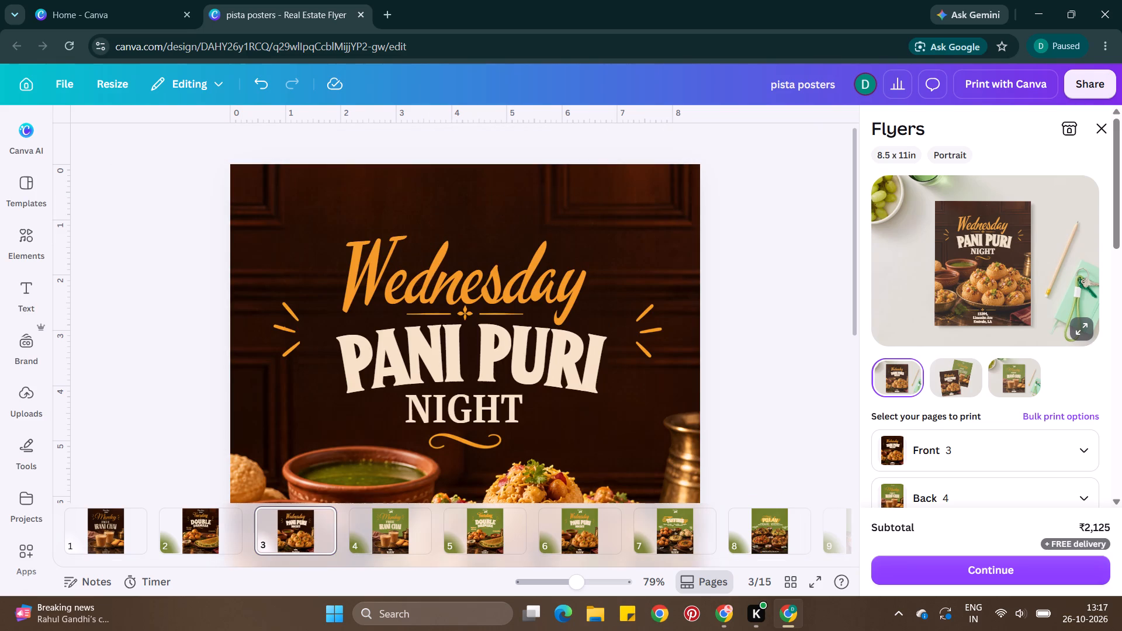
click(200, 523)
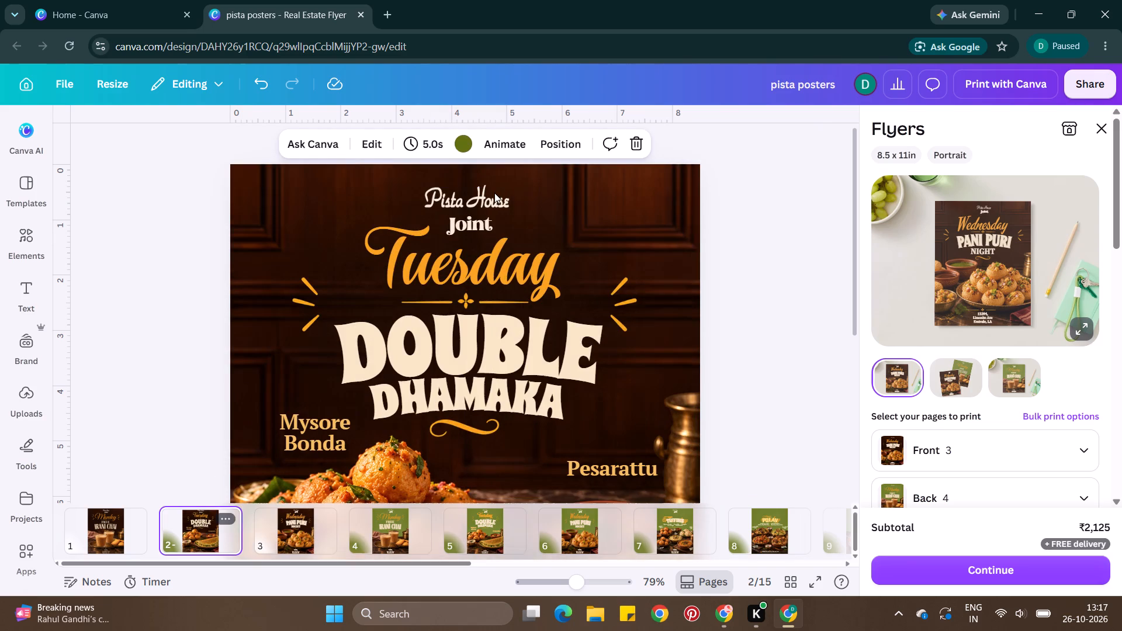
click(496, 192)
key(BackSpace)
key(ctrl+v)
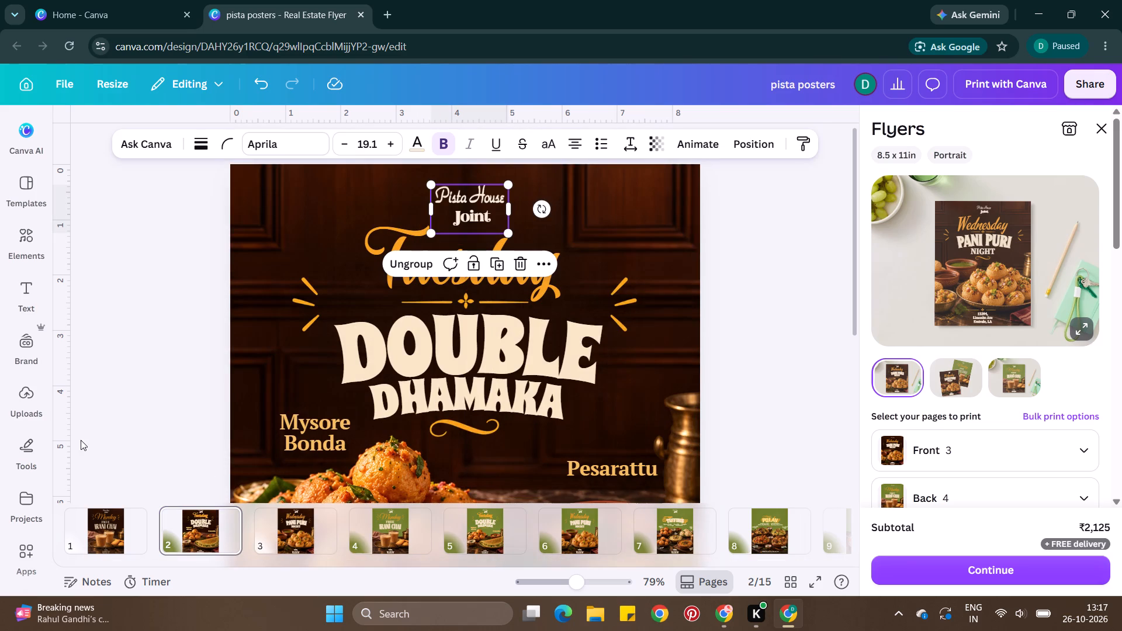
click(101, 518)
click(492, 213)
key(BackSpace)
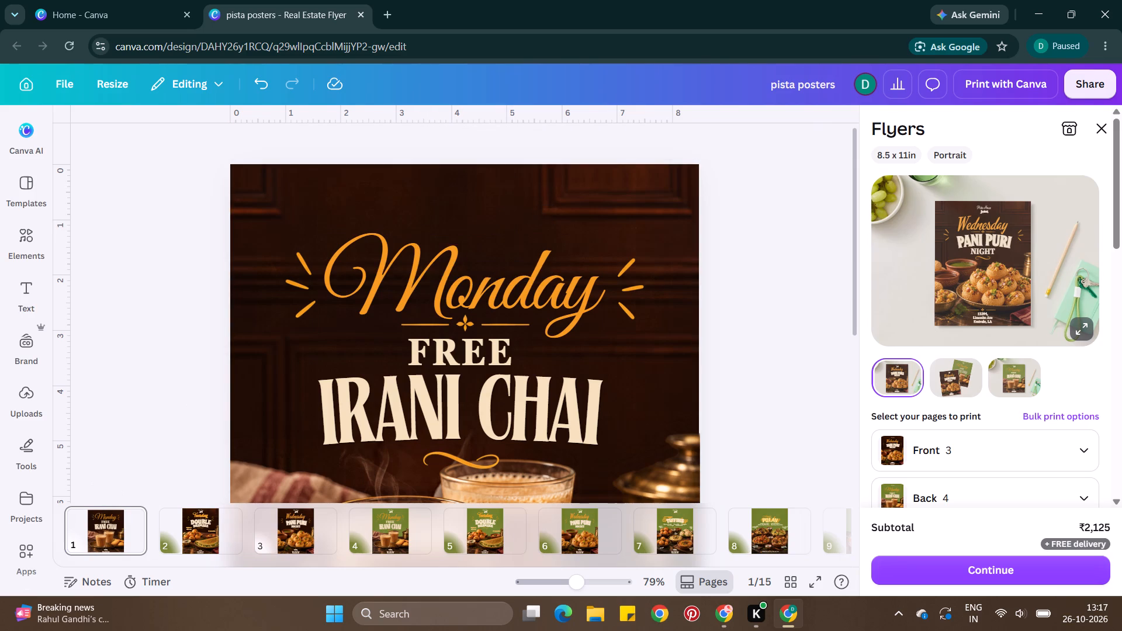
key(ctrl+v)
Paste the resized Pista House Joint logo onto the Friday Pulav and Saturday Mandi Hawa posters.
scroll(609, 516, left, 2)
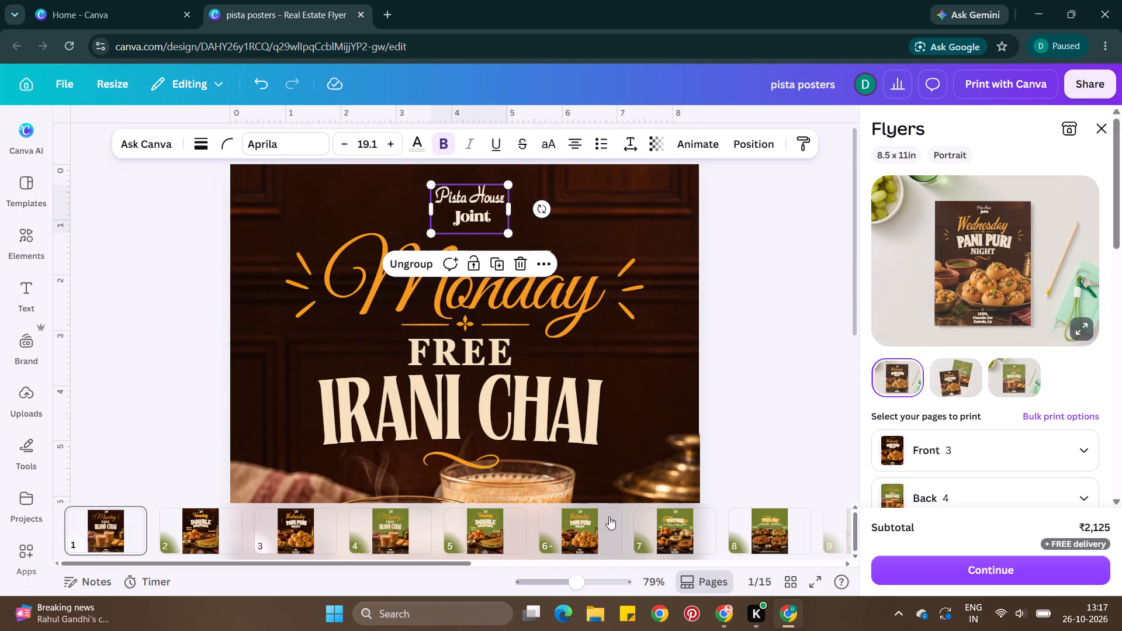
click(518, 550)
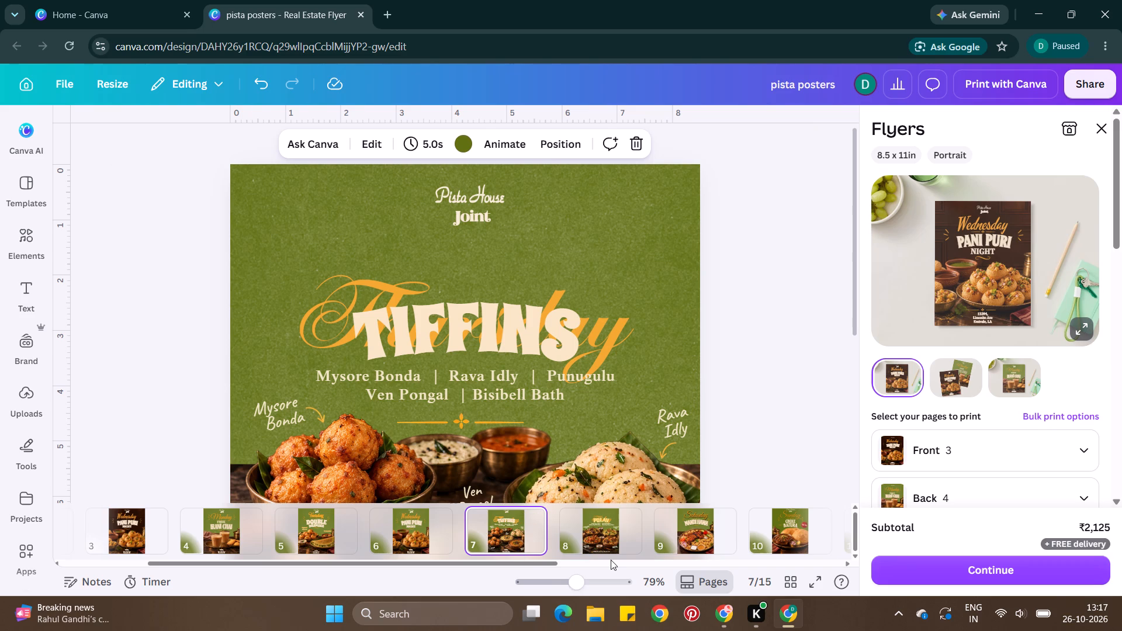
click(610, 537)
key(ctrl+v)
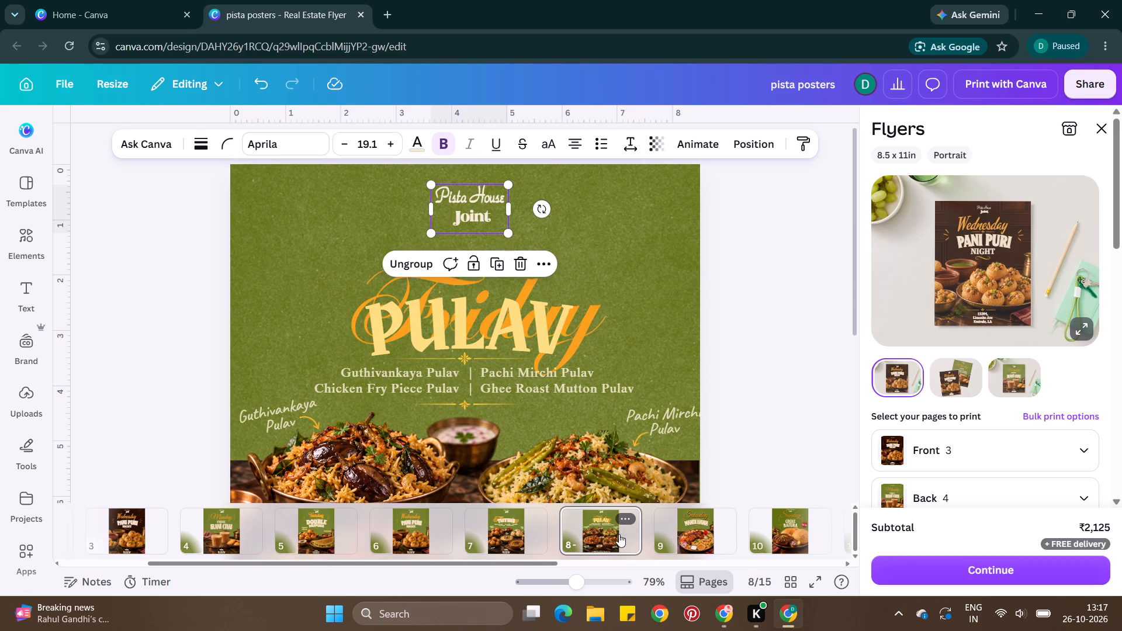
click(722, 536)
click(442, 232)
key(ctrl+v)
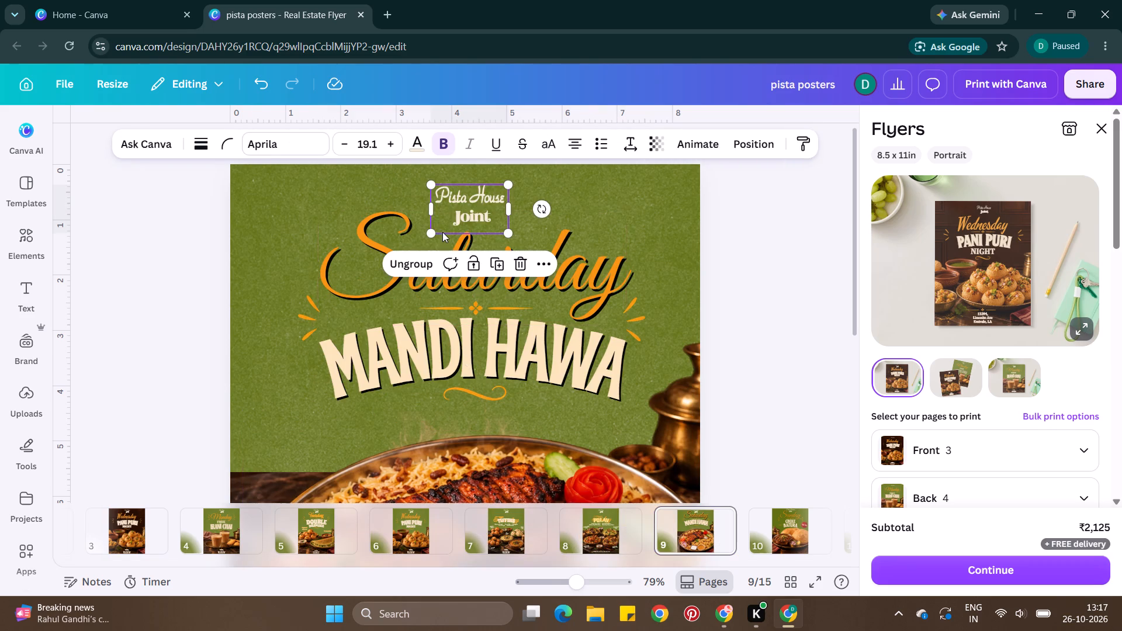
Replace the old Pista House and Joint texts on the Sunday Chole Batura poster with the resized logo.
scroll(613, 542, left, 2)
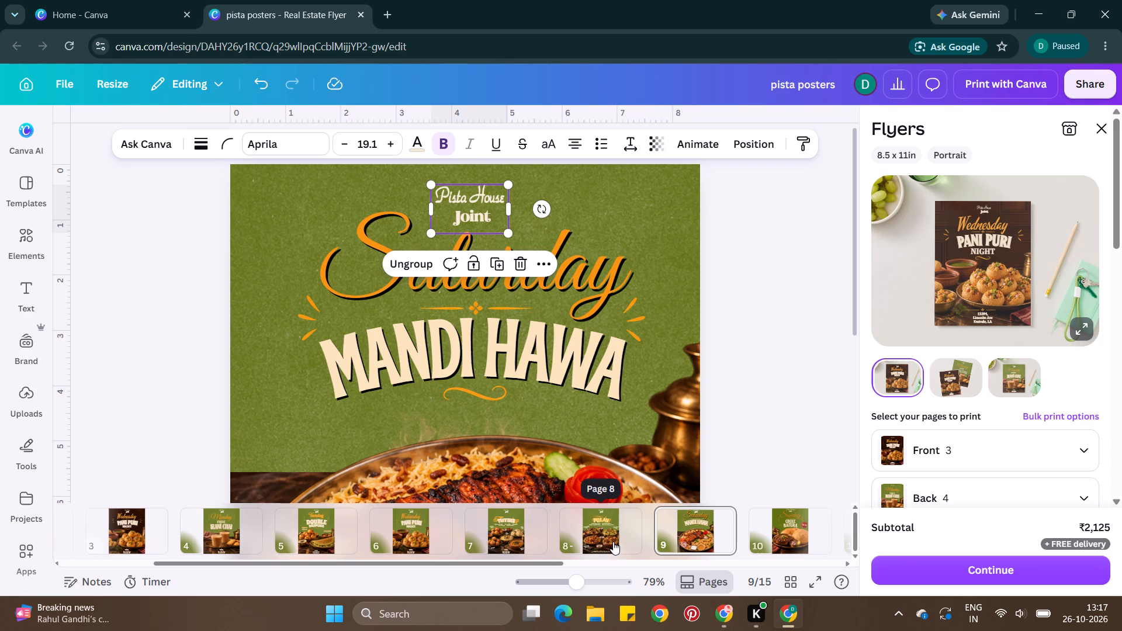
click(628, 526)
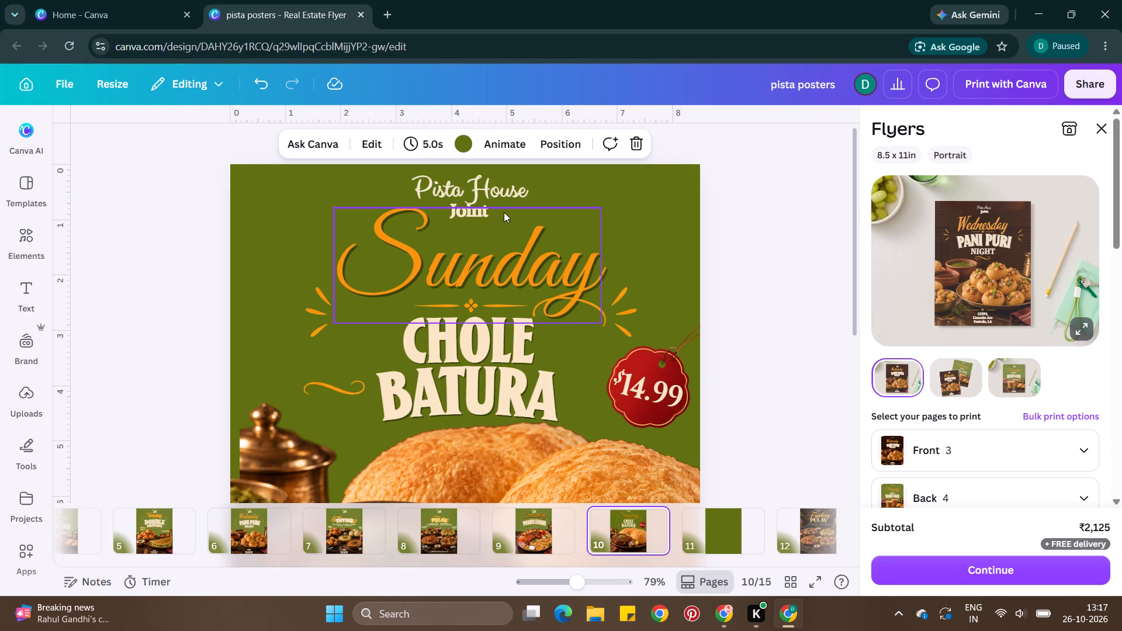
click(518, 181)
key(BackSpace)
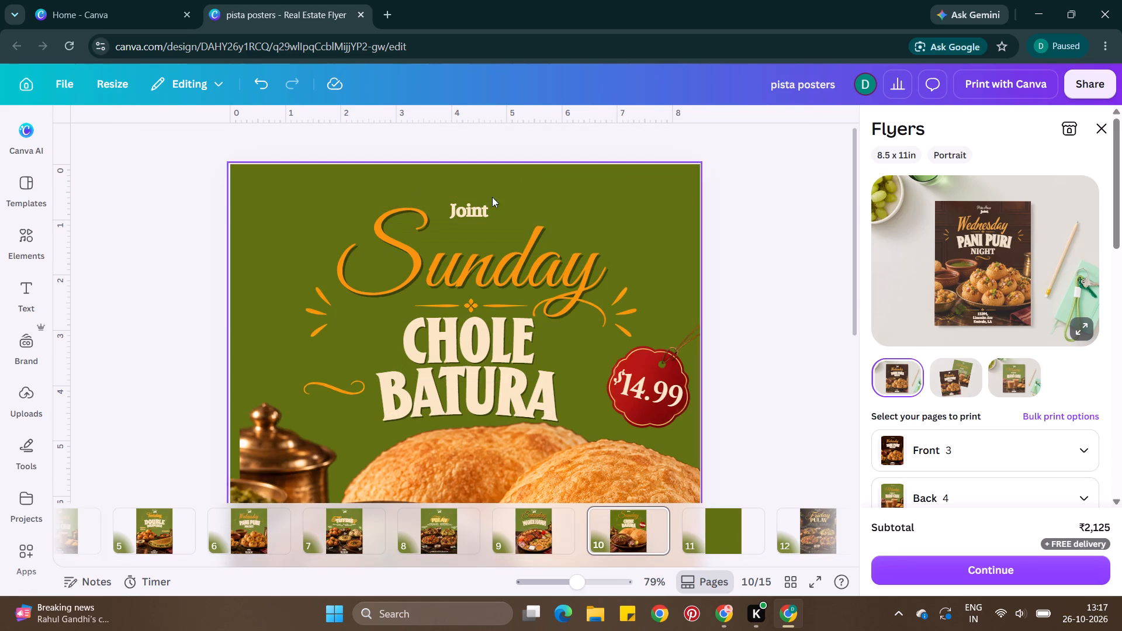
click(472, 210)
click(465, 200)
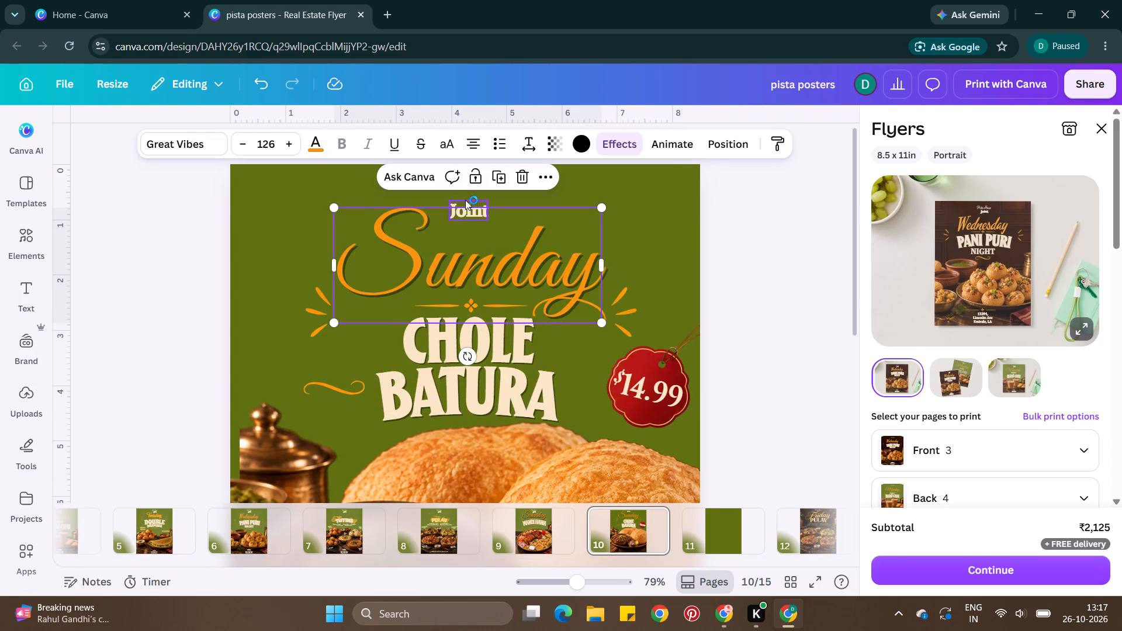
key(BackSpace)
key(ctrl+v)
Compare the text formatting of the green Monday poster's heading with the Sunday poster's heading.
scroll(624, 538, right, 1)
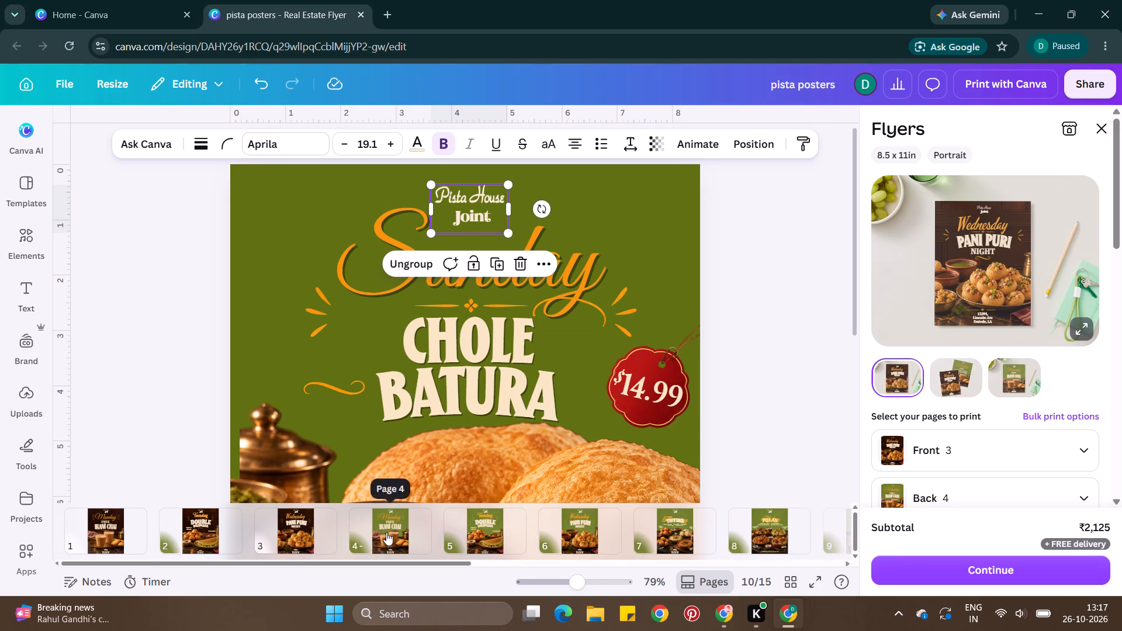
click(386, 532)
click(517, 297)
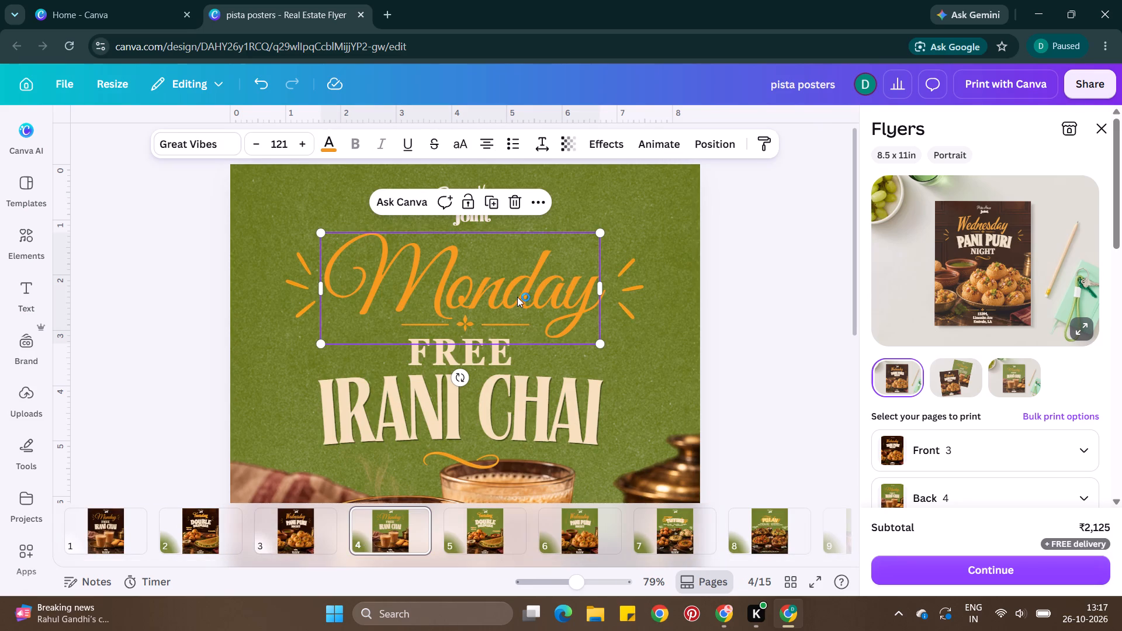
scroll(667, 525, left, 3)
click(666, 532)
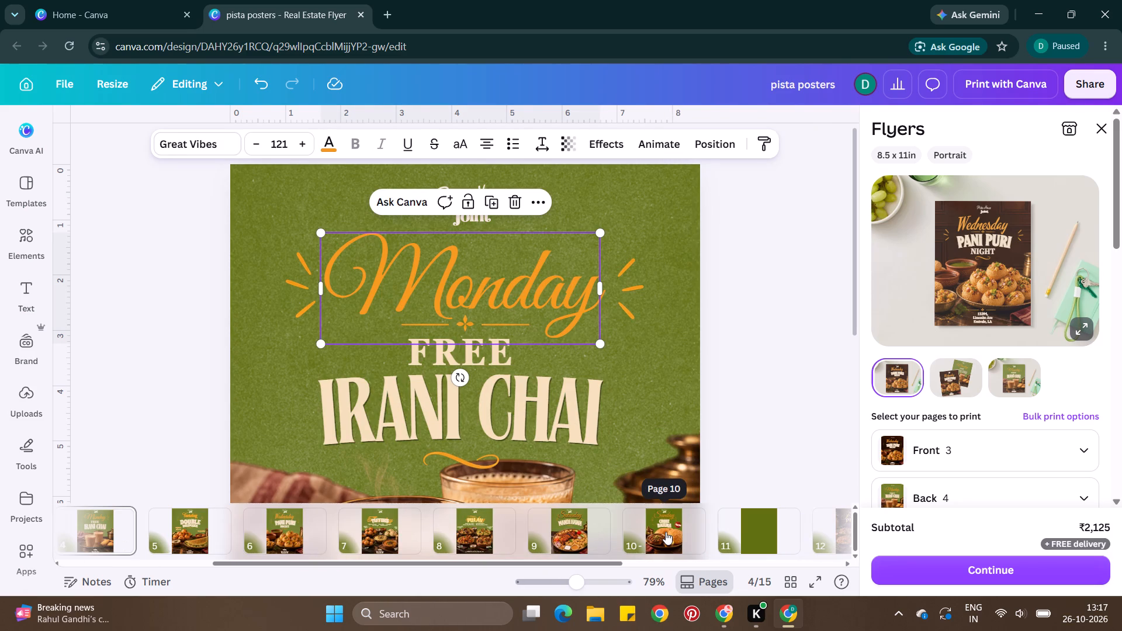
click(552, 261)
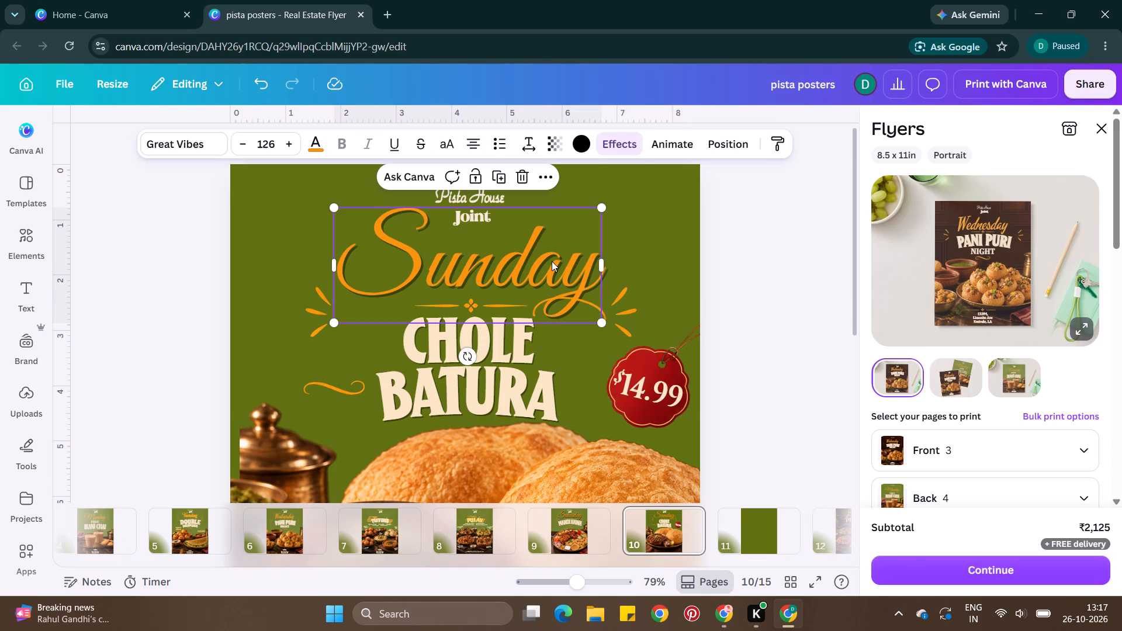
Copy the green textured background from the Saturday Mandi Hawa poster to the Sunday Chole Batura poster and send it to the back.
click(556, 519)
click(657, 214)
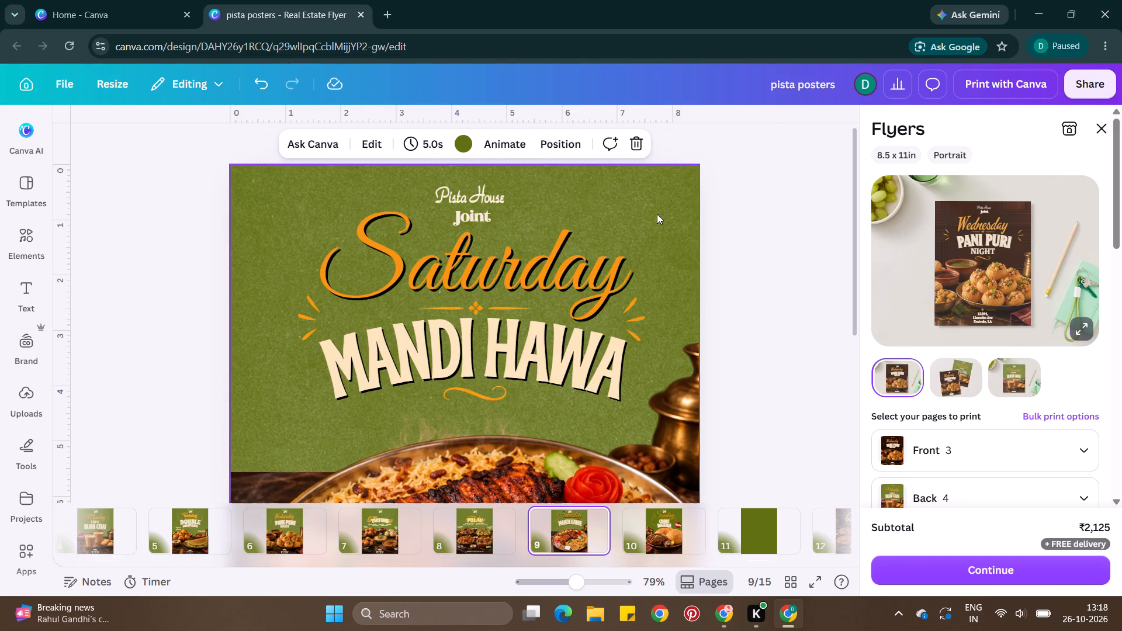
key(ctrl+c)
click(659, 532)
key(ctrl+v)
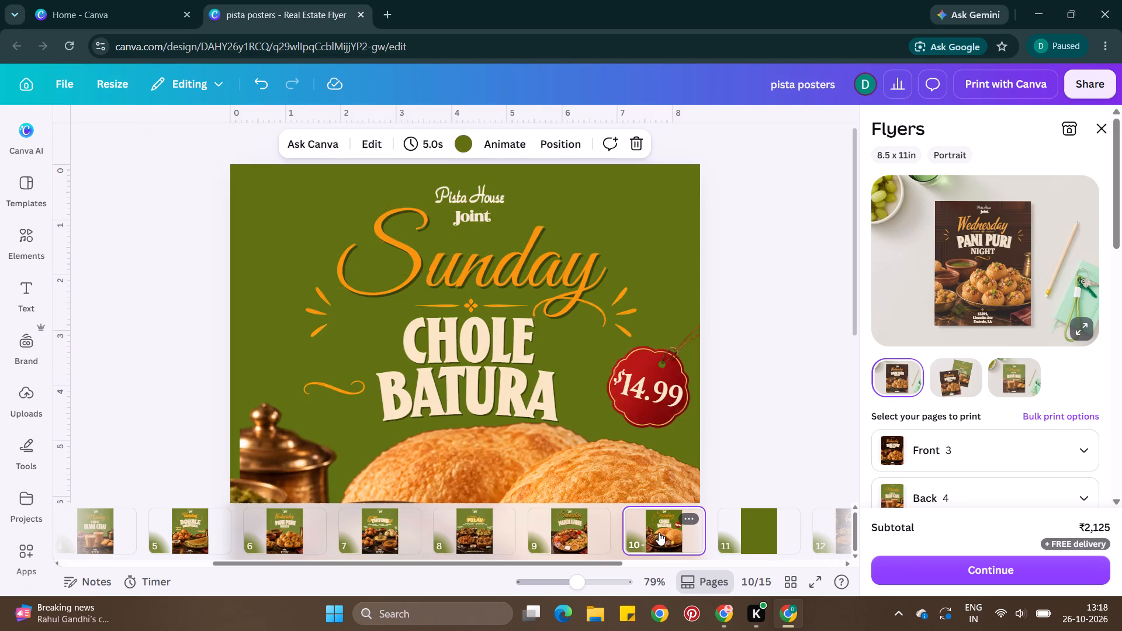
key(ctrl+alt+bracketleft)
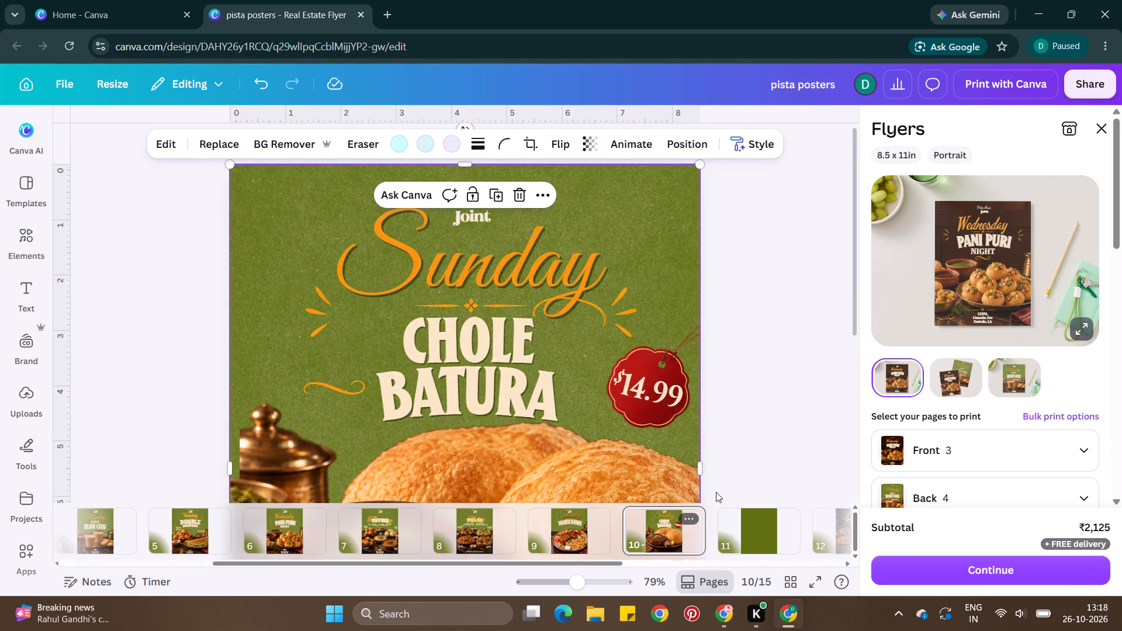
double_click(822, 480)
Set the Sunday heading's font size to 100 and centre it between the logo and the ornamental divider.
click(573, 270)
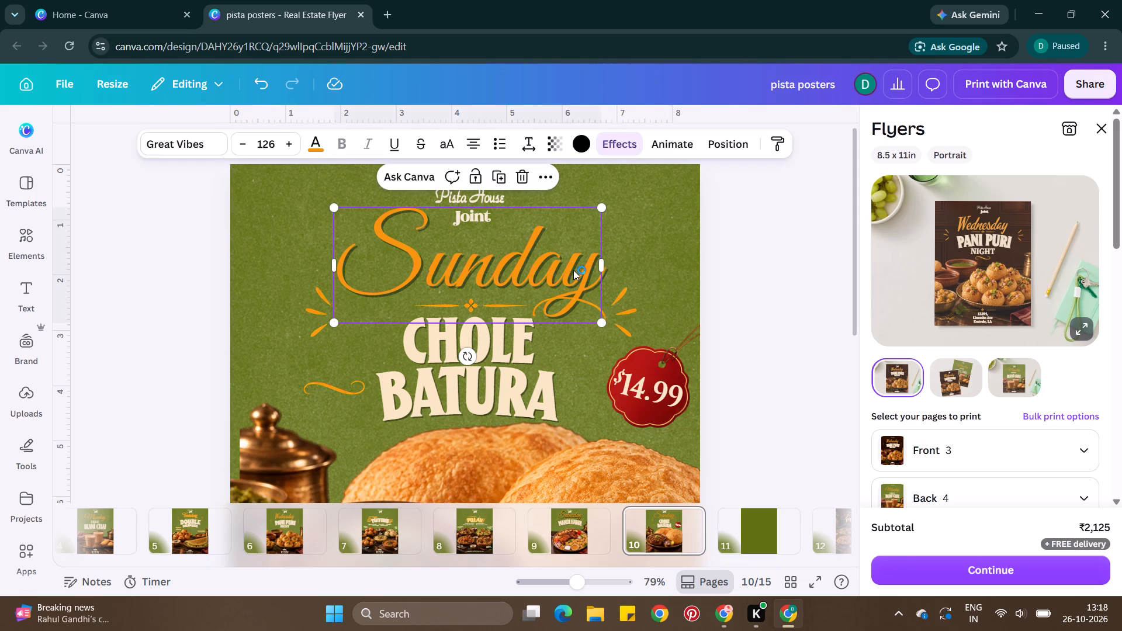
click(267, 147)
text(10)
key(0)
key(Return)
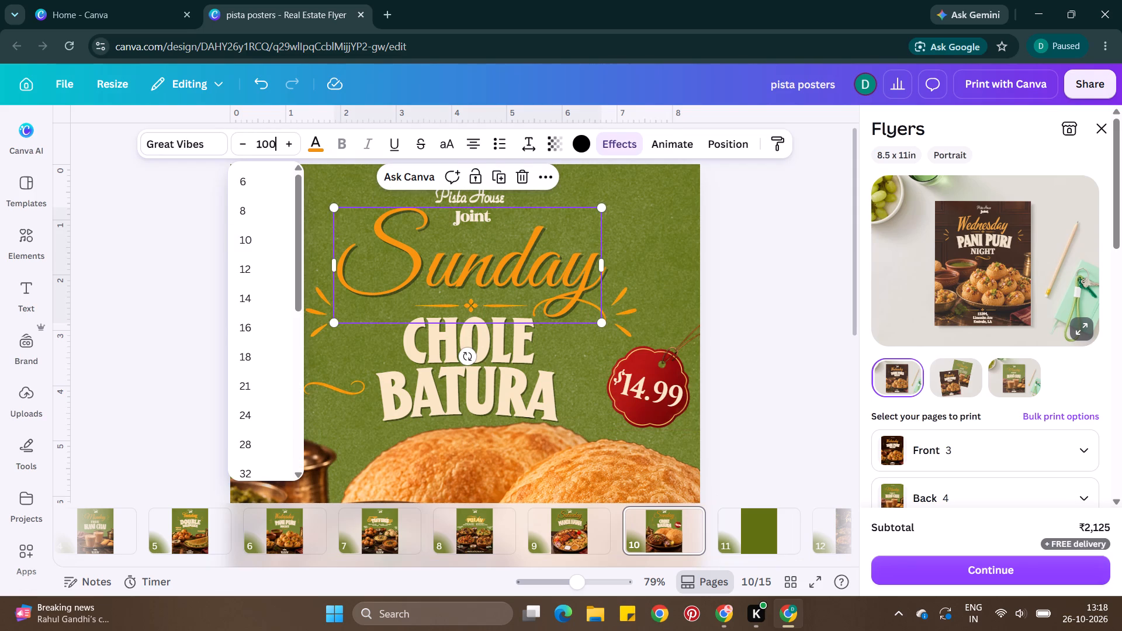
drag(438, 272, 433, 276)
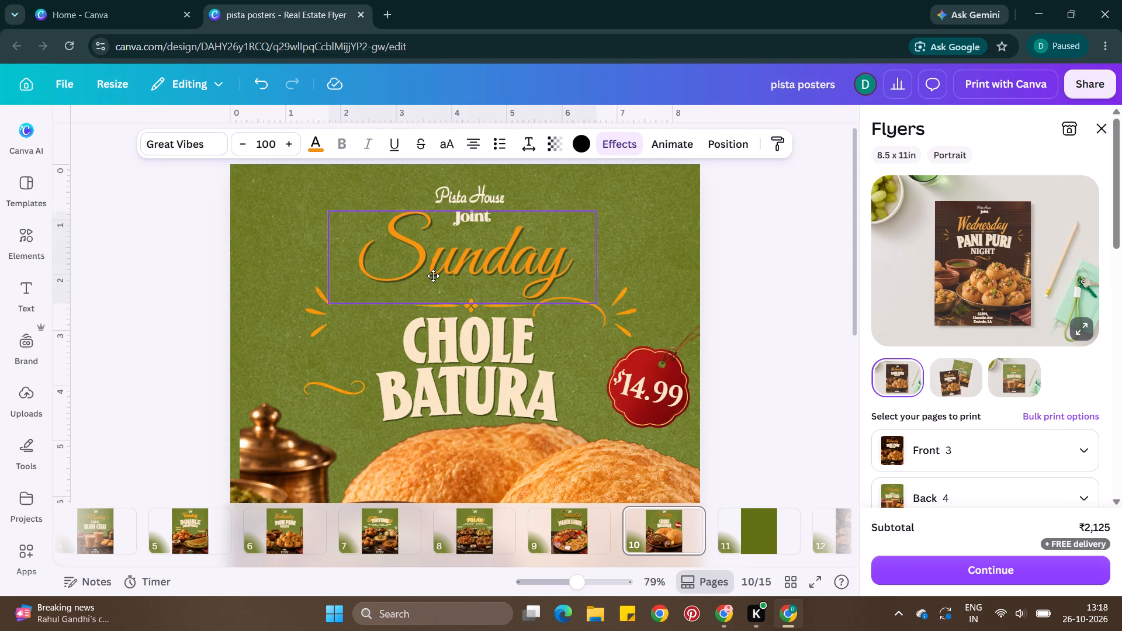
drag(433, 276, 428, 275)
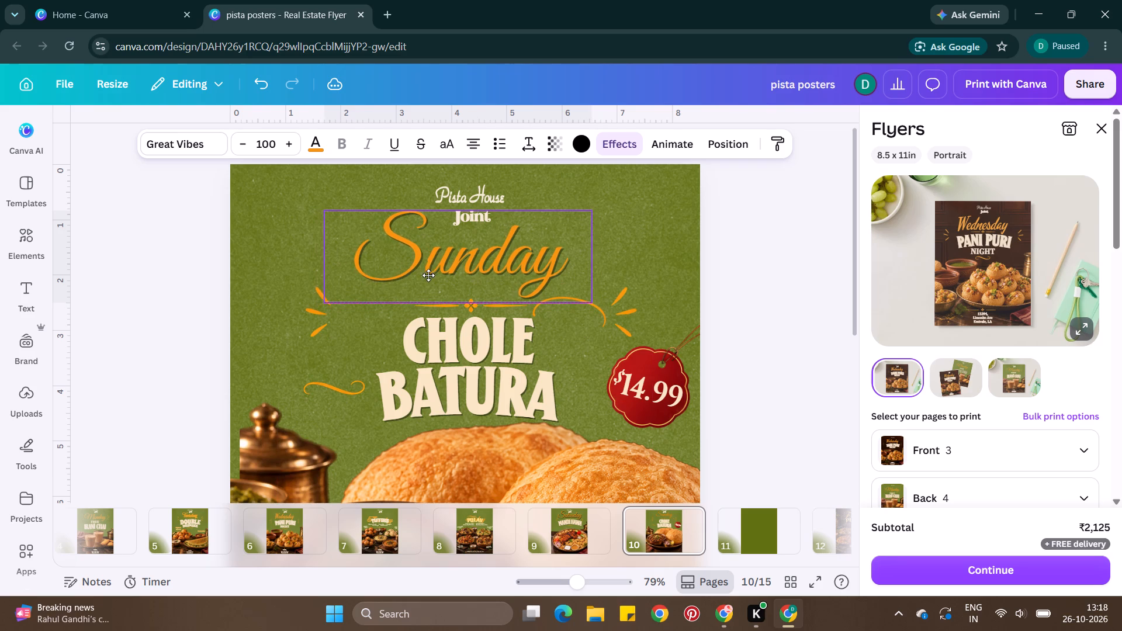
drag(428, 275, 432, 271)
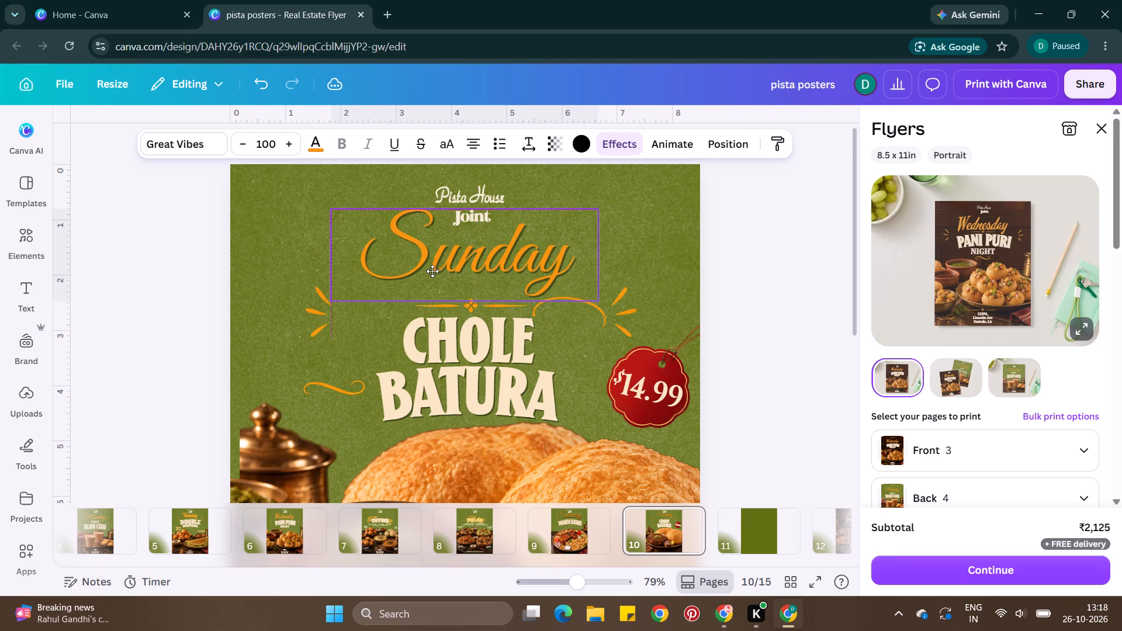
drag(432, 271, 432, 271)
double_click(717, 266)
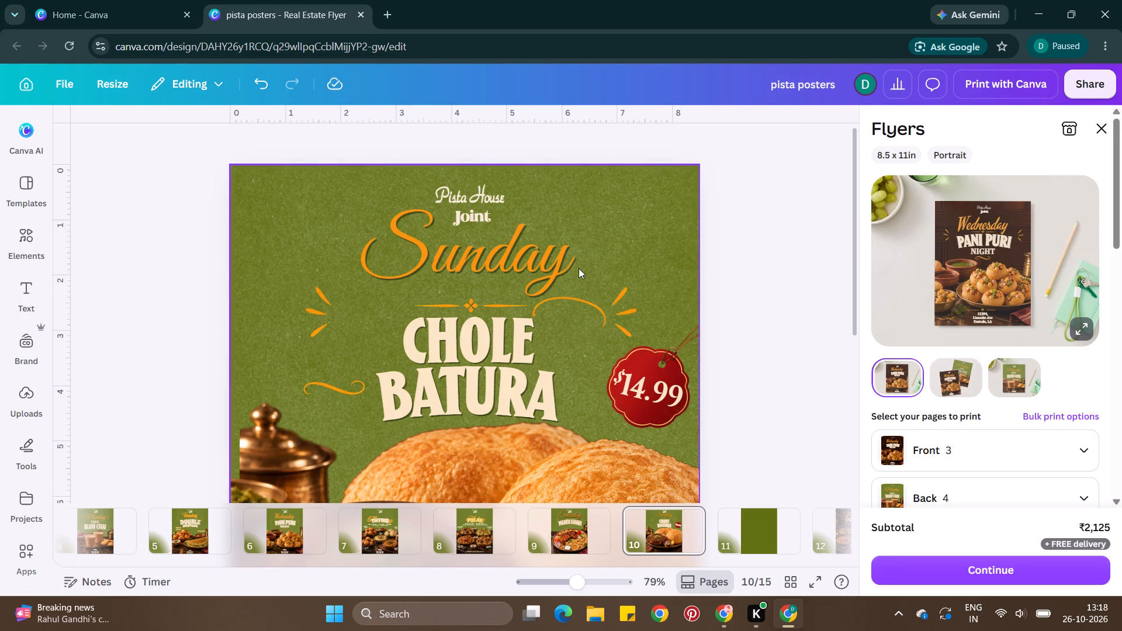
Examine the drop shadow effect settings of the Sunday heading.
click(563, 262)
double_click(752, 203)
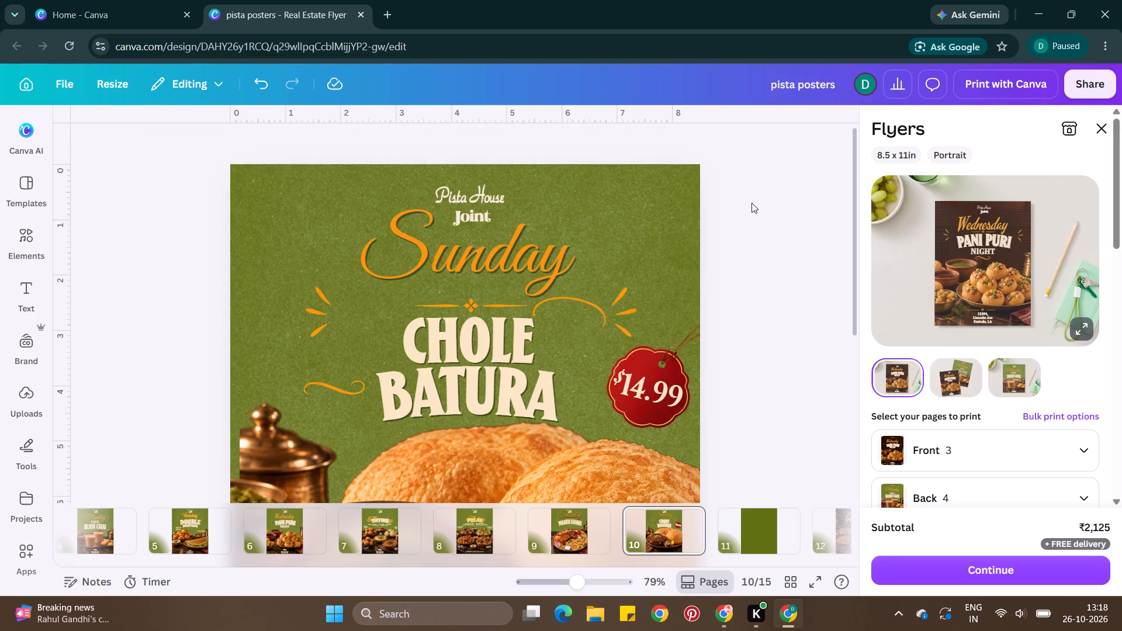
click(503, 266)
click(621, 133)
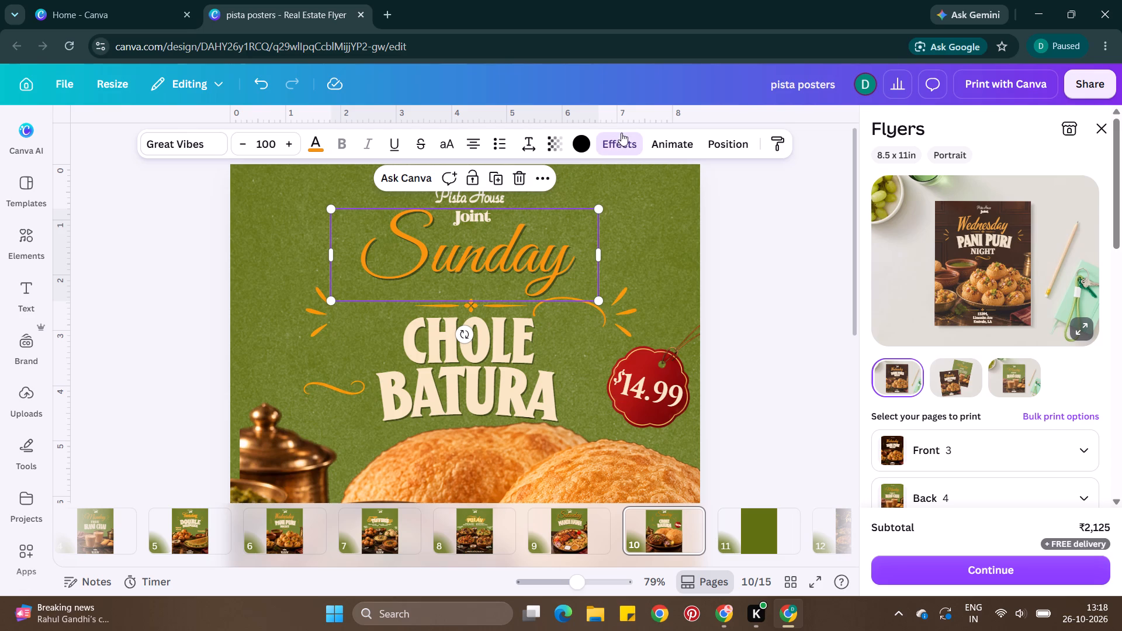
scroll(217, 390, down, 1)
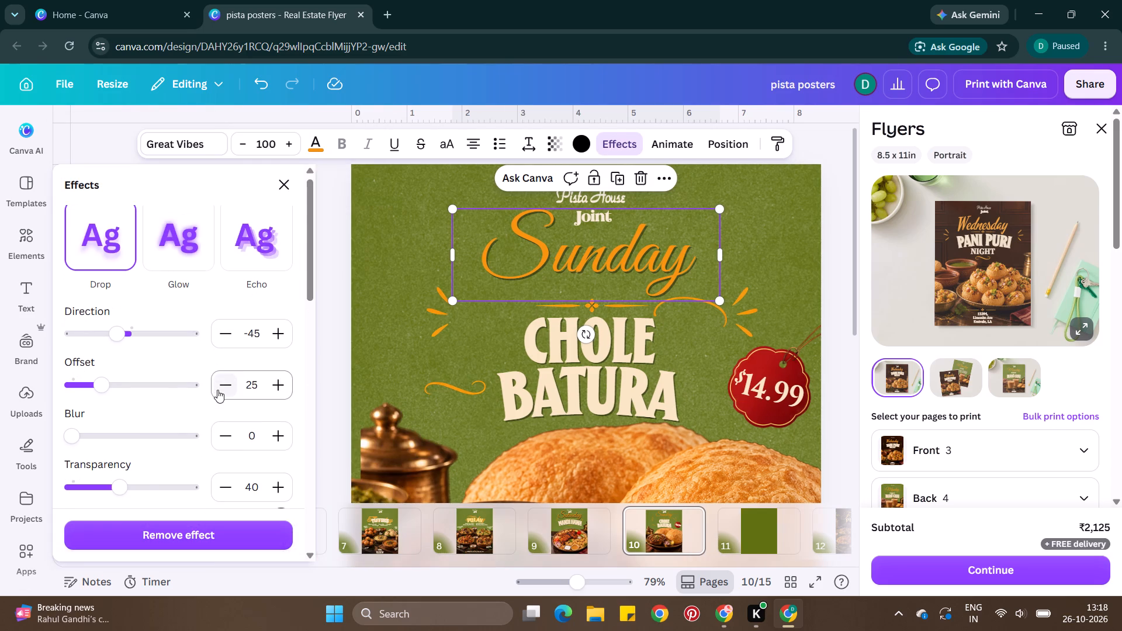
double_click(830, 256)
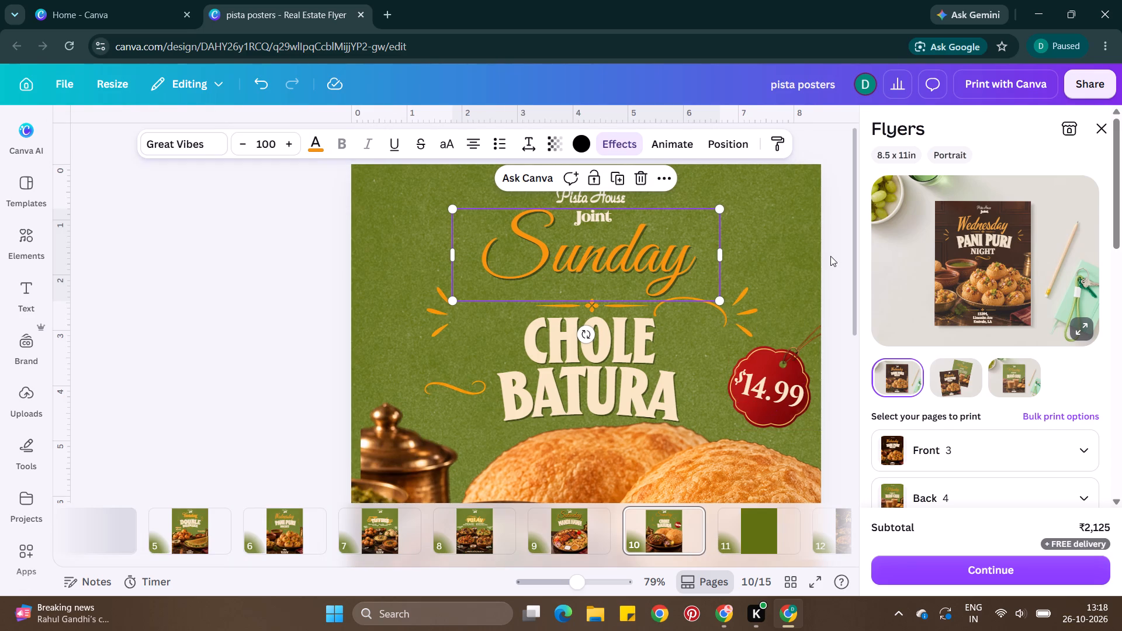
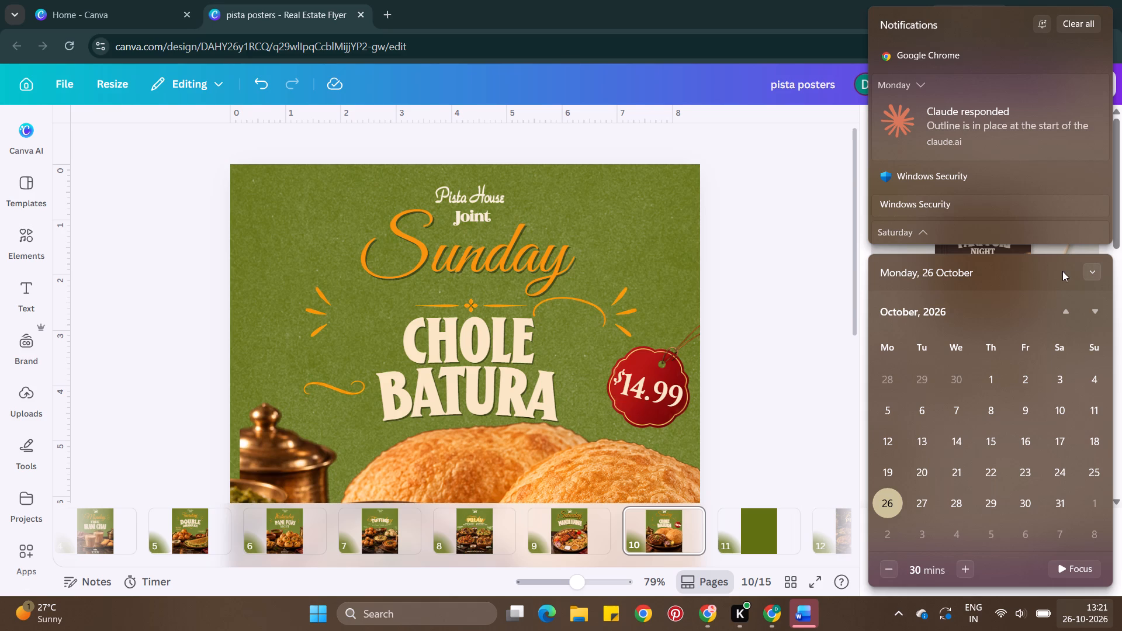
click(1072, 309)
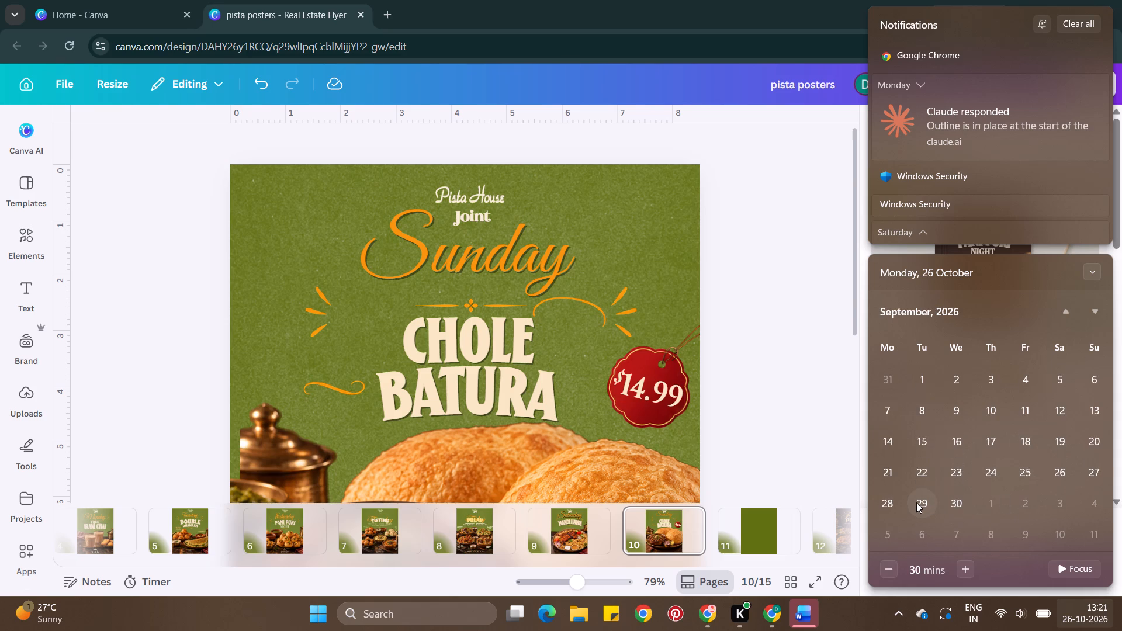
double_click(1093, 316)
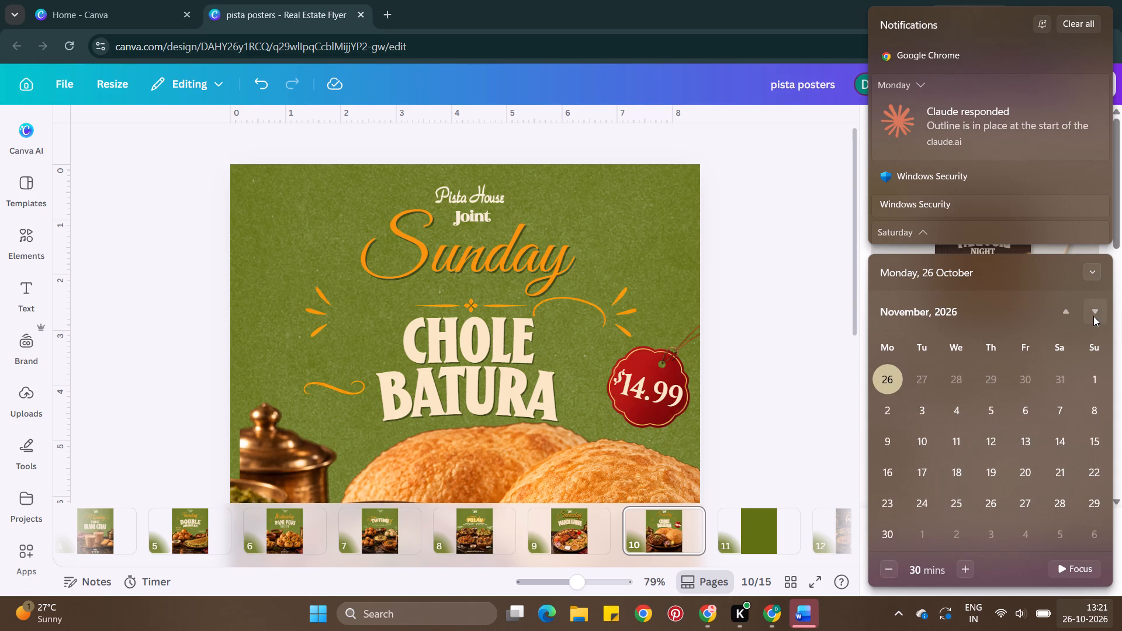
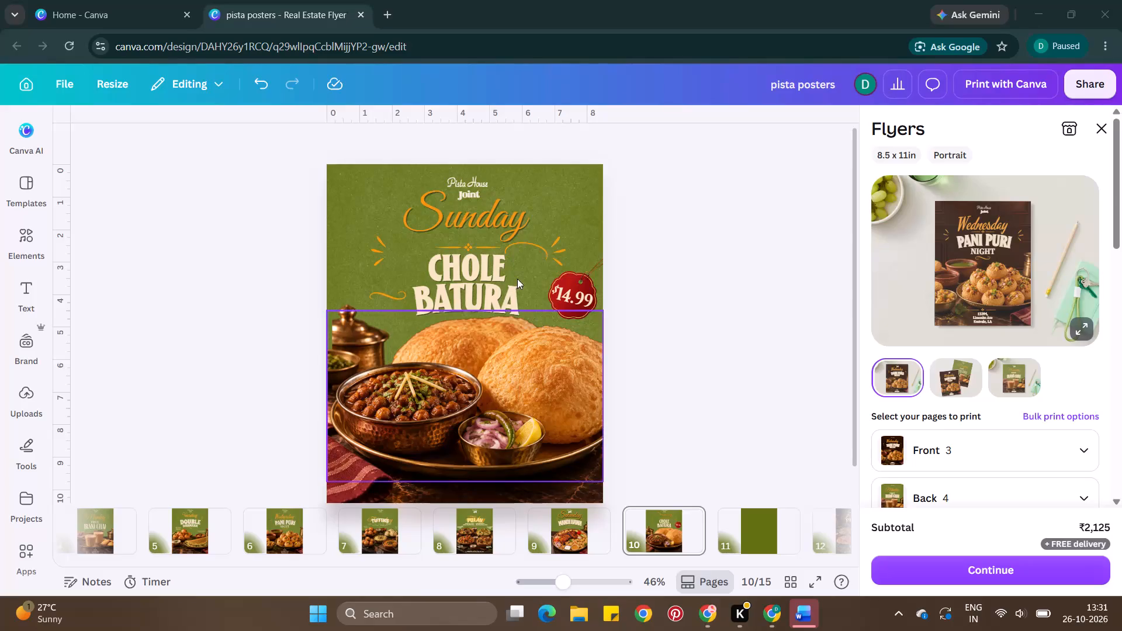
Replace the Mandi Hawa poster's day heading with a copy of the Sunday heading from the Chole Batura poster, reworded to "Saturday".
click(491, 233)
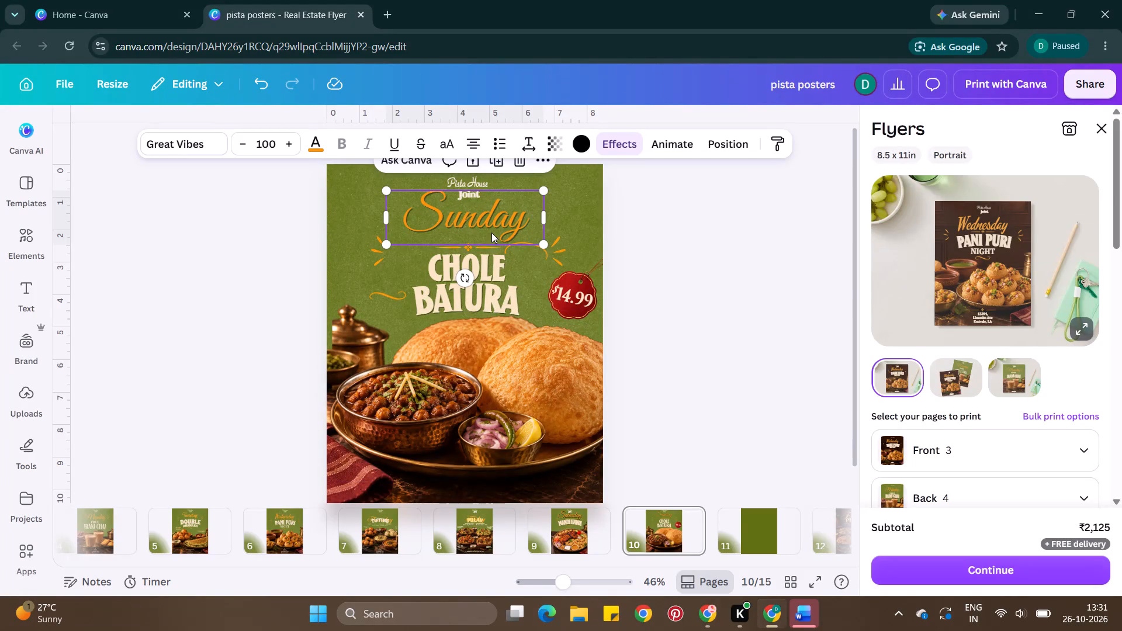
key(ctrl+c)
click(577, 509)
scroll(571, 354, up, 1)
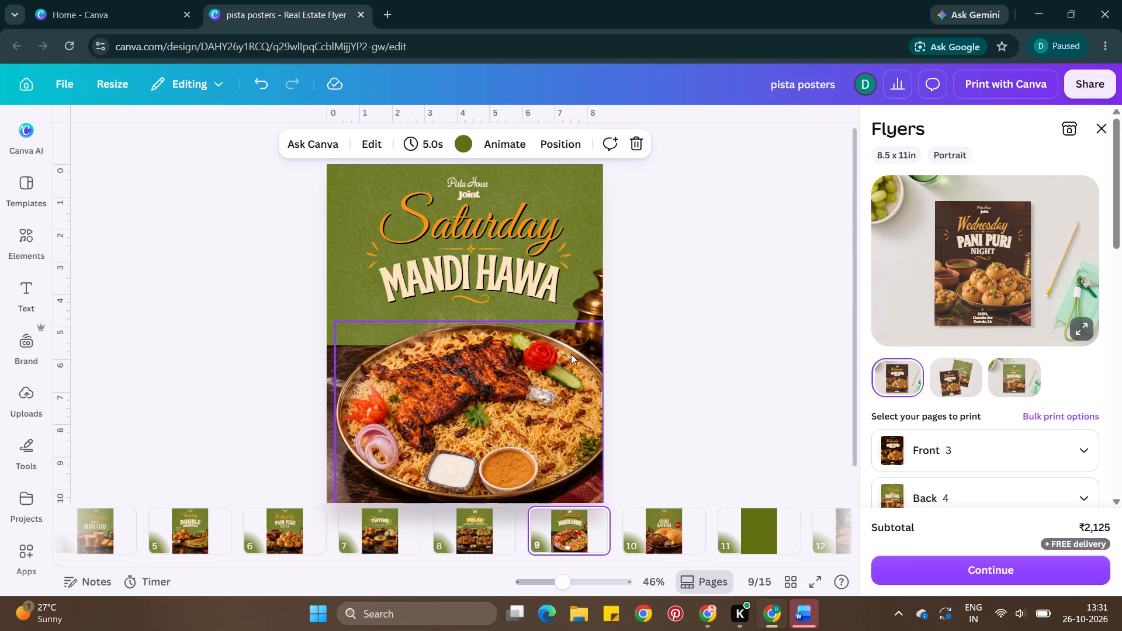
click(554, 238)
key(BackSpace)
key(ctrl+v)
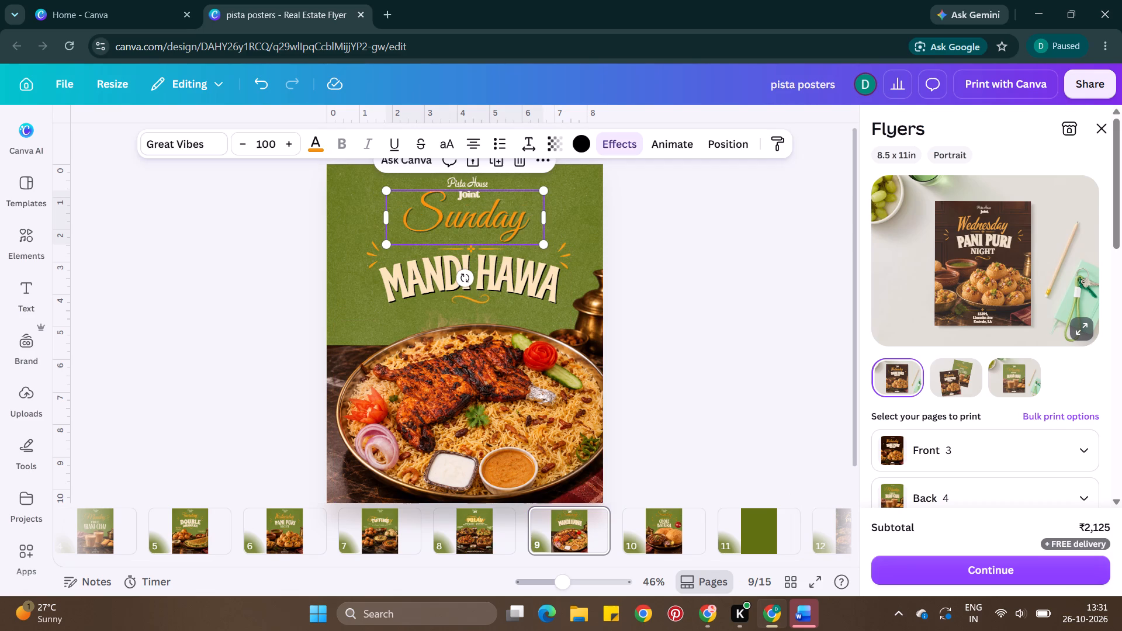
double_click(469, 228)
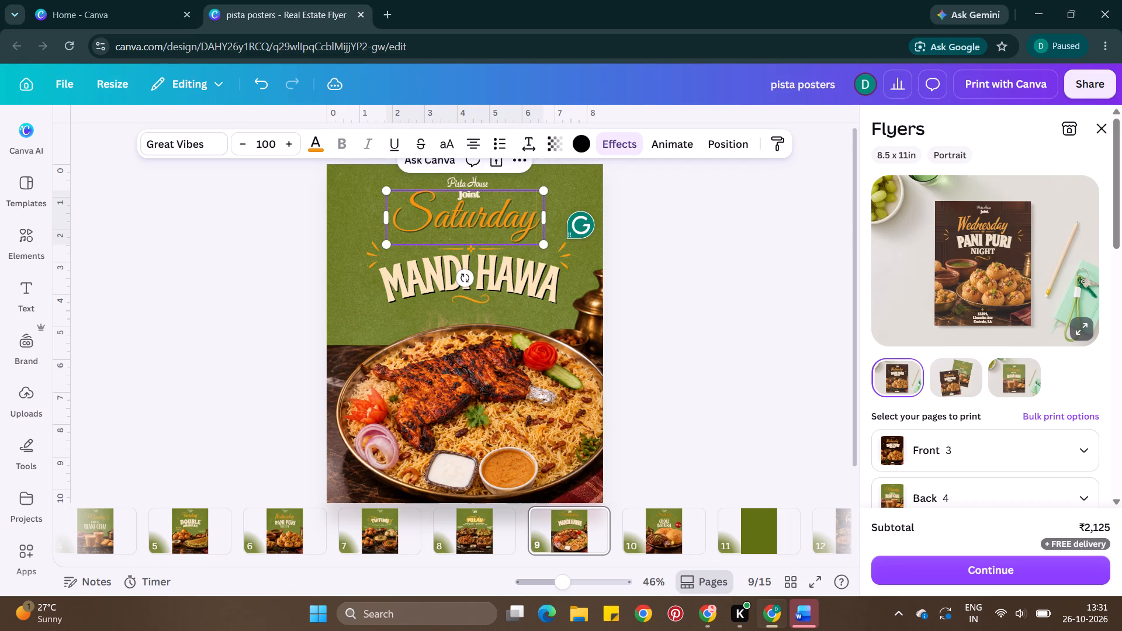
double_click(659, 283)
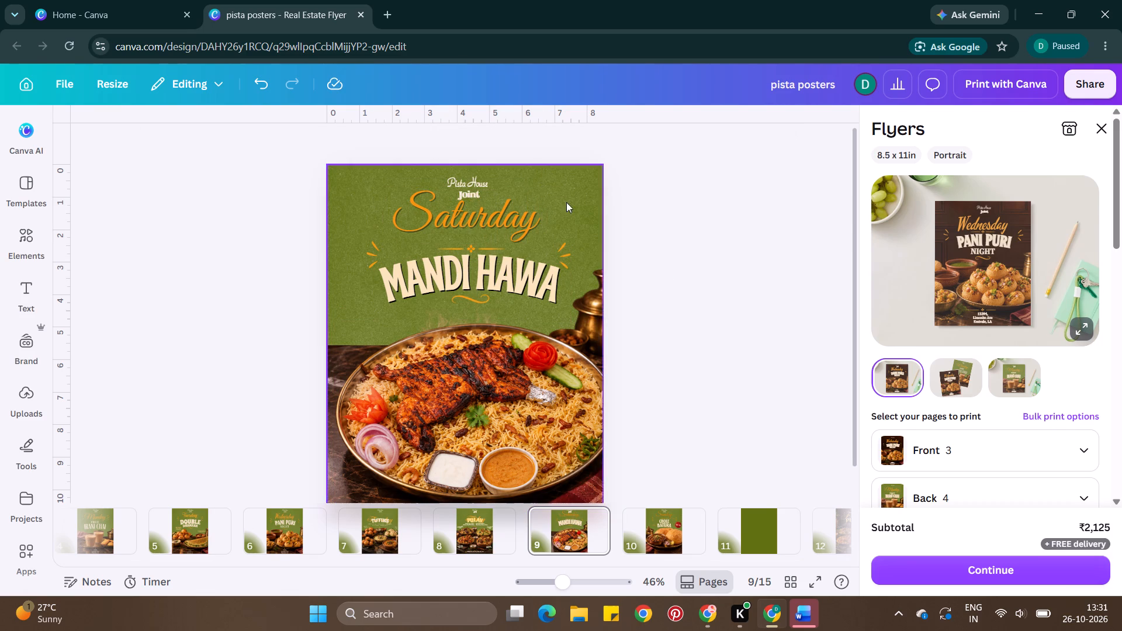
Move the Saturday heading slightly down, just below the logo, and compare it with the Sunday poster.
drag(531, 220, 531, 227)
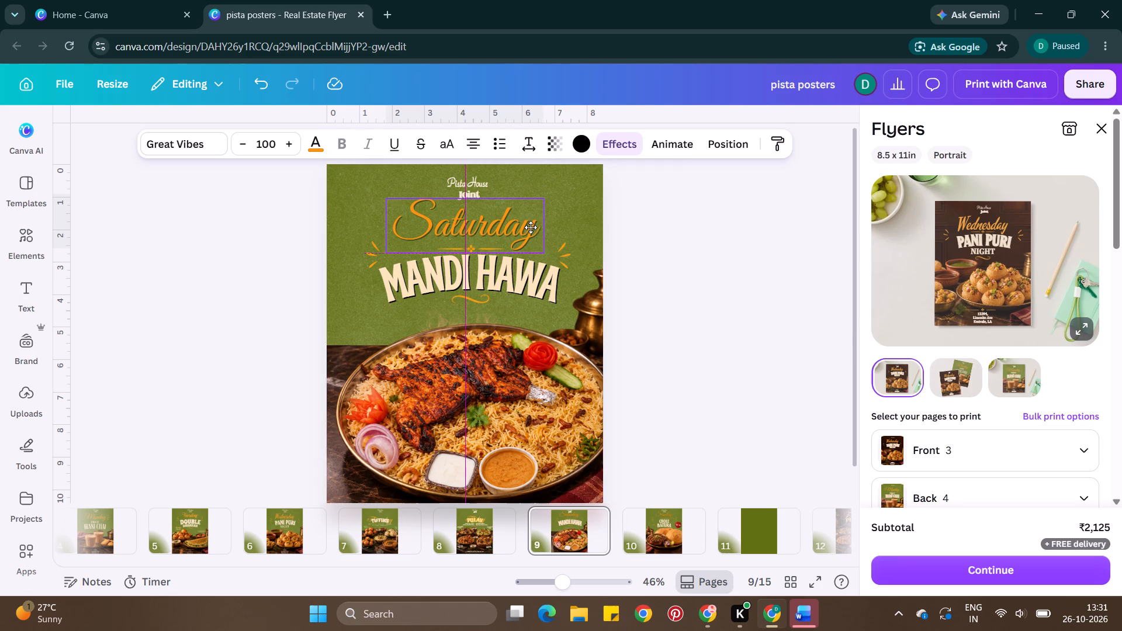
drag(531, 227, 532, 227)
click(640, 539)
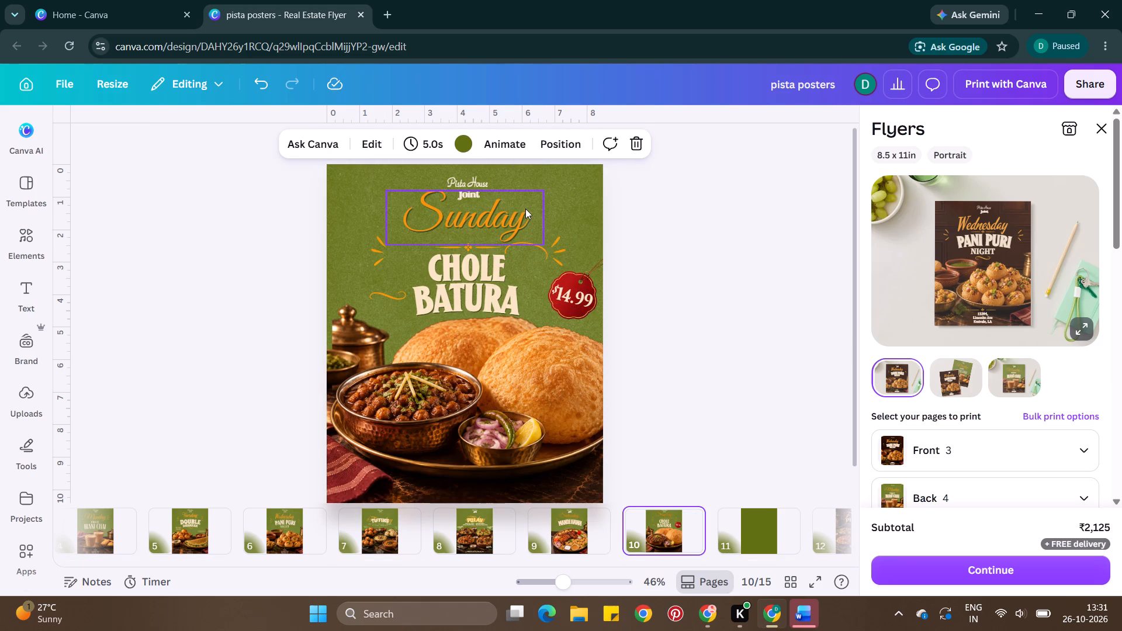
click(520, 213)
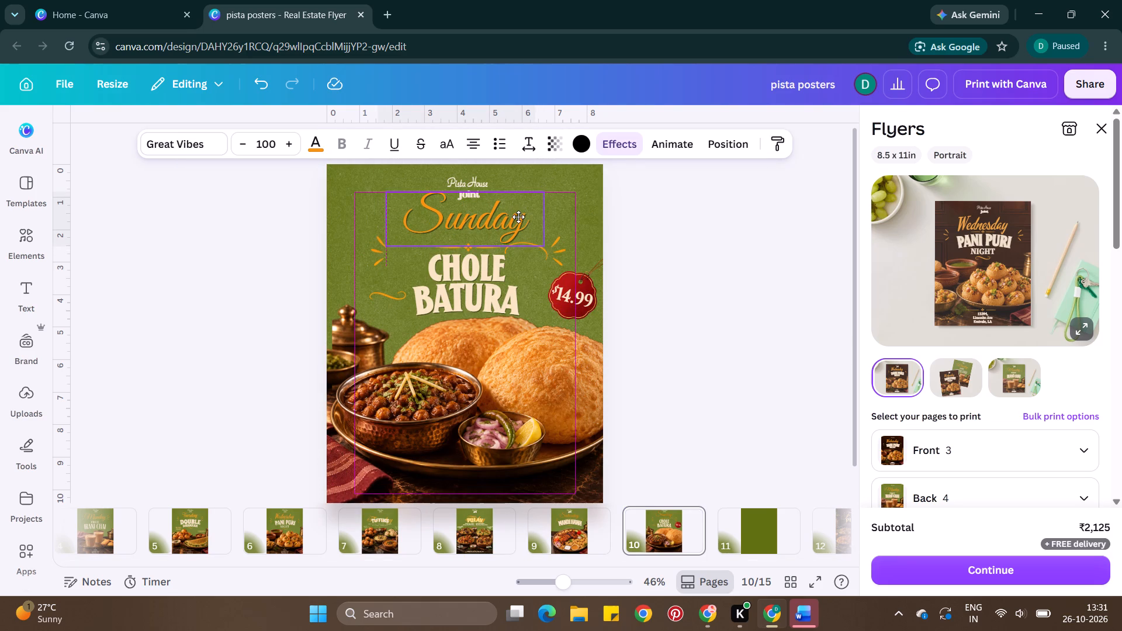
click(575, 541)
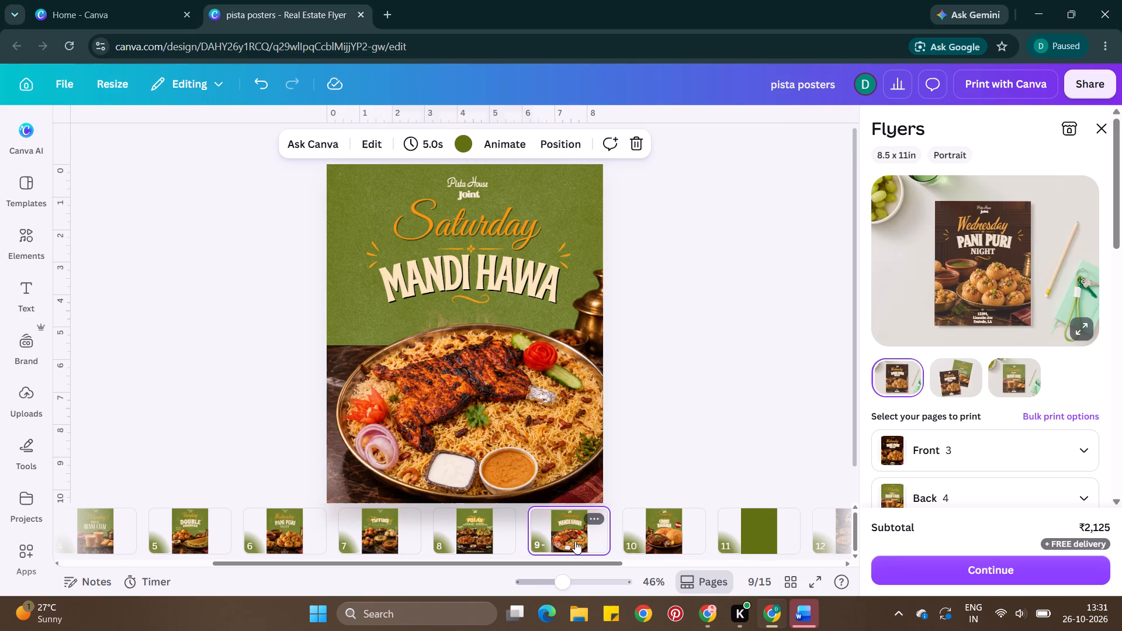
Copy the restyled Saturday heading from the Mandi Hawa poster.
click(515, 214)
key(ctrl+c)
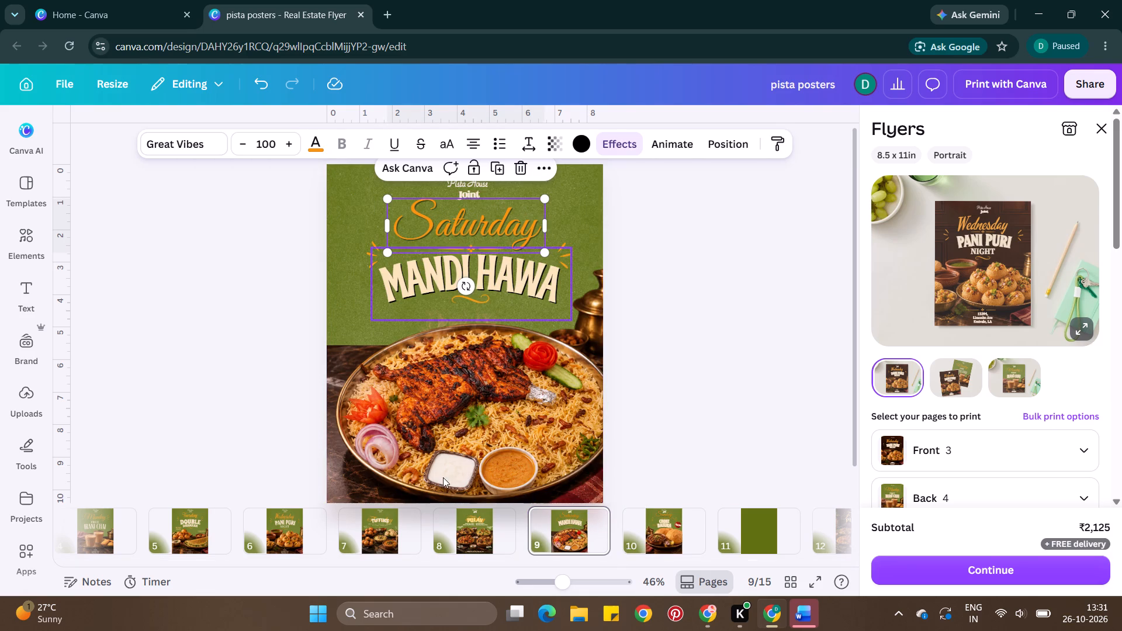
Set the Pulav poster's Friday heading to font size 100 and position it between the logo and the dish title.
click(446, 533)
drag(465, 230, 466, 206)
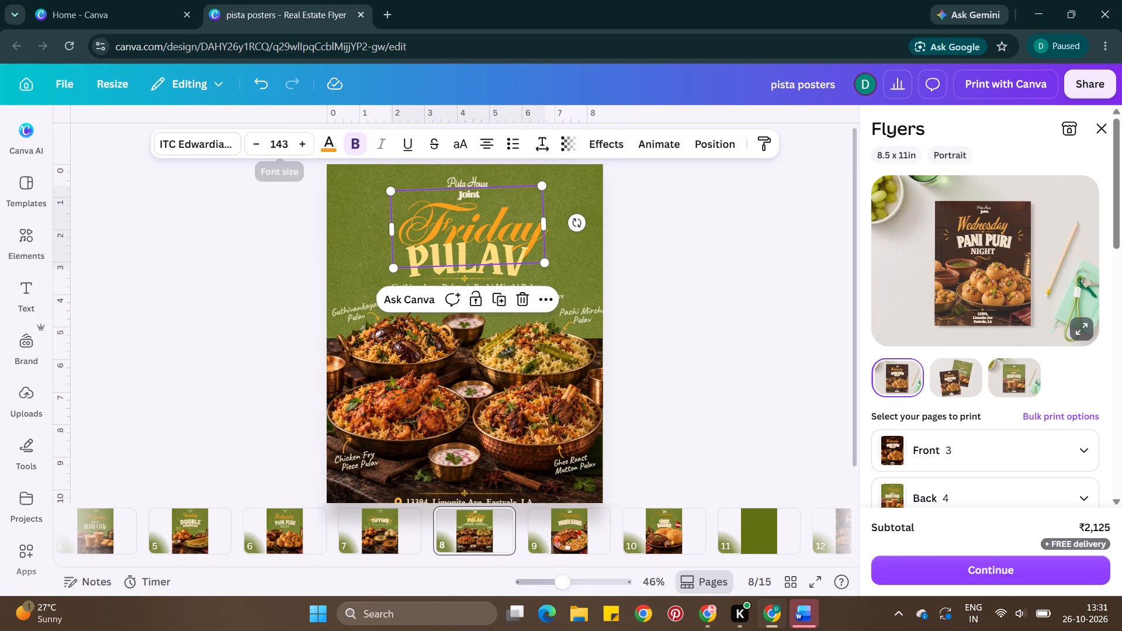
click(281, 151)
text(100)
key(Return)
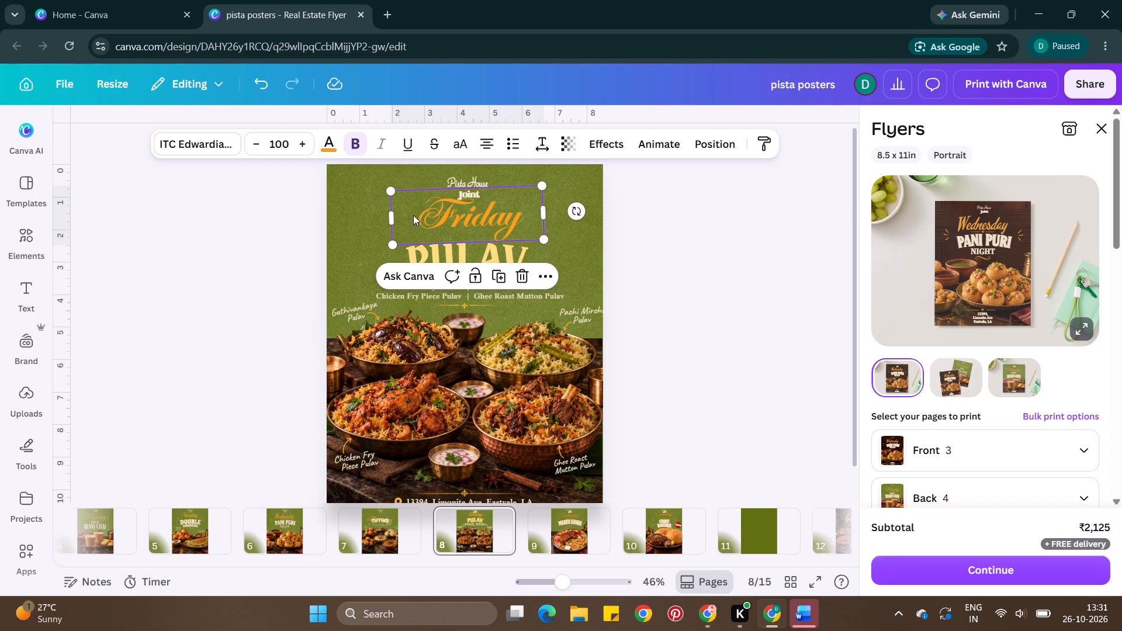
drag(449, 213, 441, 218)
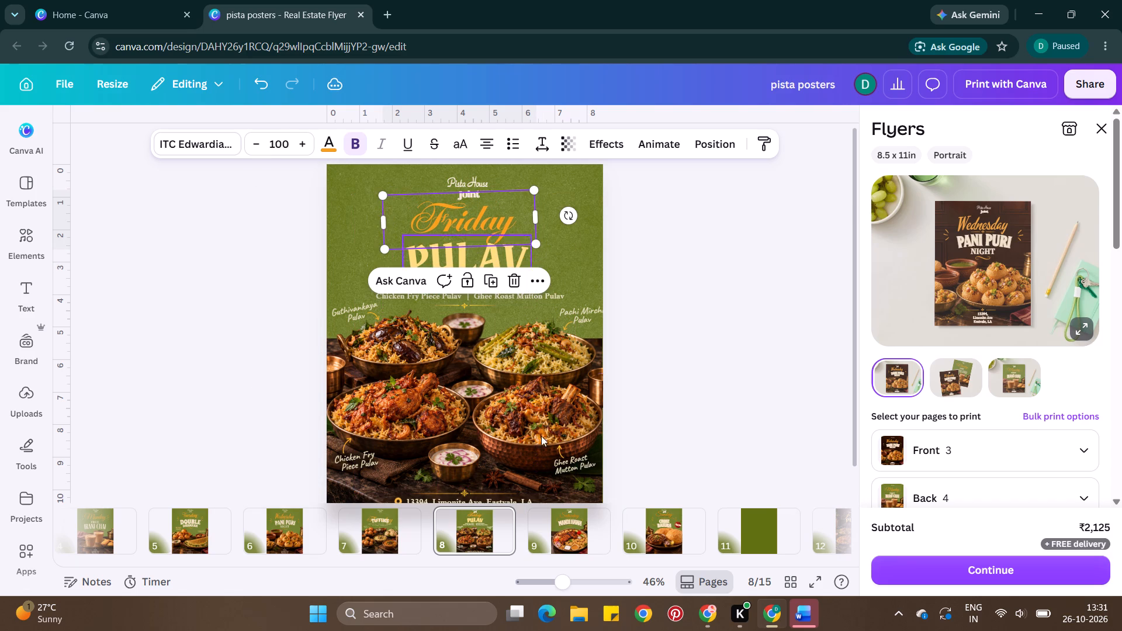
click(557, 530)
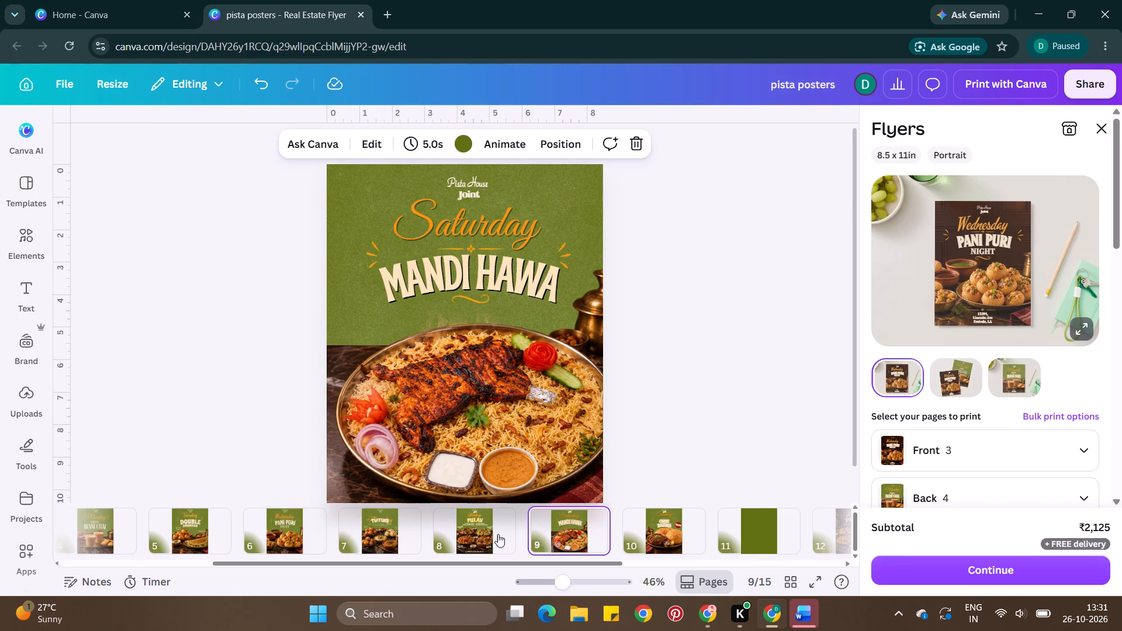
click(475, 543)
Apply a Drop shadow effect with an increased offset to the Friday heading and compare it with the Saturday poster.
click(449, 209)
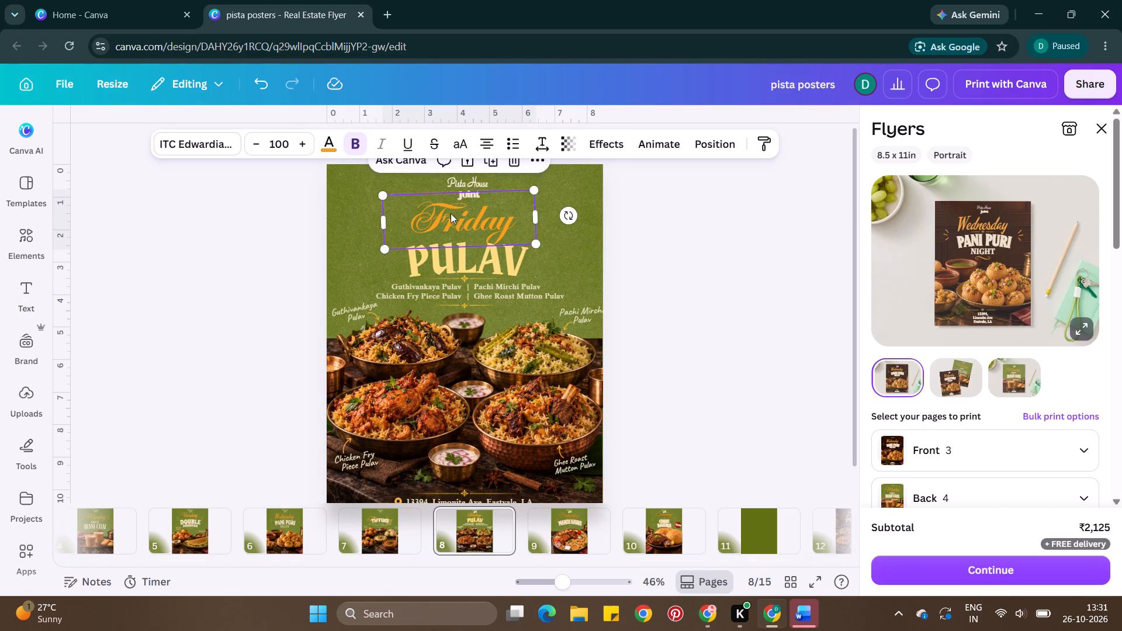
click(610, 147)
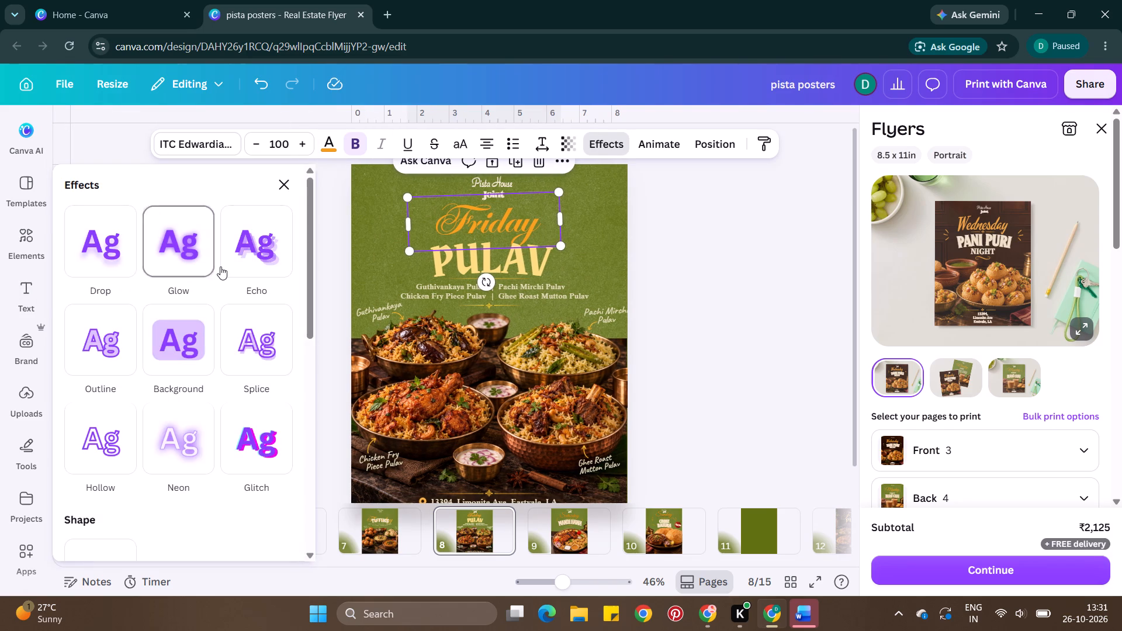
click(93, 261)
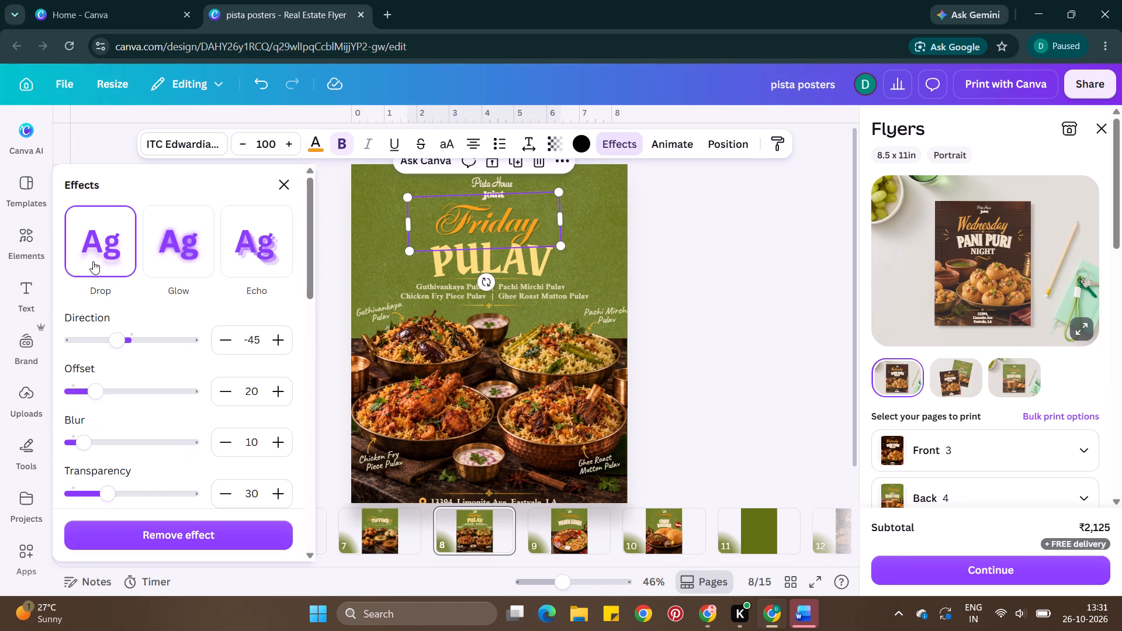
drag(100, 391, 126, 393)
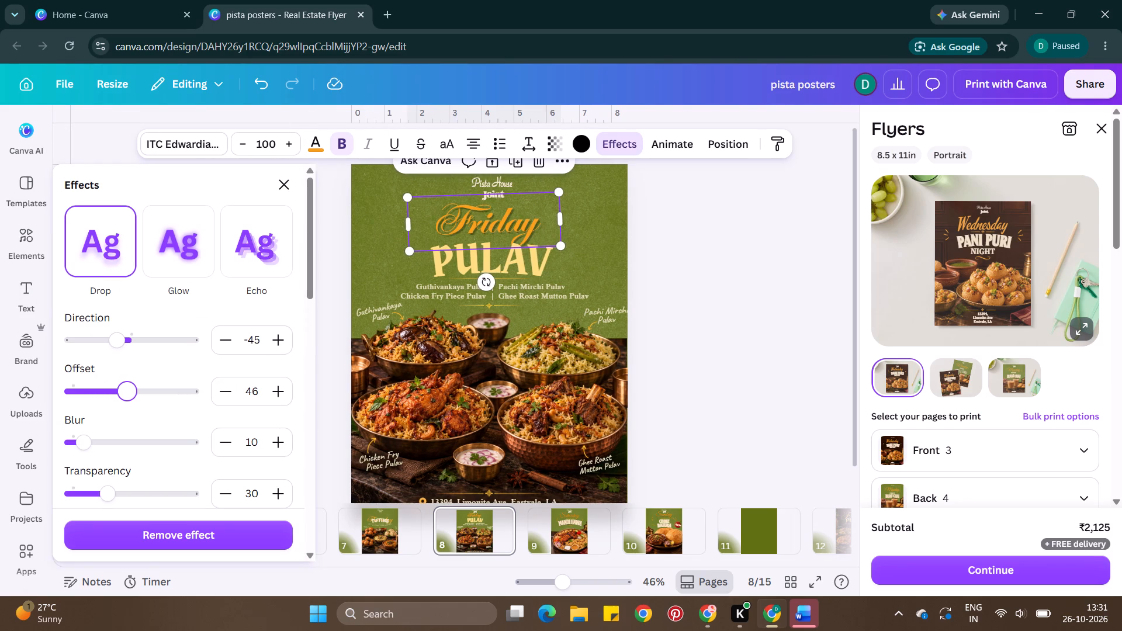
drag(126, 393, 124, 393)
drag(124, 393, 116, 389)
double_click(688, 286)
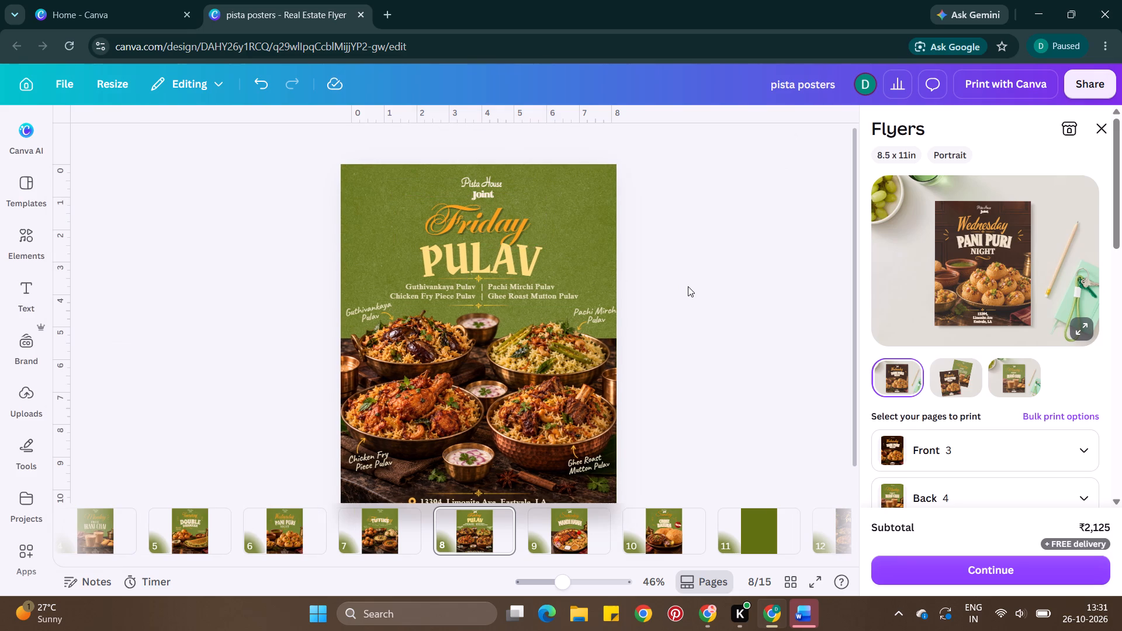
click(569, 530)
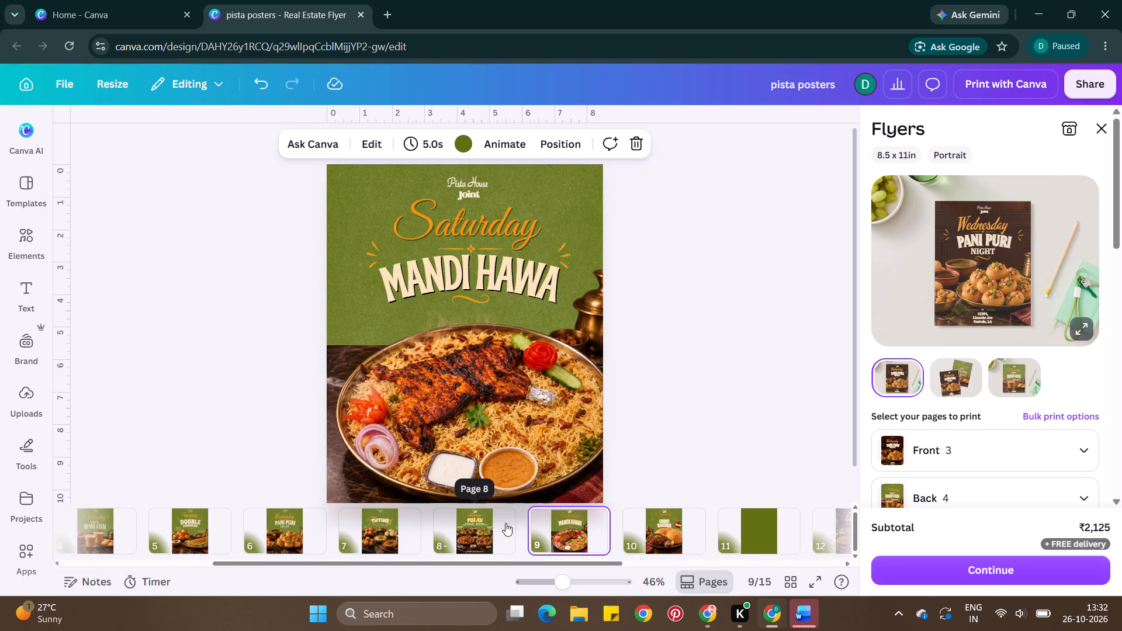
click(459, 535)
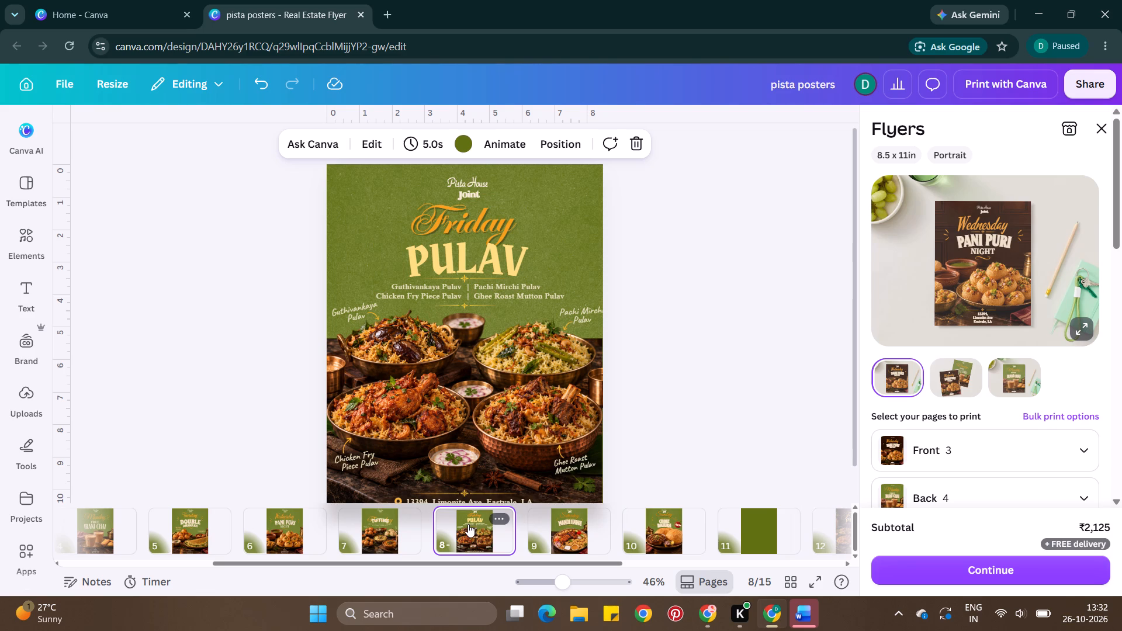
Replace the day heading on the green Irani Chai poster with the copied Saturday heading, reworded to "Monday".
scroll(400, 533, right, 2)
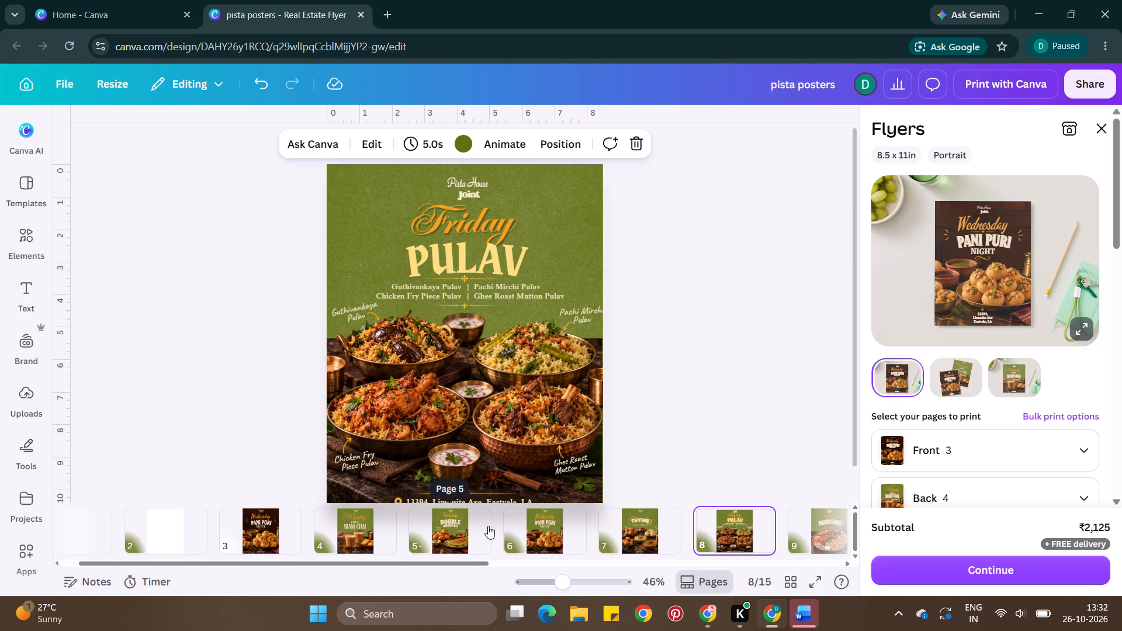
click(366, 515)
click(481, 226)
key(BackSpace)
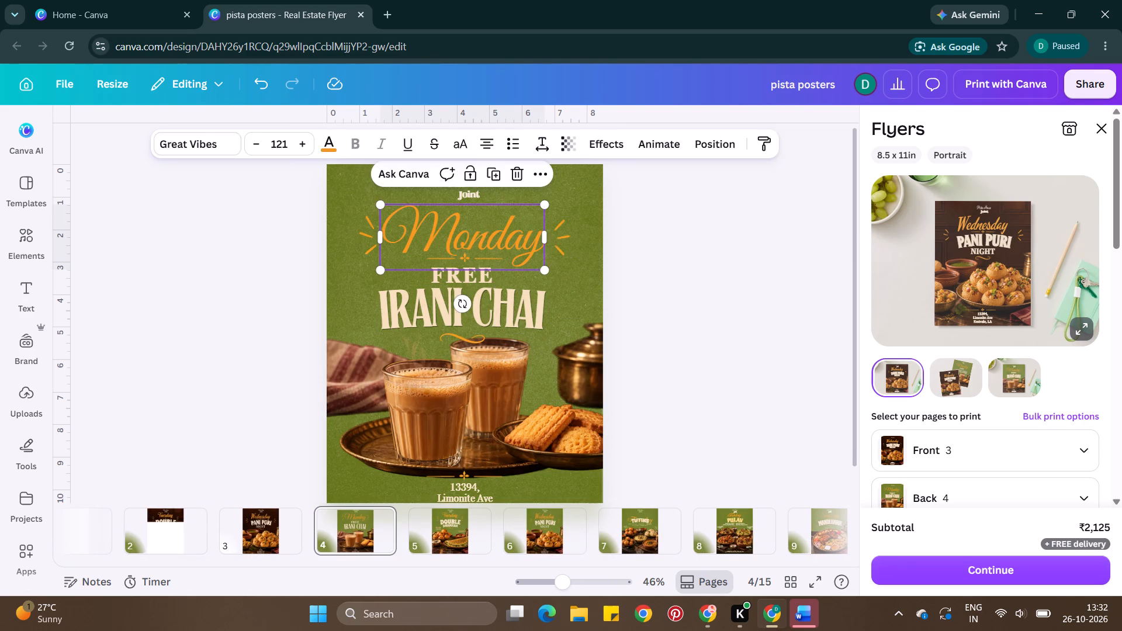
key(ctrl+v)
double_click(495, 199)
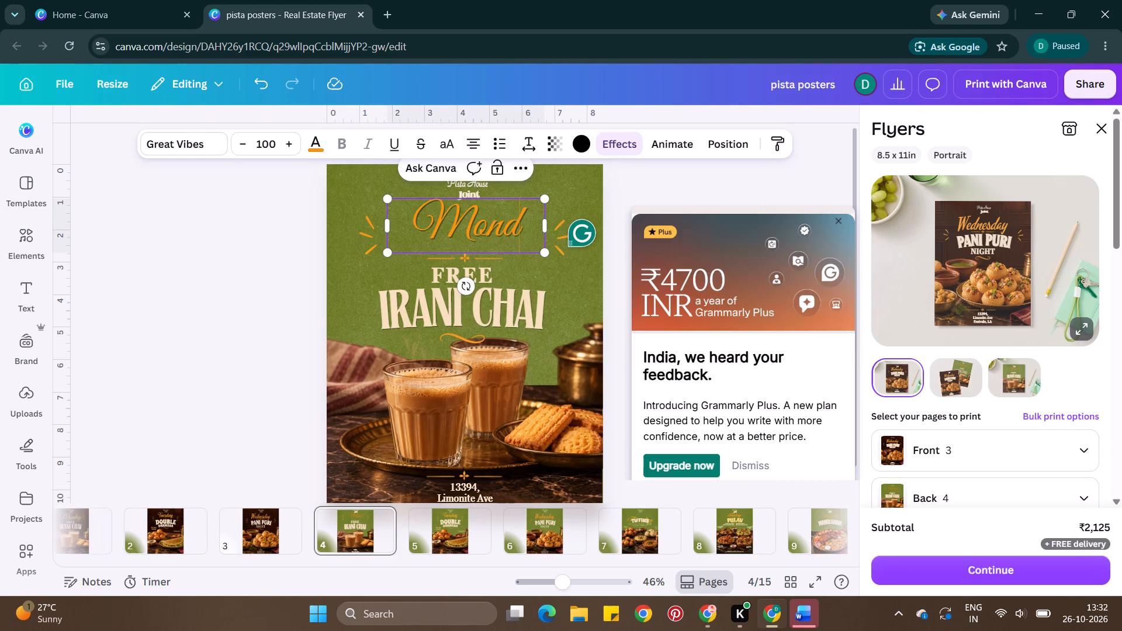
double_click(657, 204)
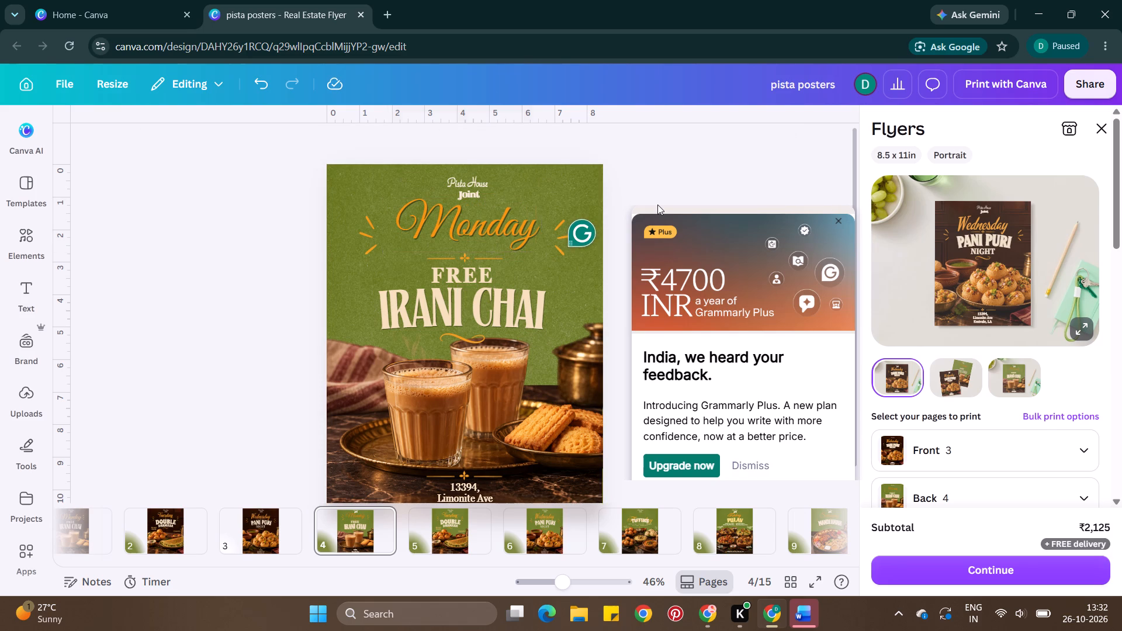
click(495, 240)
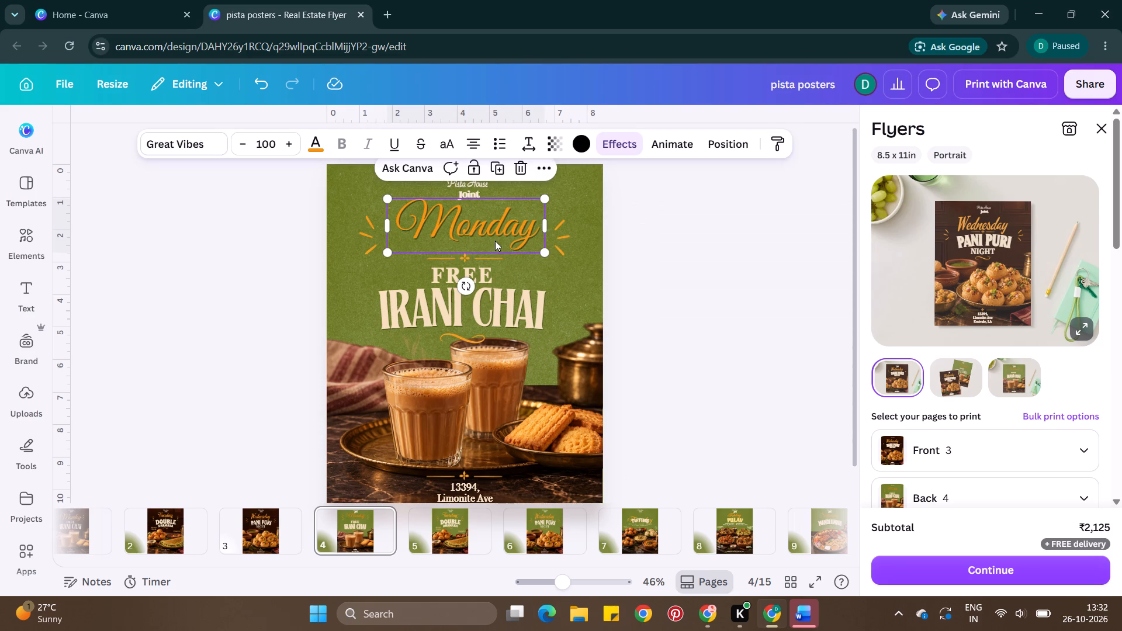
click(636, 258)
Replace the day heading on the green Double Dhamaka poster with a copy of the Monday heading, reworded to "Tuesday".
click(479, 232)
key(ctrl+c)
click(415, 543)
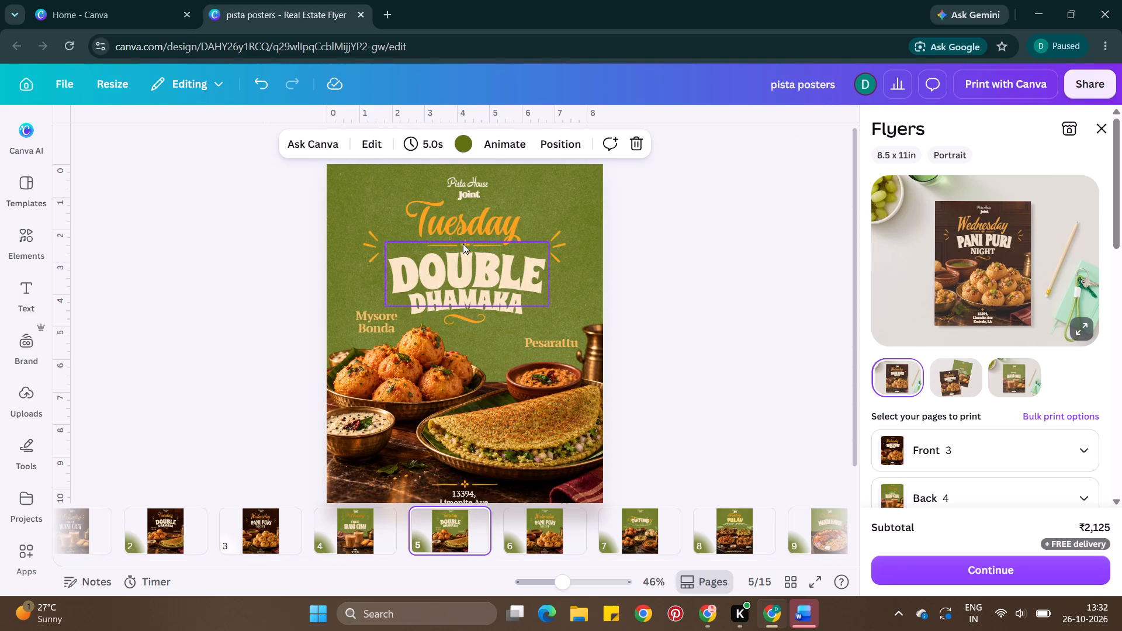
click(476, 207)
key(BackSpace)
key(ctrl+v)
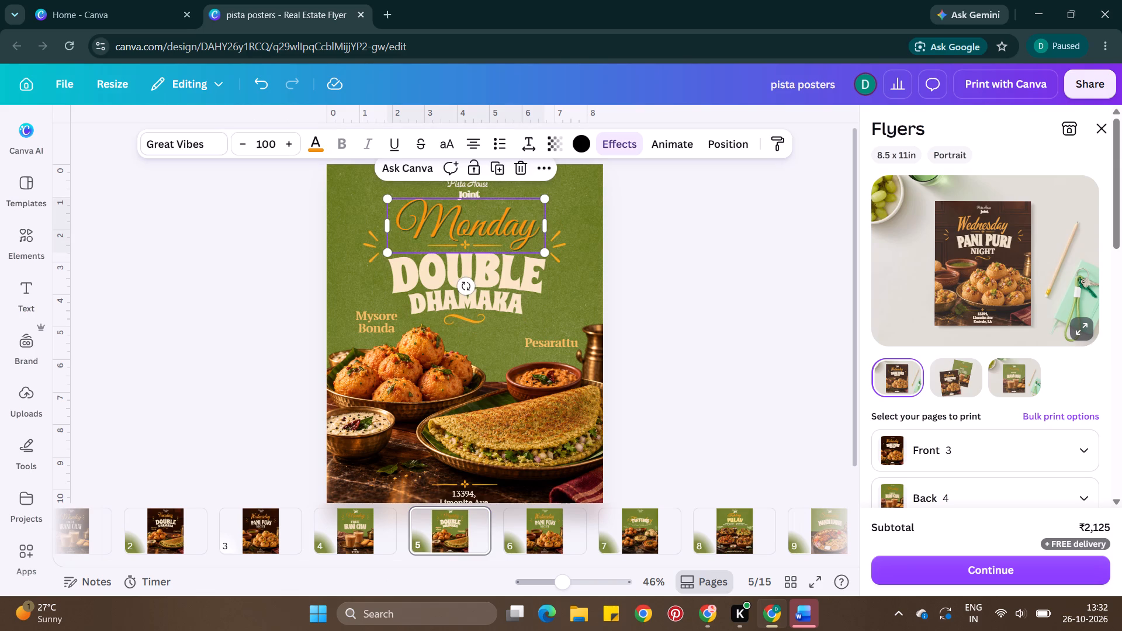
double_click(482, 216)
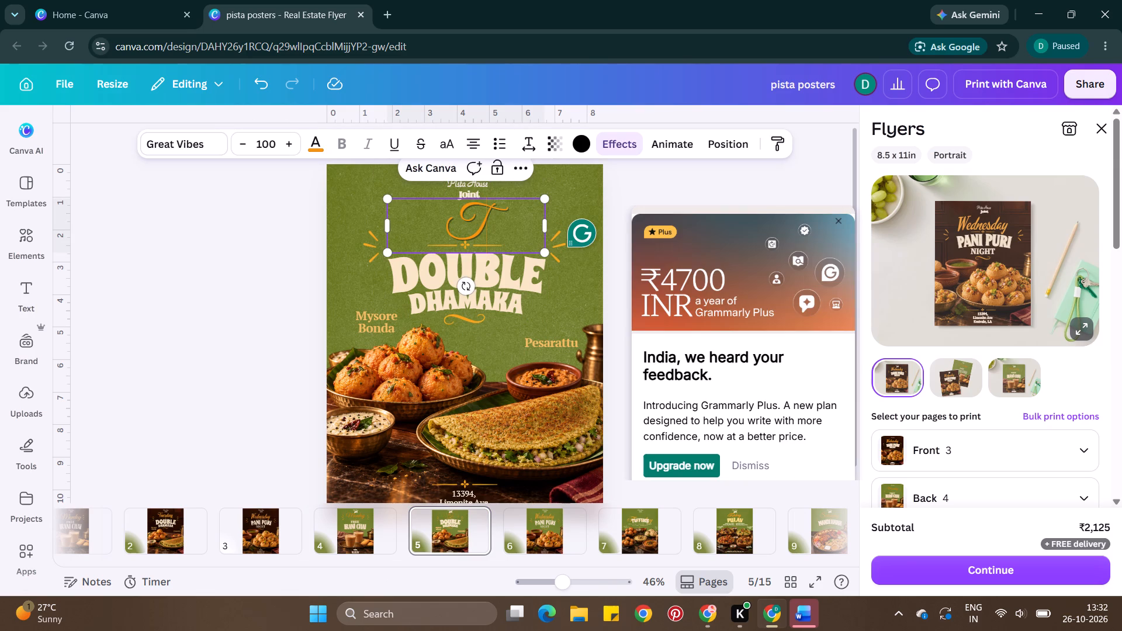
text(uesd)
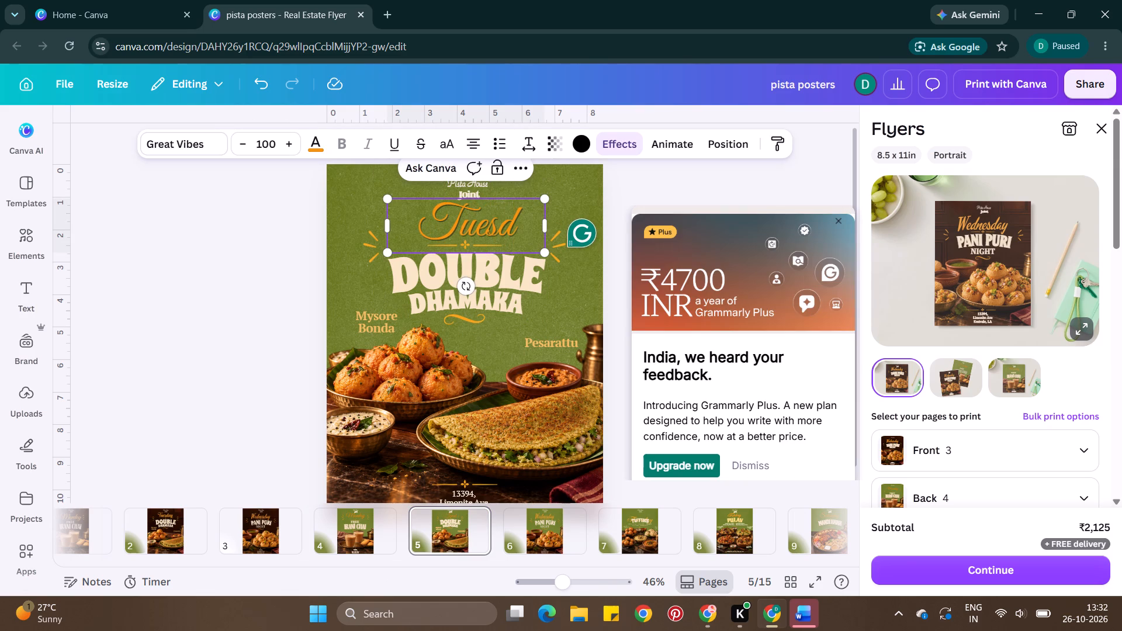
text(ay)
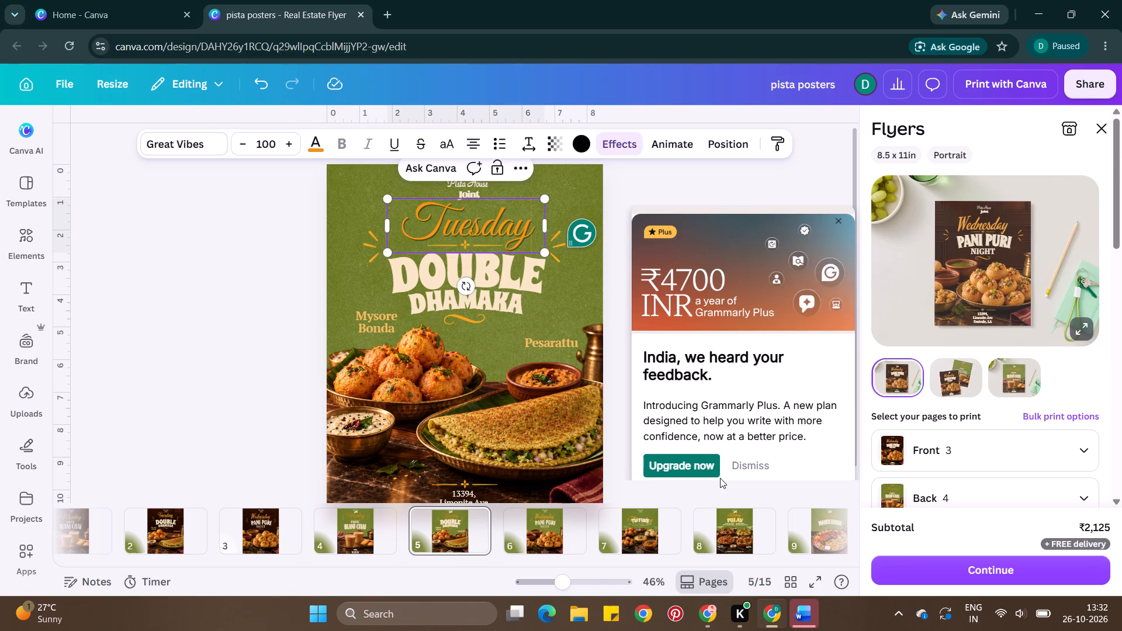
double_click(656, 186)
click(466, 220)
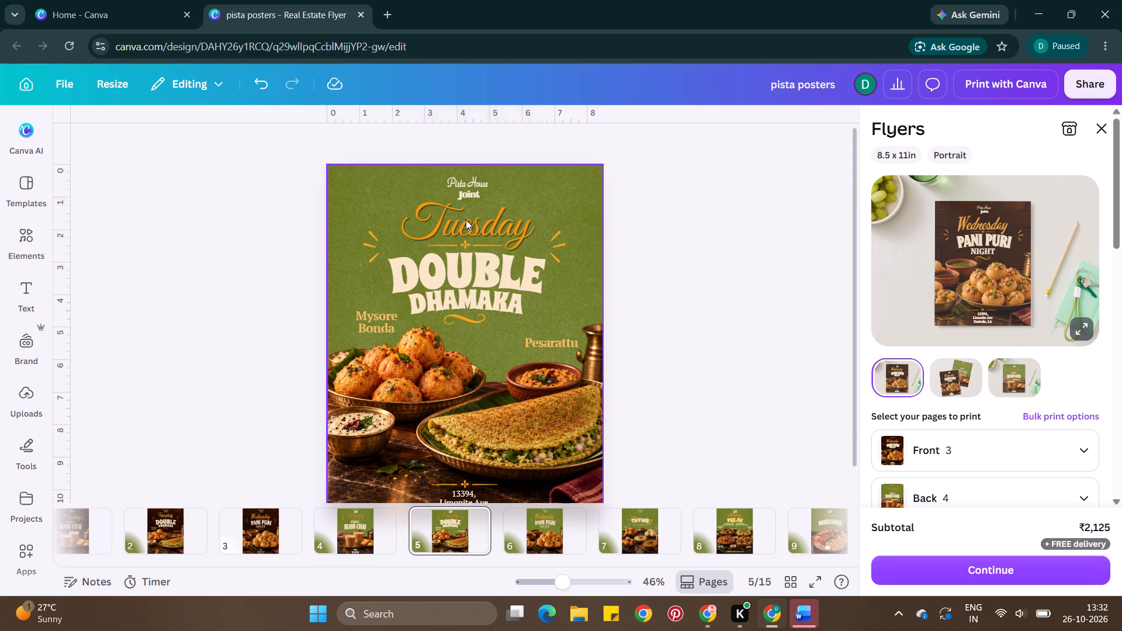
Replace the day heading on the green Pani Puri Night poster with a copy of the Tuesday heading.
key(ctrl+c)
click(524, 536)
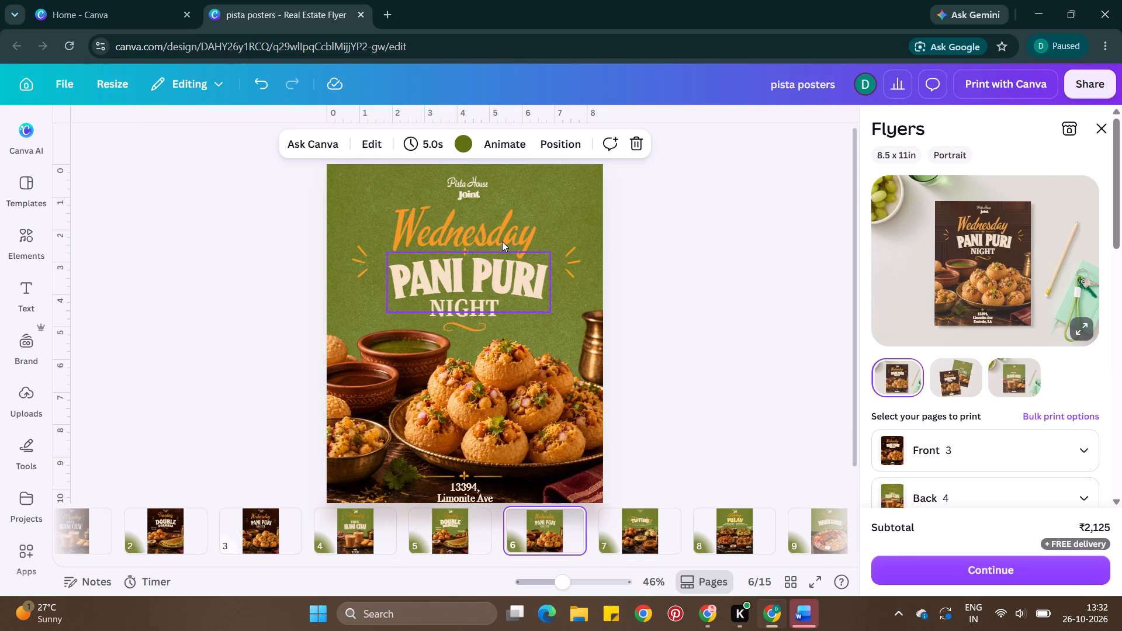
click(502, 239)
key(BackSpace)
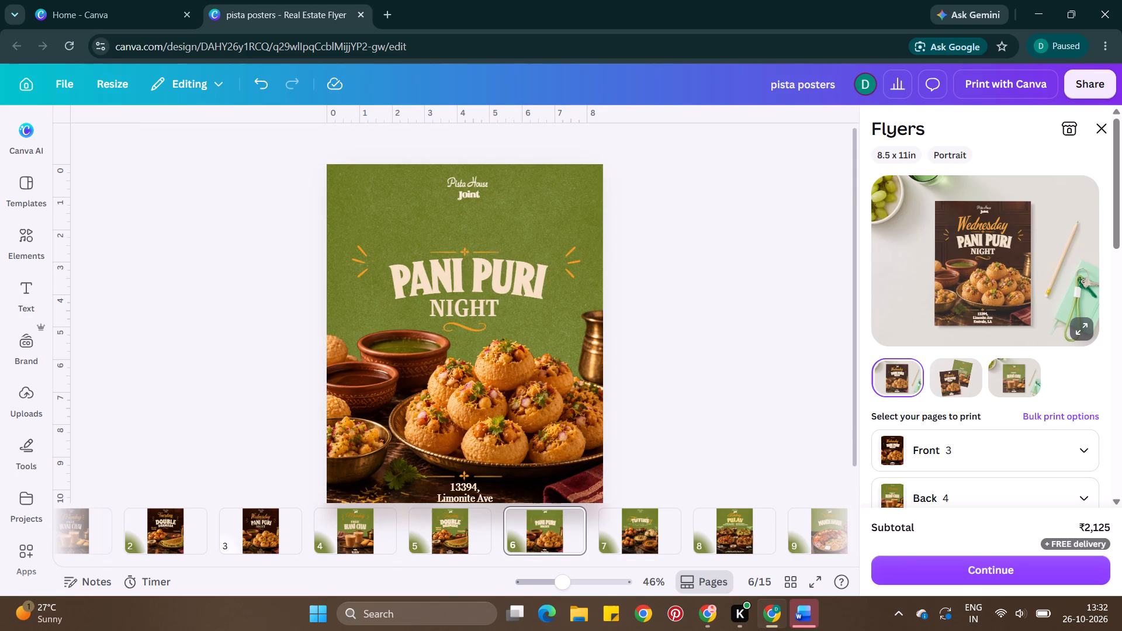
key(z)
key(ctrl+z)
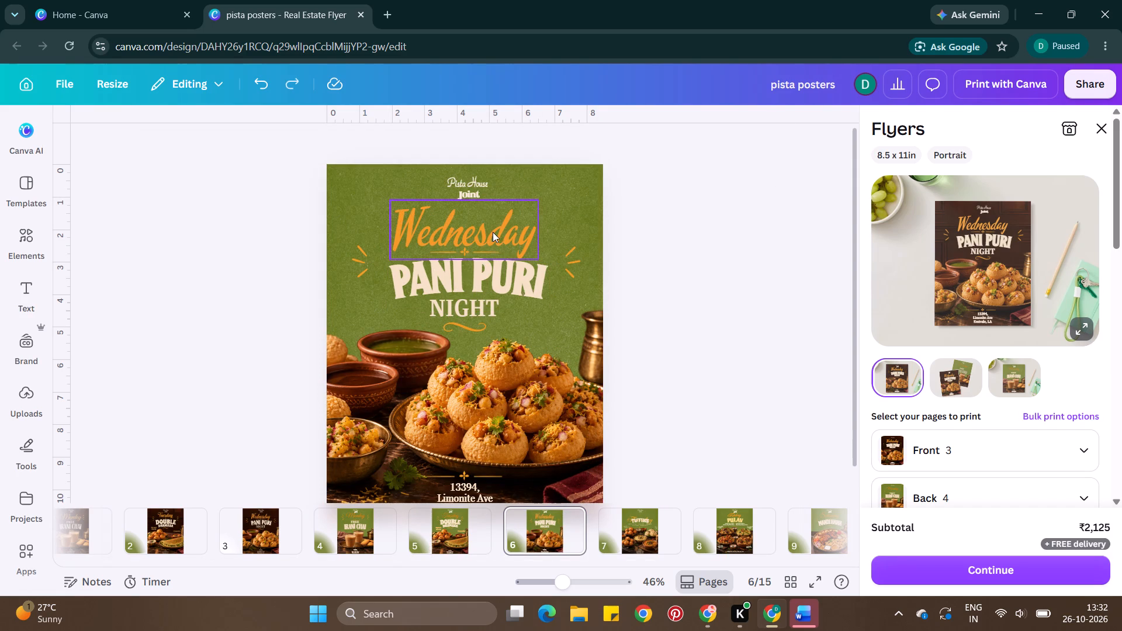
click(493, 232)
key(BackSpace)
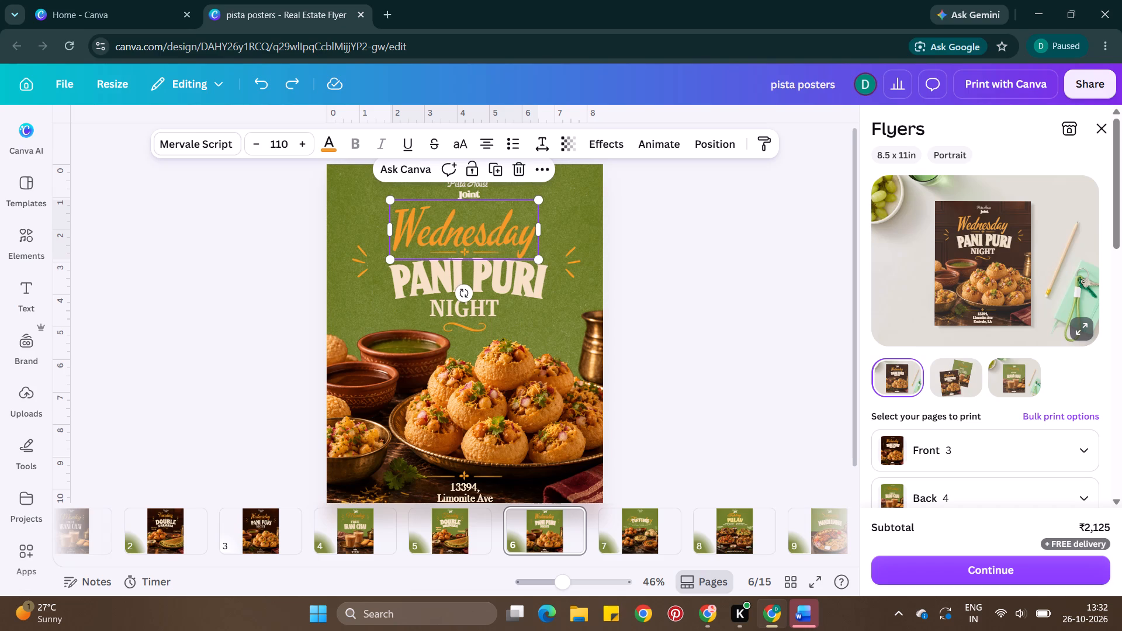
key(ctrl+v)
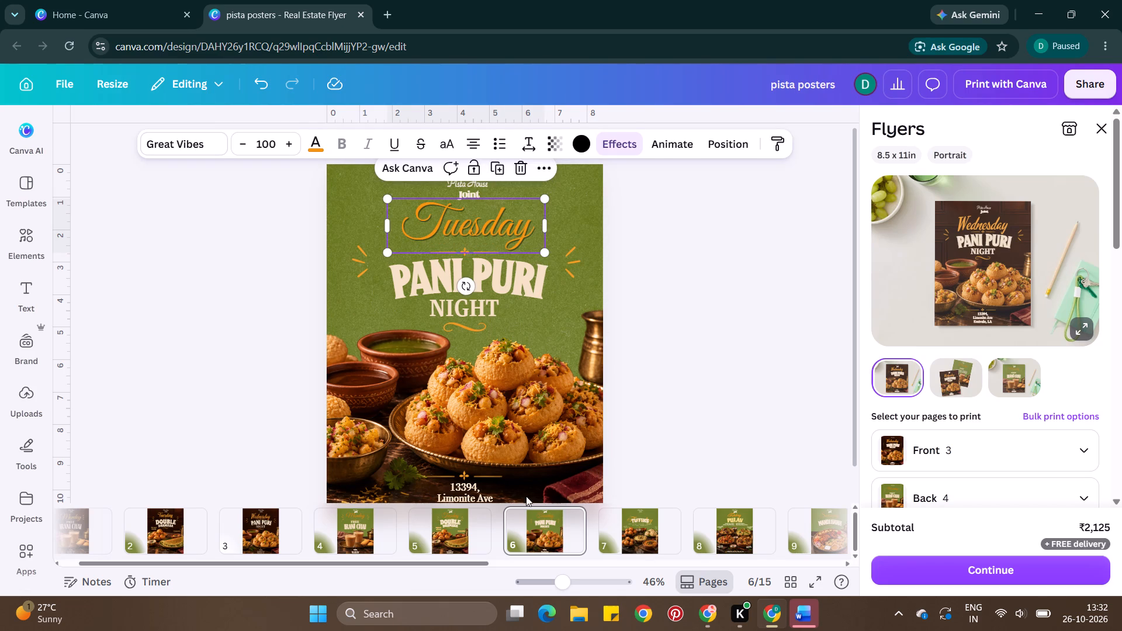
Reword the pasted heading on the green Pani Puri Night poster to "Wednesday".
double_click(465, 228)
key(w)
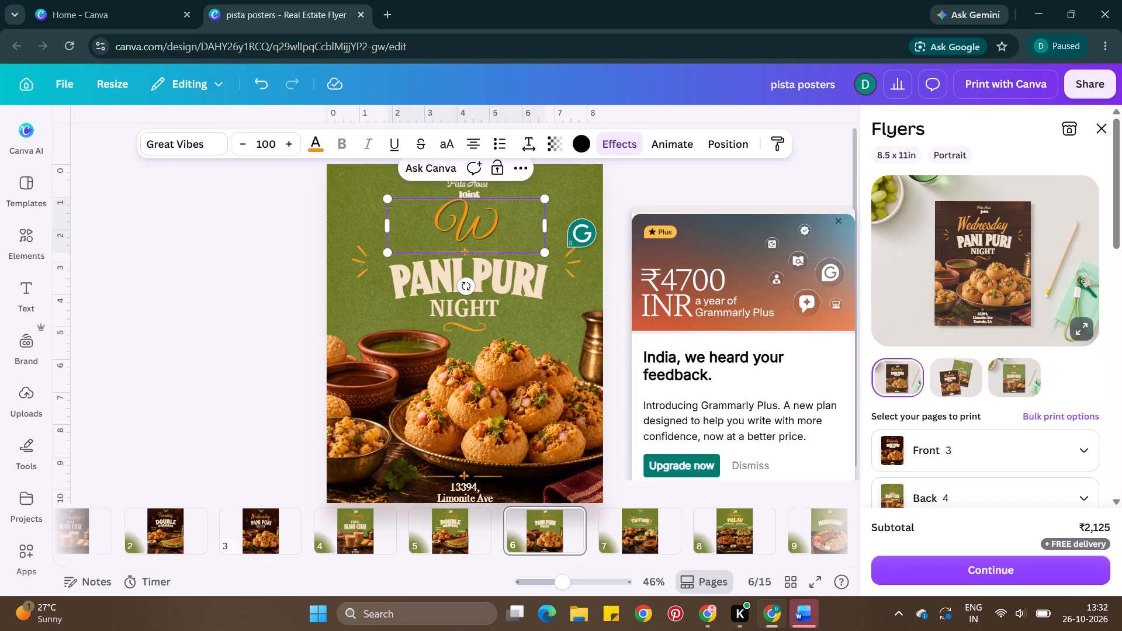
text(edbes)
key(BackSpace)
key(BackSpace)
key(BackSpace)
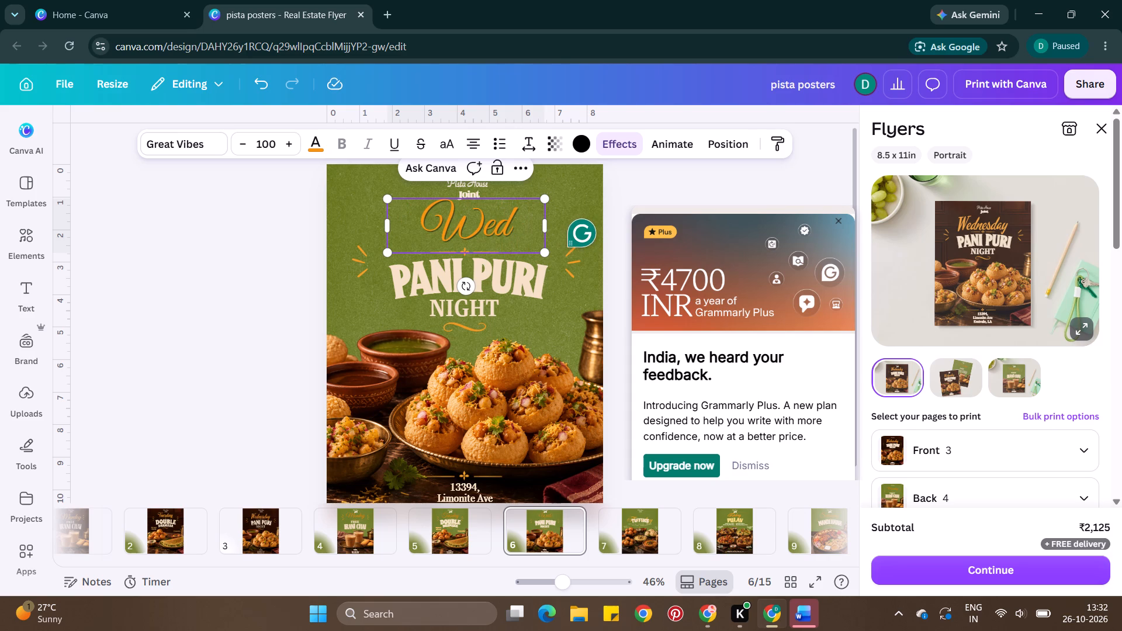
text(besd)
key(BackSpace)
key(BackSpace)
key(BackSpace)
key(BackSpace)
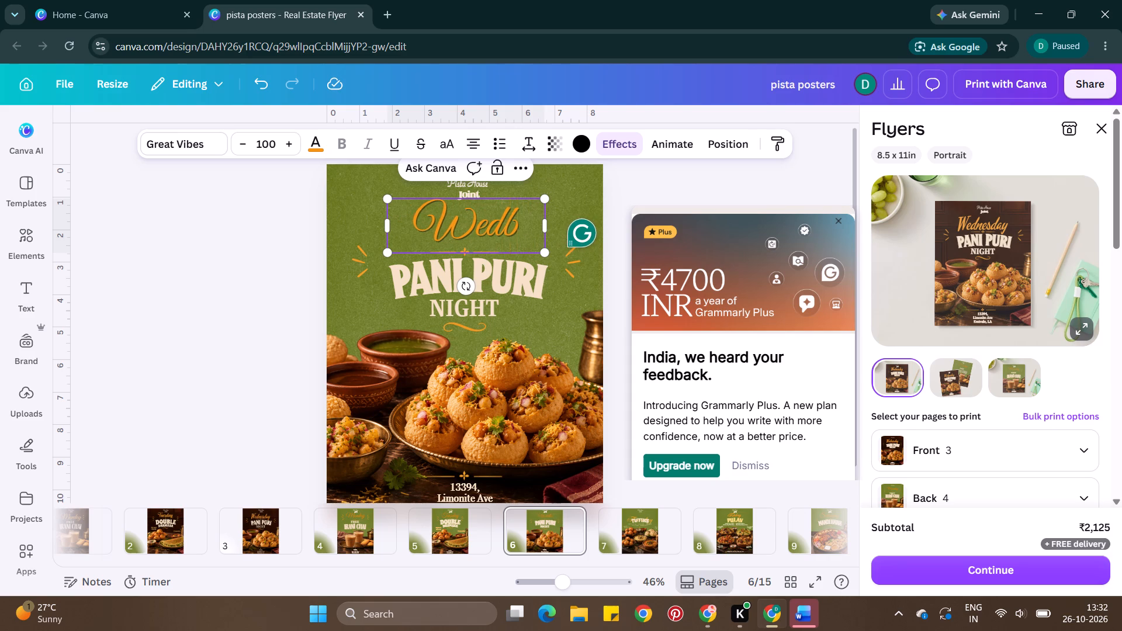
text(nesday)
Widen the Wednesday heading's text box to about 5.4 in so it fits one line, and centre it above the dish title.
drag(384, 247, 382, 247)
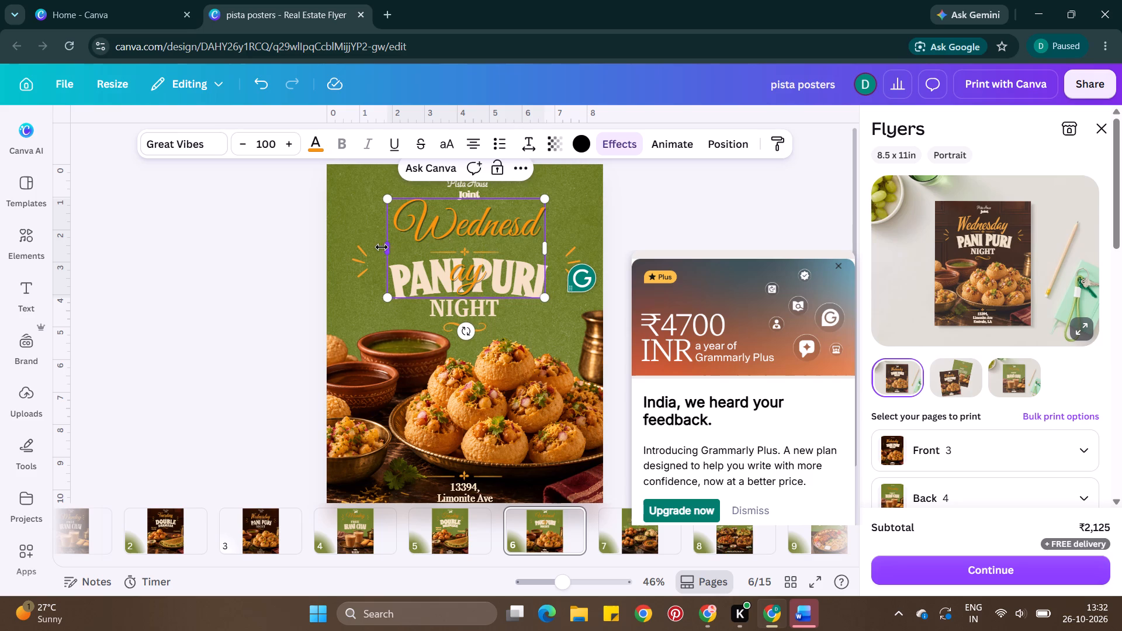
drag(382, 247, 366, 243)
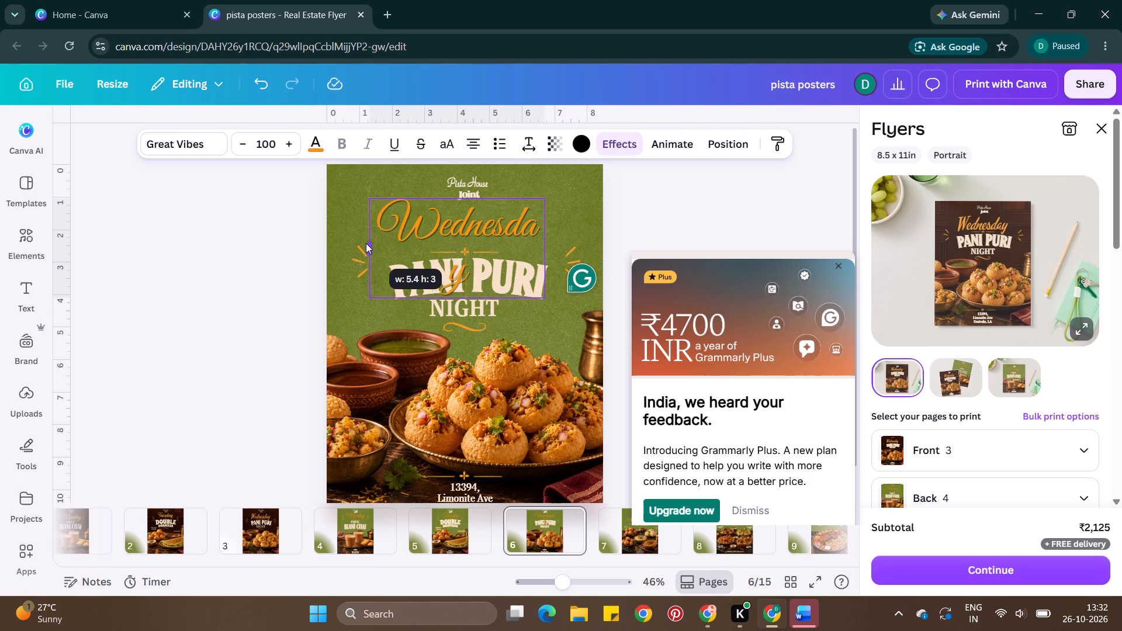
drag(366, 243, 364, 244)
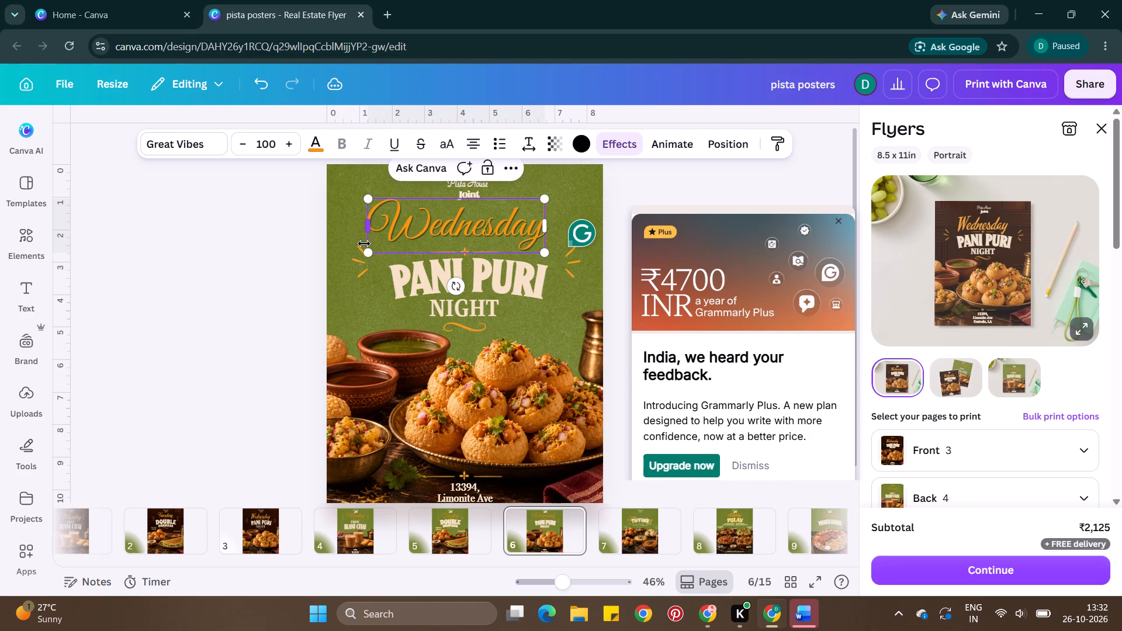
double_click(640, 190)
drag(491, 220, 495, 220)
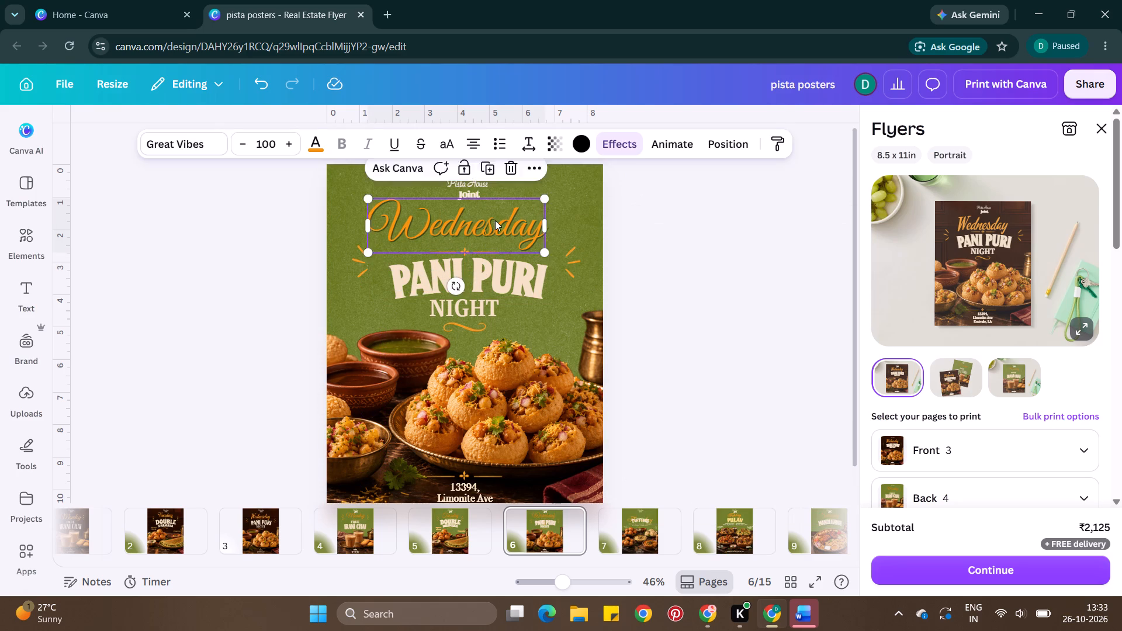
drag(495, 220, 499, 220)
double_click(639, 231)
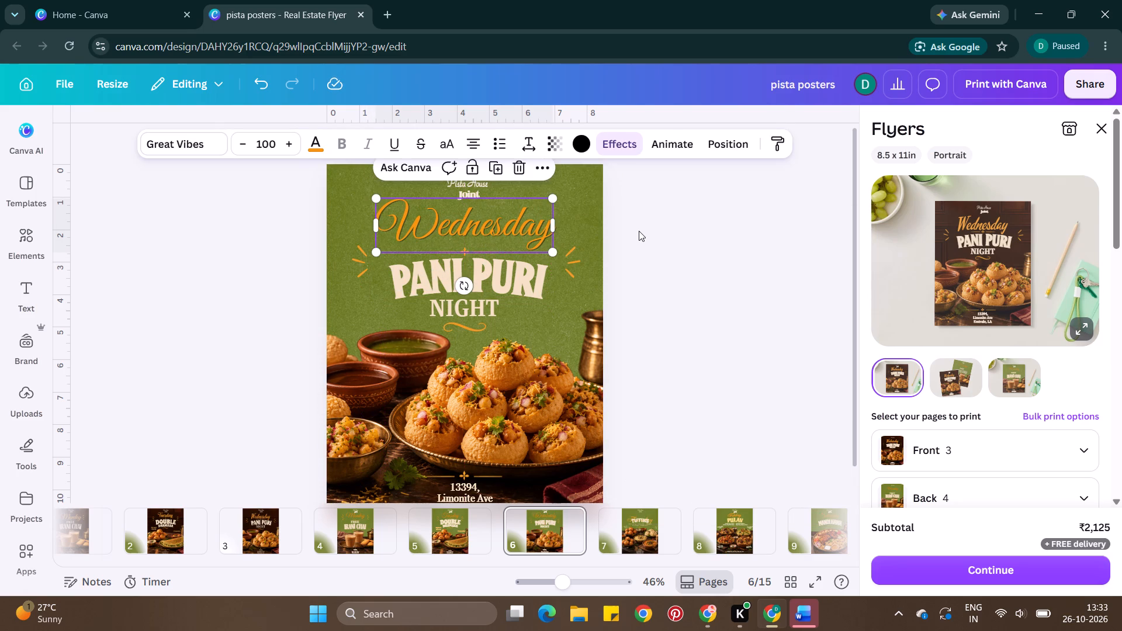
Replace the day heading on the green Tiffins poster with a copy of the Wednesday heading, reworded to "Thursday".
click(527, 241)
key(ctrl+c)
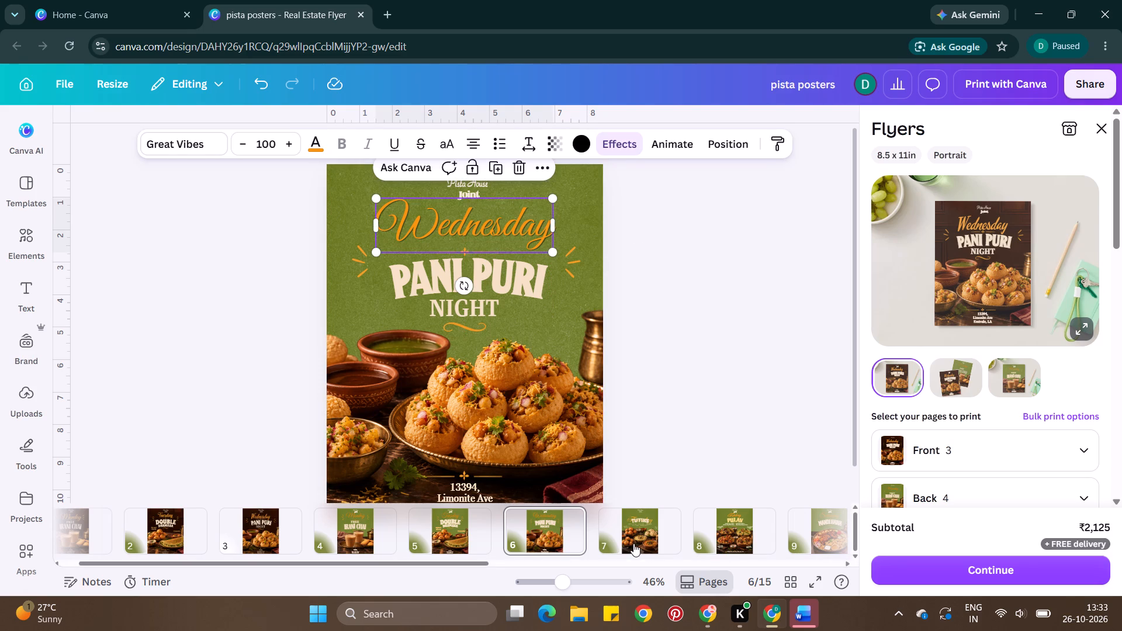
click(633, 543)
drag(553, 262, 559, 219)
key(BackSpace)
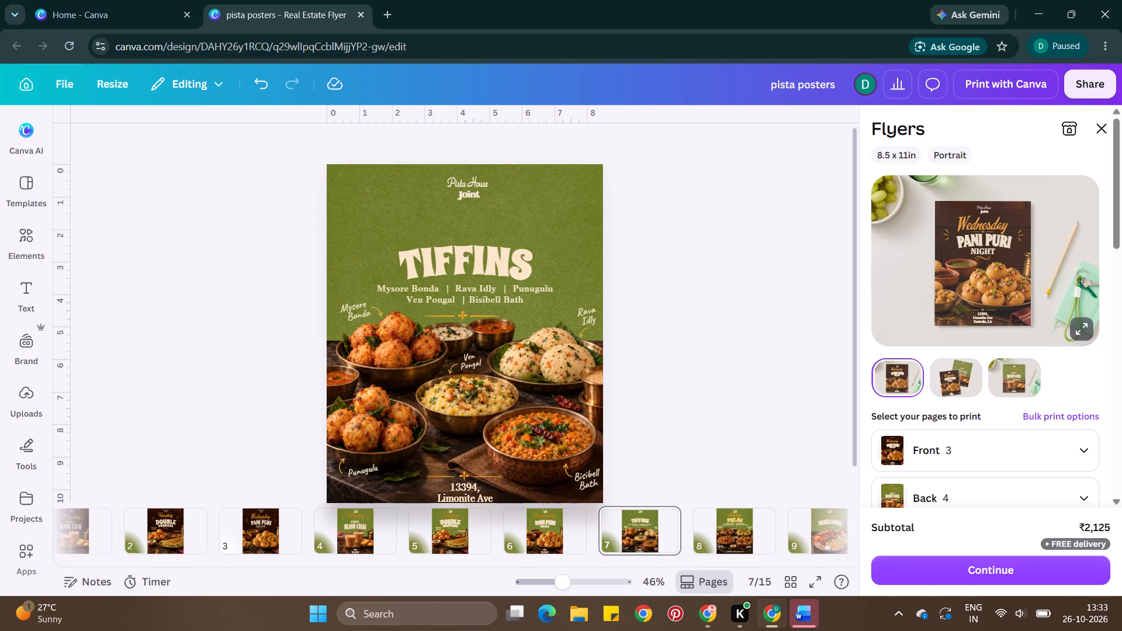
key(ctrl+v)
double_click(508, 207)
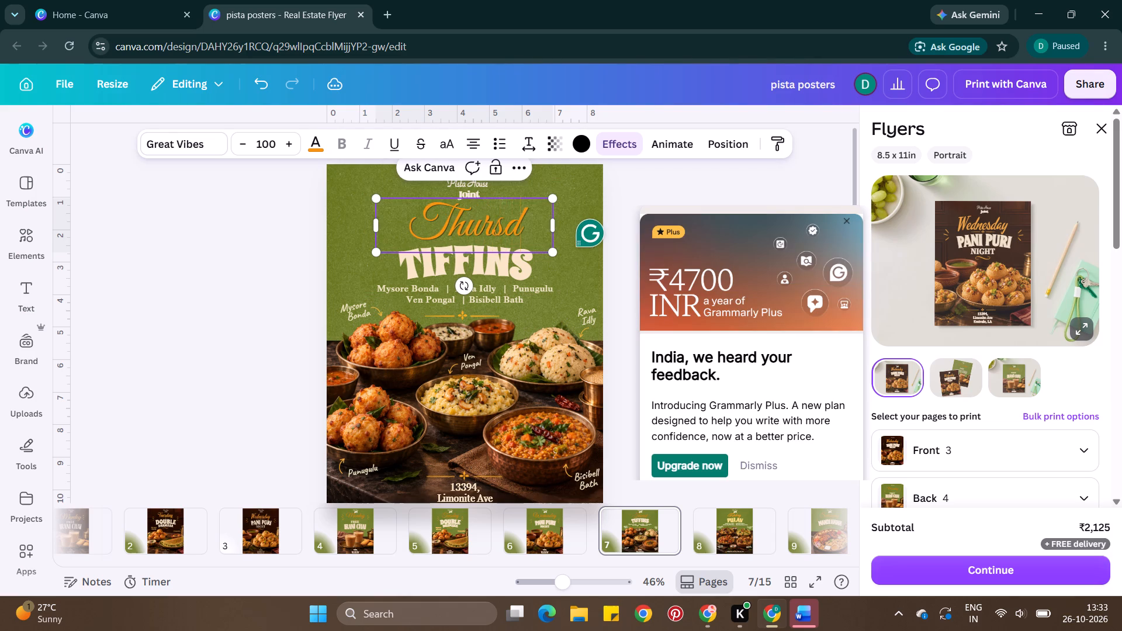
double_click(657, 178)
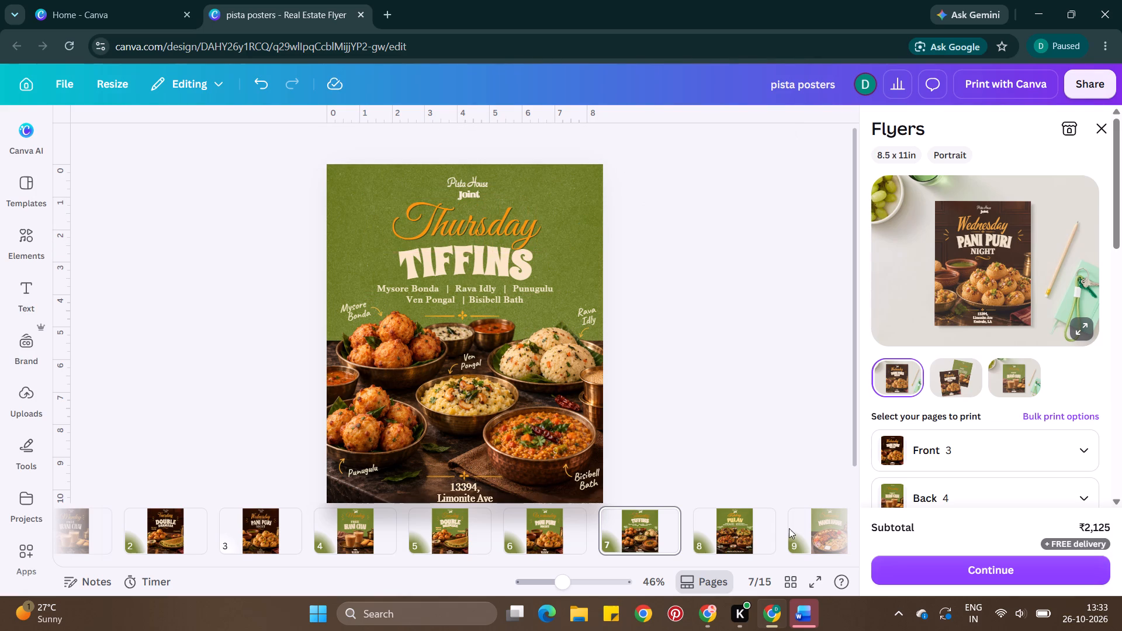
Duplicate the green Pulav poster page and delete the Friday heading on the duplicate.
click(743, 536)
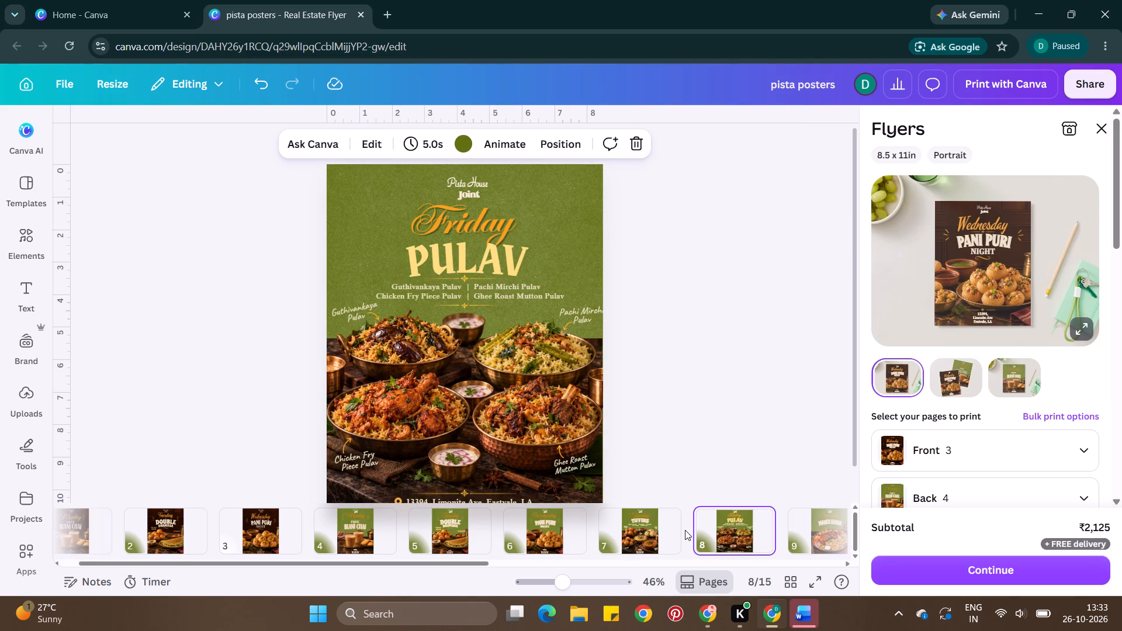
scroll(684, 529, left, 2)
click(624, 540)
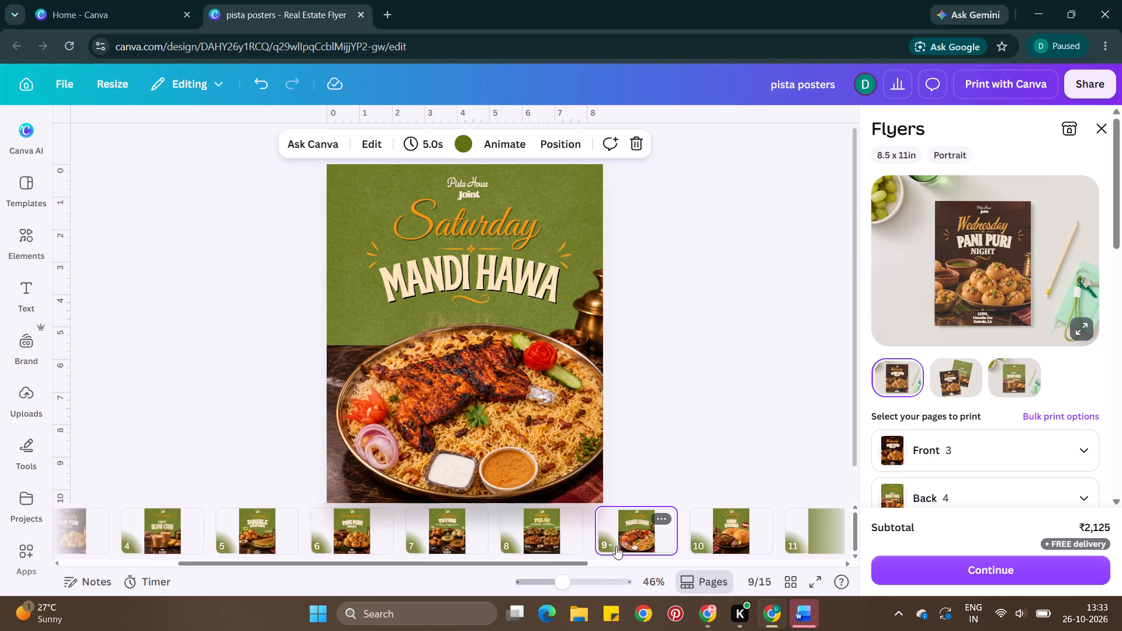
click(542, 535)
key(ctrl+d)
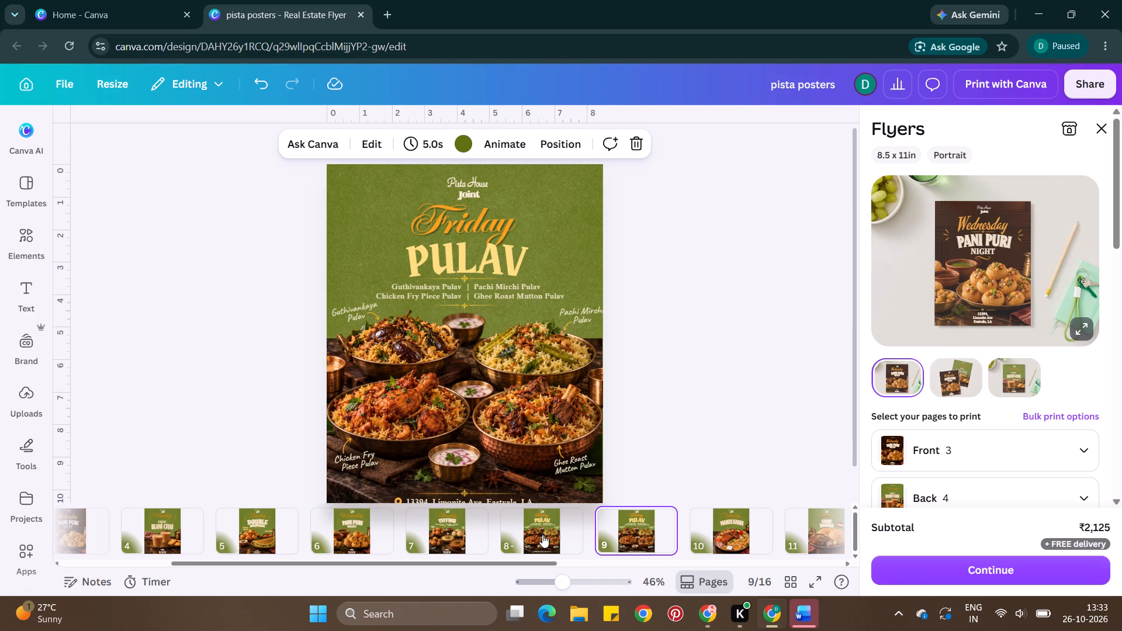
click(491, 229)
key(BackSpace)
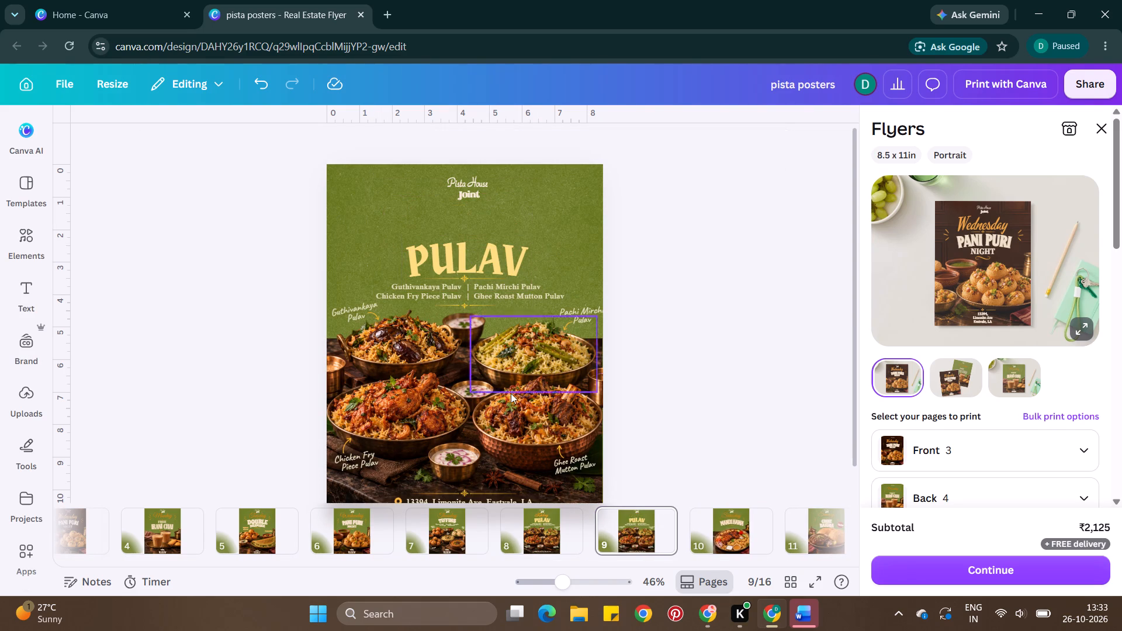
Add a copy of the Thursday heading to the duplicated Pulav poster and reword it to "Friday".
click(435, 539)
click(476, 212)
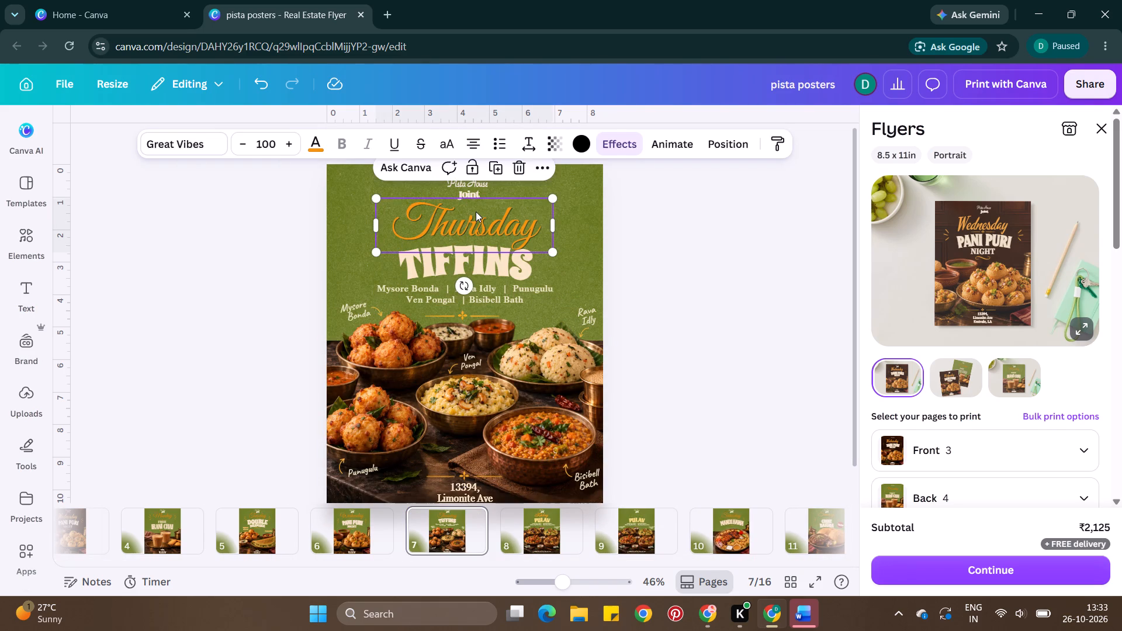
key(ctrl+c)
click(629, 539)
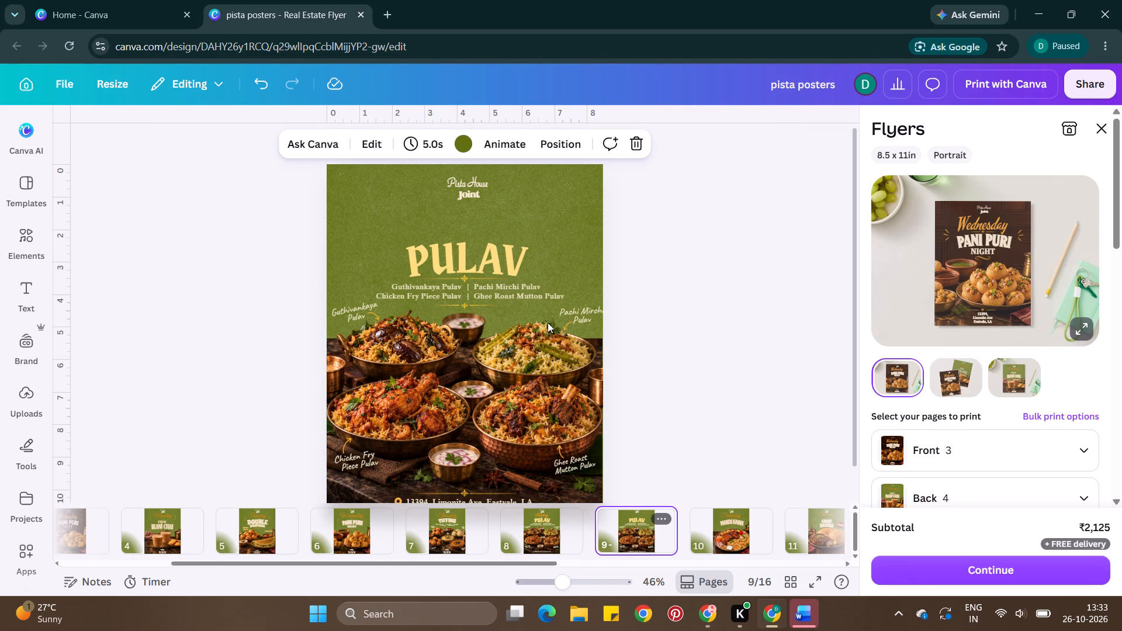
click(513, 244)
key(ctrl+v)
double_click(491, 222)
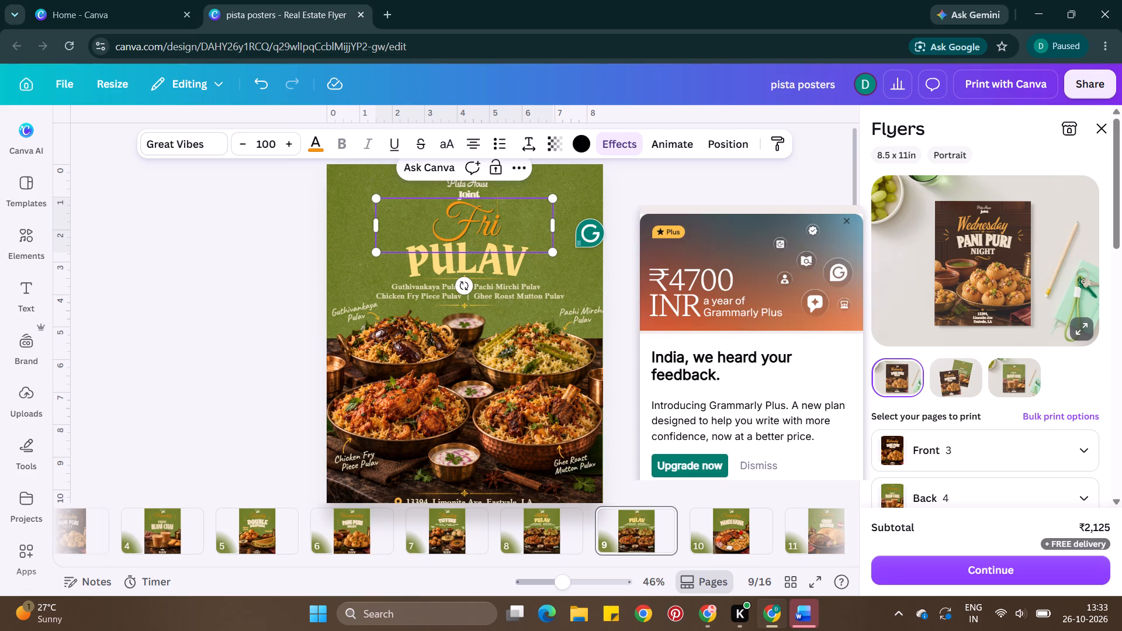
double_click(674, 176)
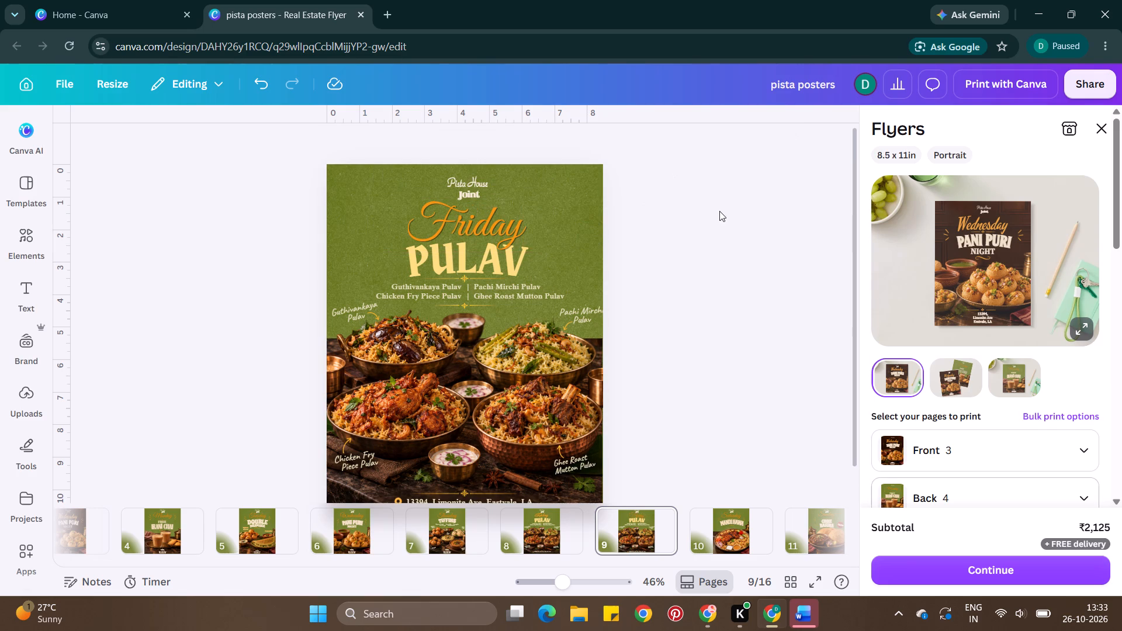
click(761, 195)
Close the flyer printing options and, in the all-pages grid, move the original green Pulav poster directly after the blank green page.
click(1097, 131)
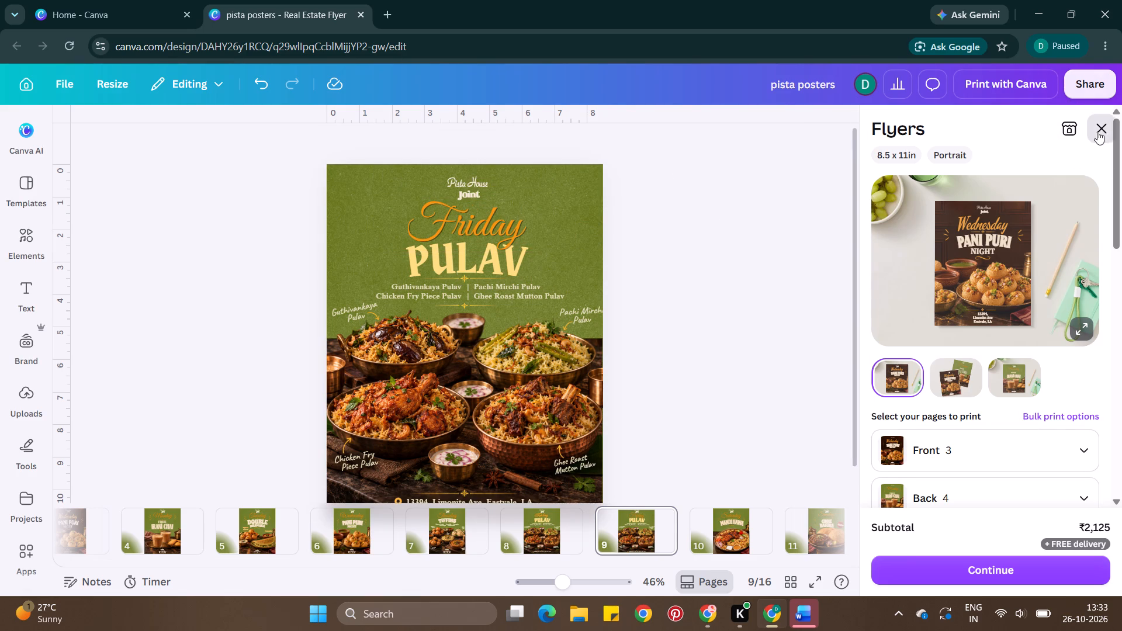
click(1053, 580)
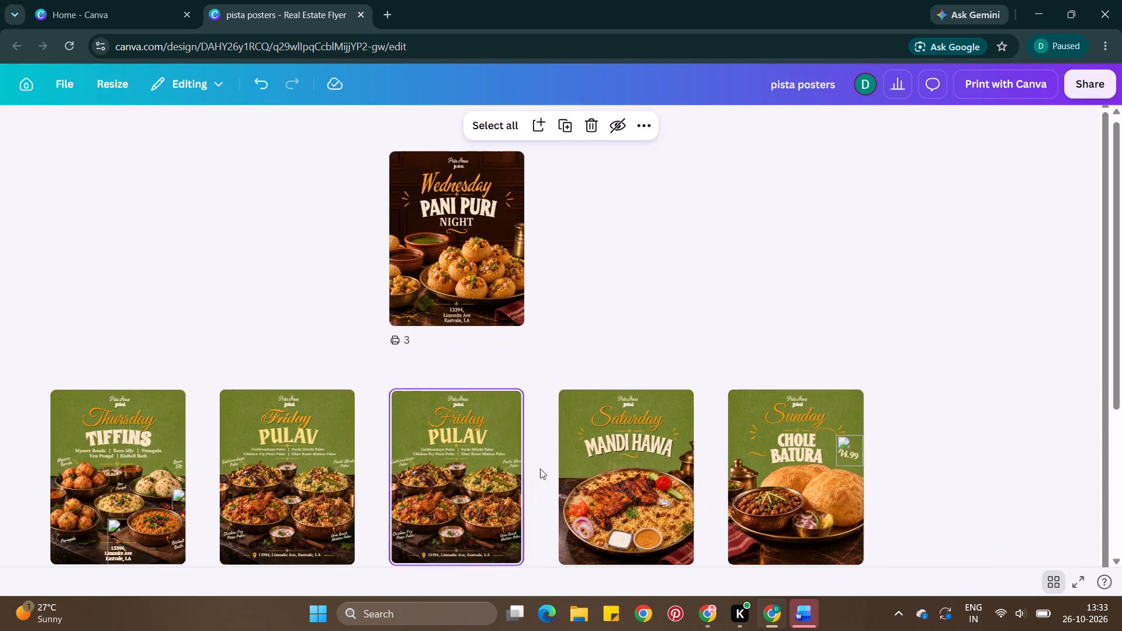
scroll(540, 469, down, 1)
scroll(601, 368, up, 1)
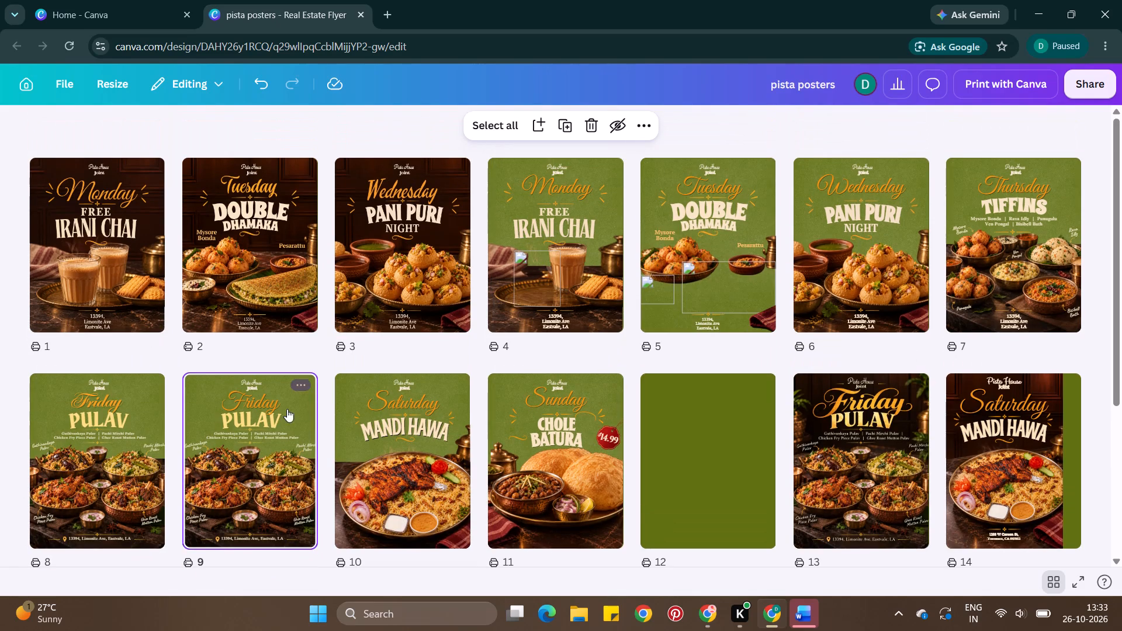
scroll(281, 433, down, 2)
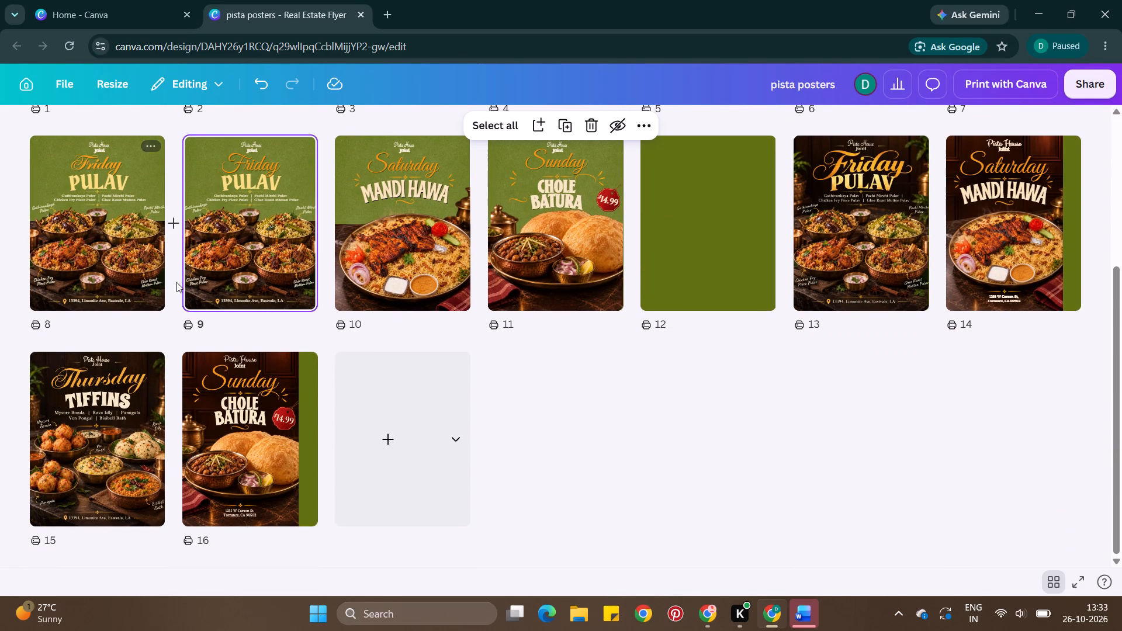
drag(105, 241, 774, 252)
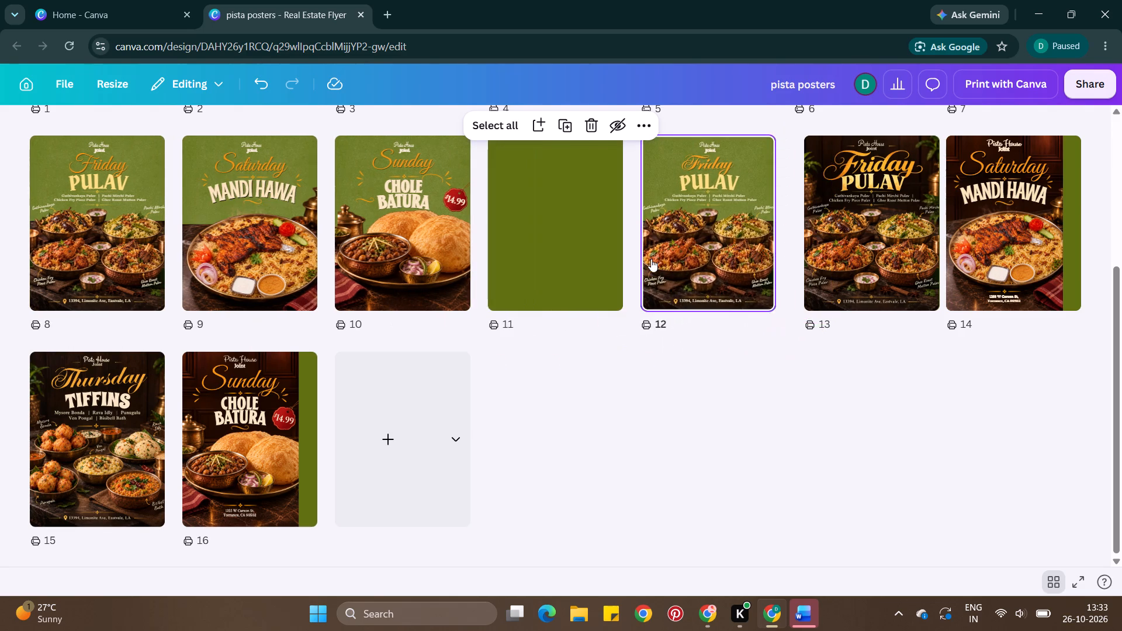
Move the three dark Monday, Tuesday and Wednesday poster pages together to directly after the blank green page.
scroll(651, 259, up, 2)
scroll(652, 312, up, 2)
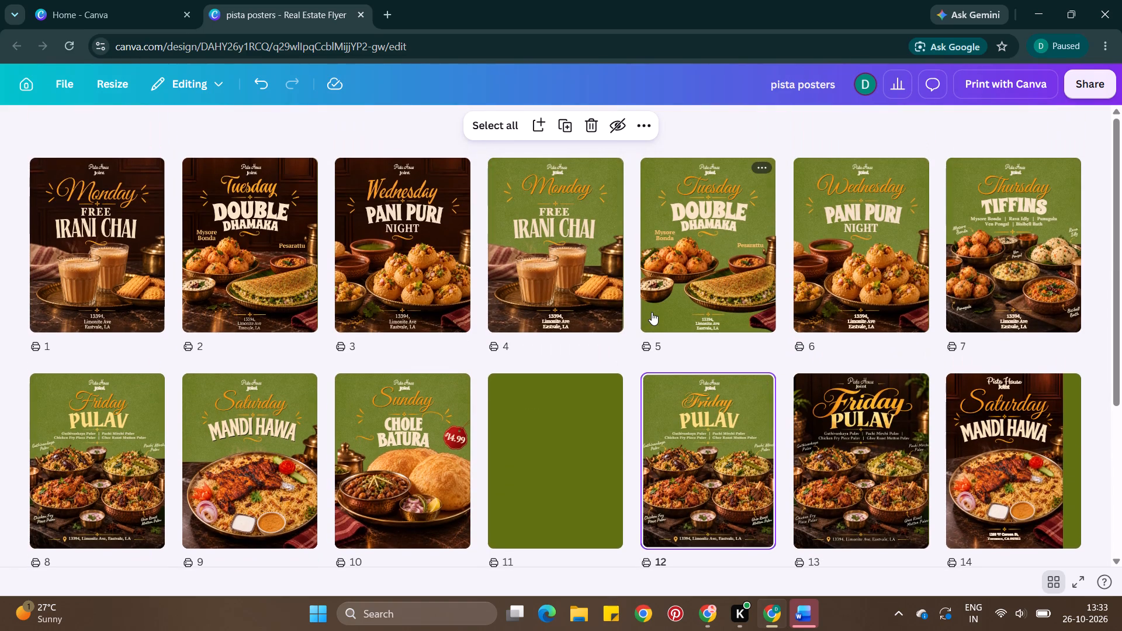
scroll(544, 330, up, 1)
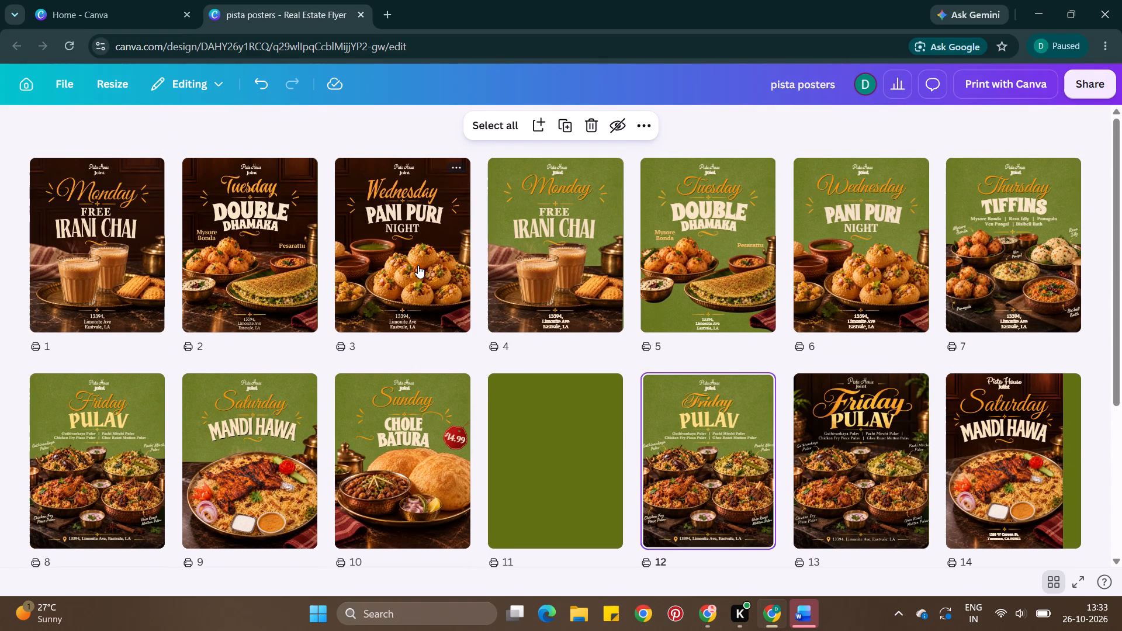
click(418, 265)
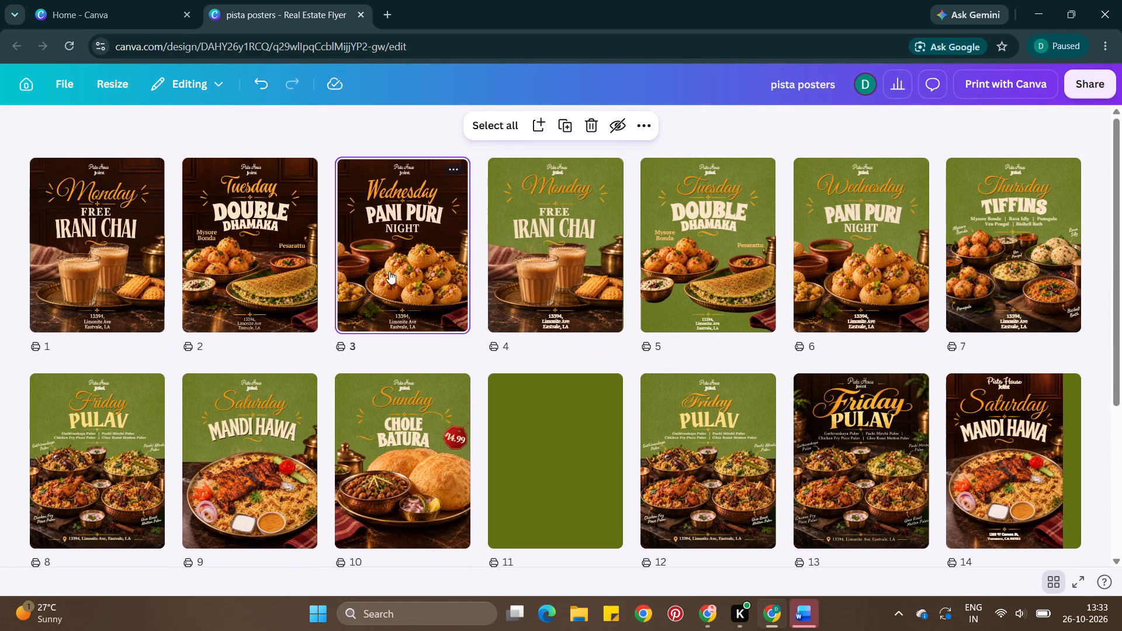
click(299, 258)
ctrl+click(137, 275)
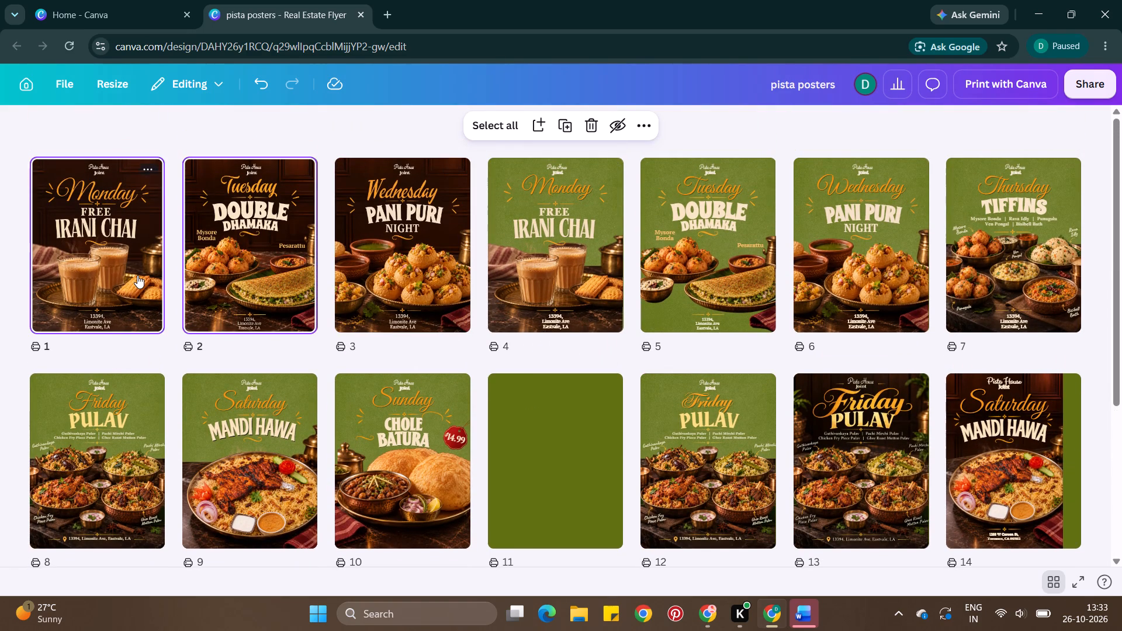
ctrl+click(404, 279)
ctrl+drag(414, 220, 603, 445)
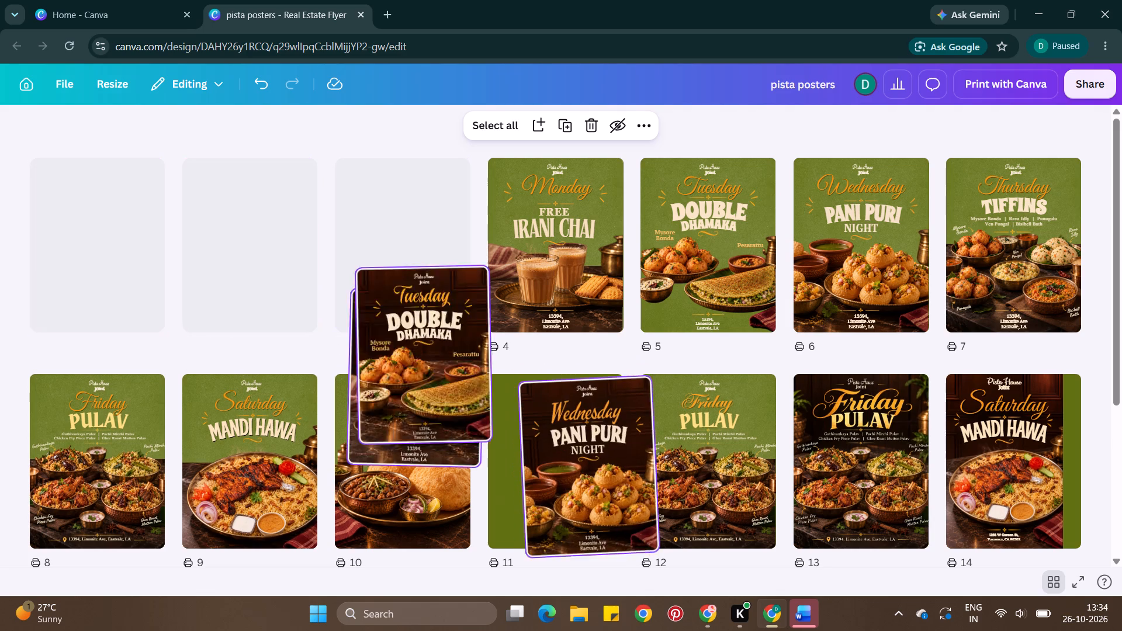
ctrl+drag(603, 445, 624, 427)
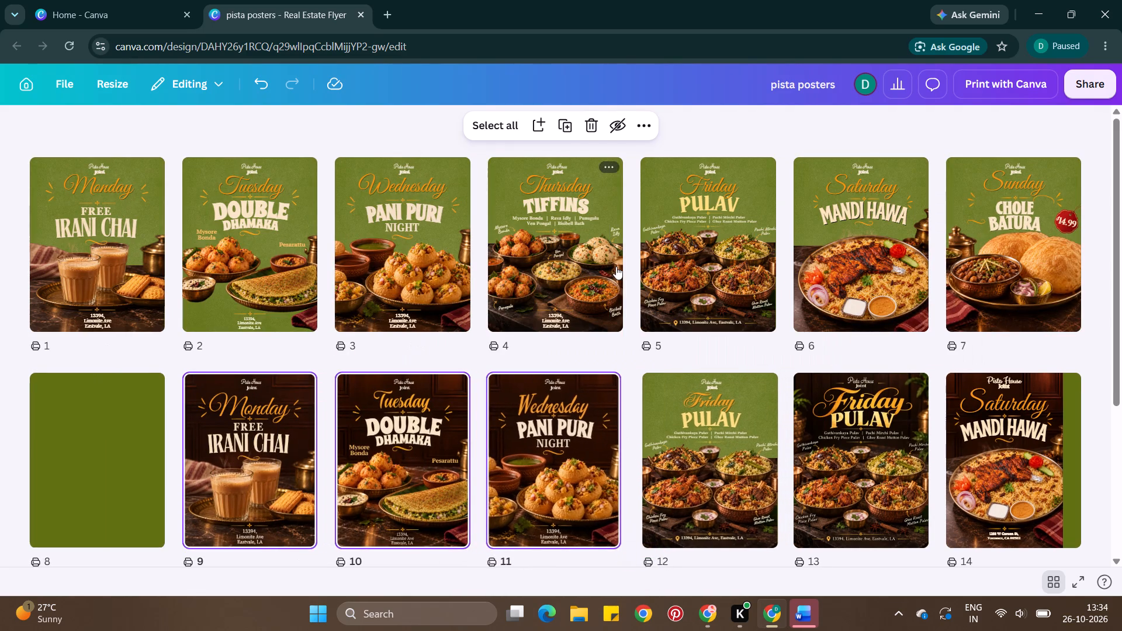
Review the order of the green posters and the old versions across the all-pages grid.
scroll(517, 425, down, 1)
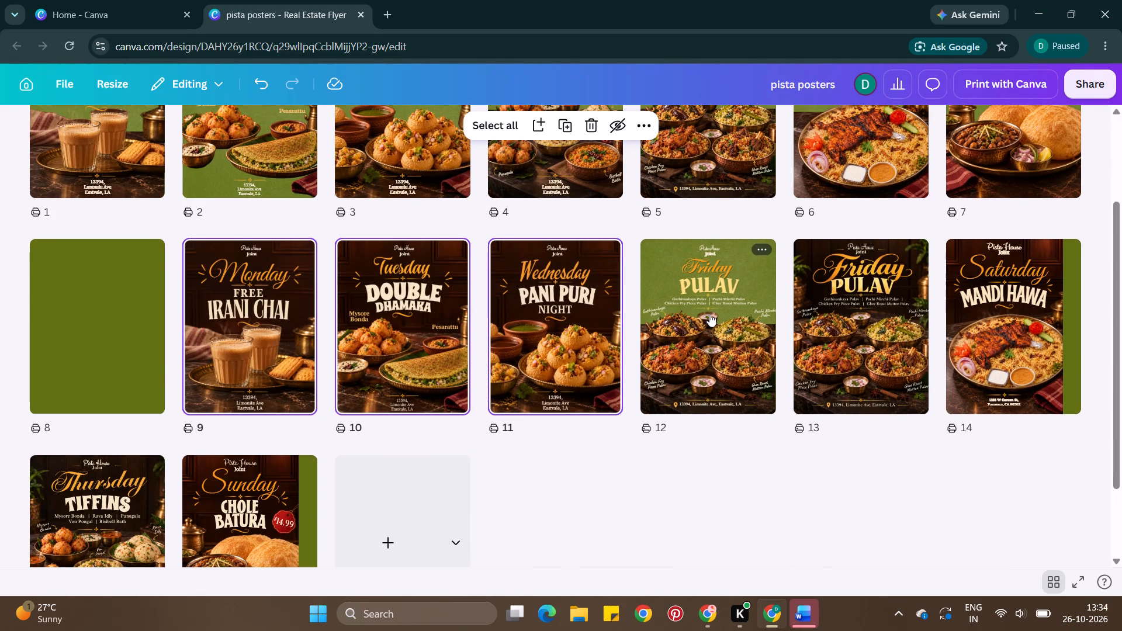
scroll(709, 314, up, 2)
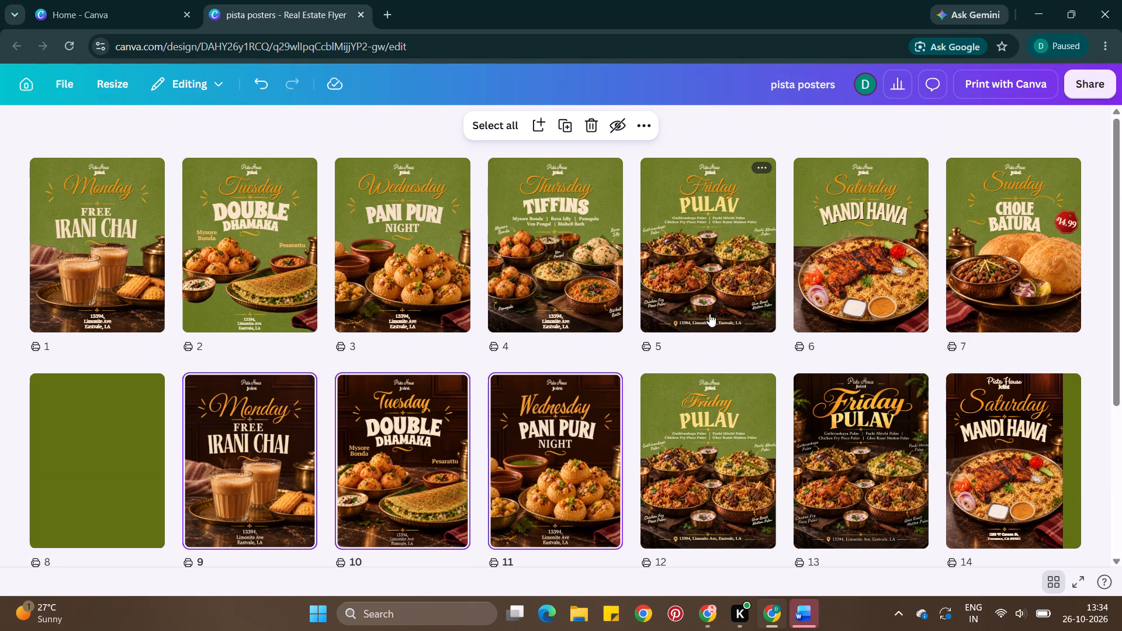
scroll(709, 314, down, 1)
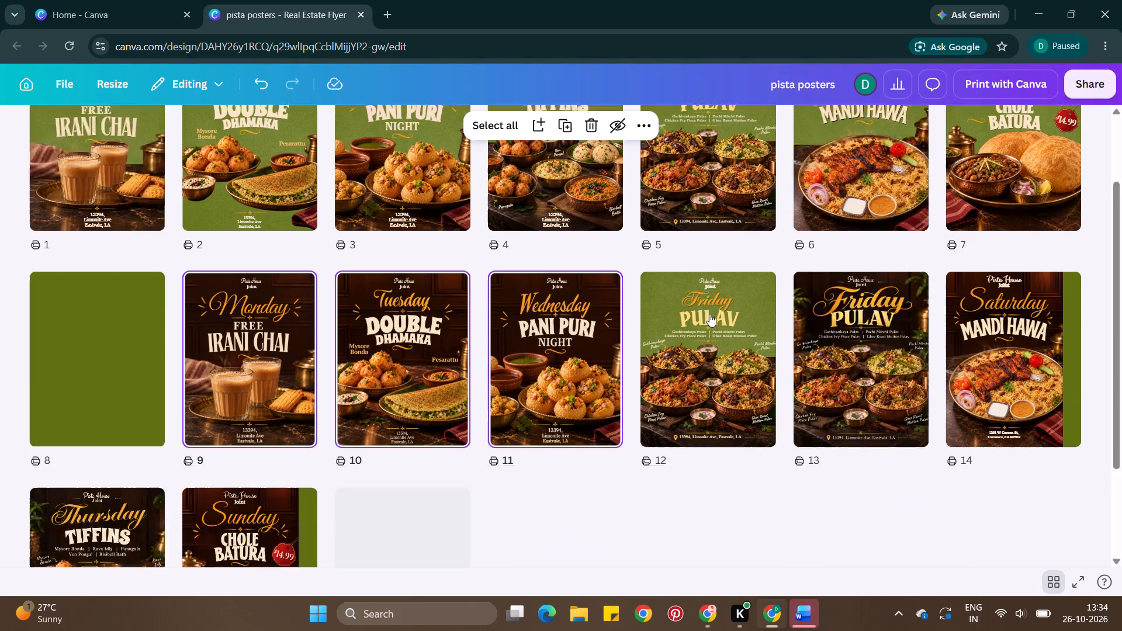
scroll(709, 314, down, 1)
scroll(946, 310, up, 3)
scroll(946, 310, down, 1)
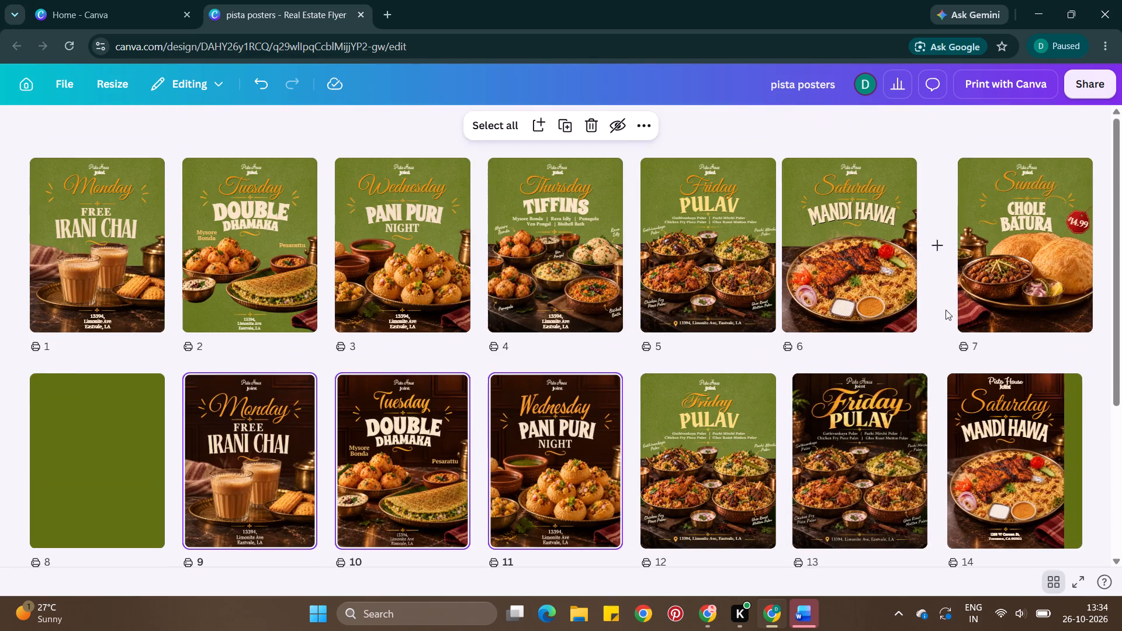
scroll(946, 310, down, 4)
scroll(436, 445, up, 3)
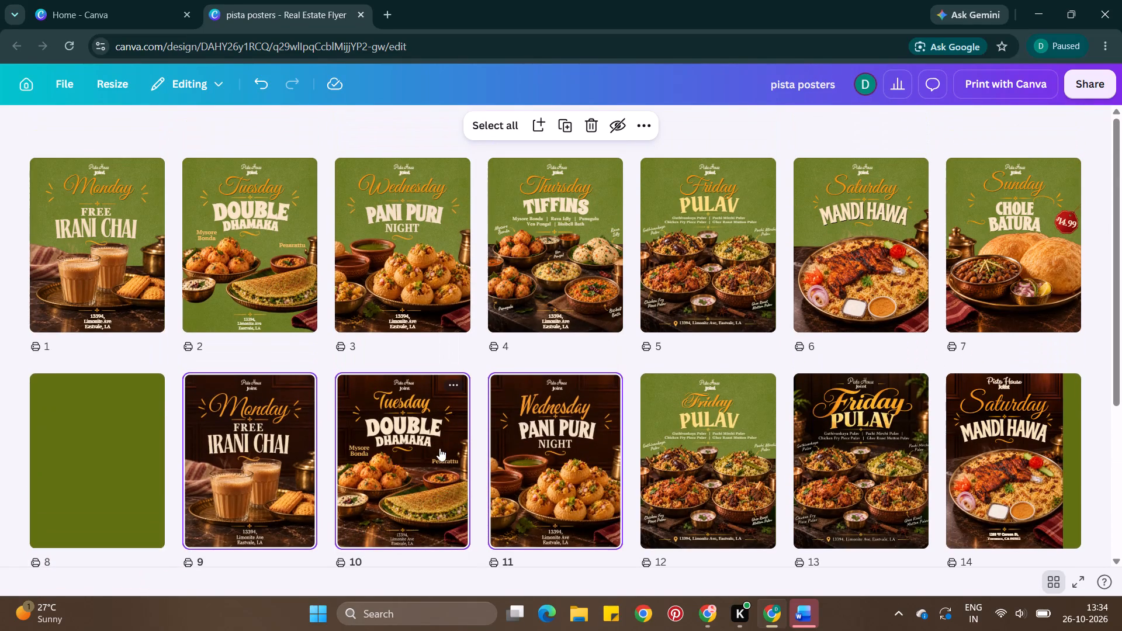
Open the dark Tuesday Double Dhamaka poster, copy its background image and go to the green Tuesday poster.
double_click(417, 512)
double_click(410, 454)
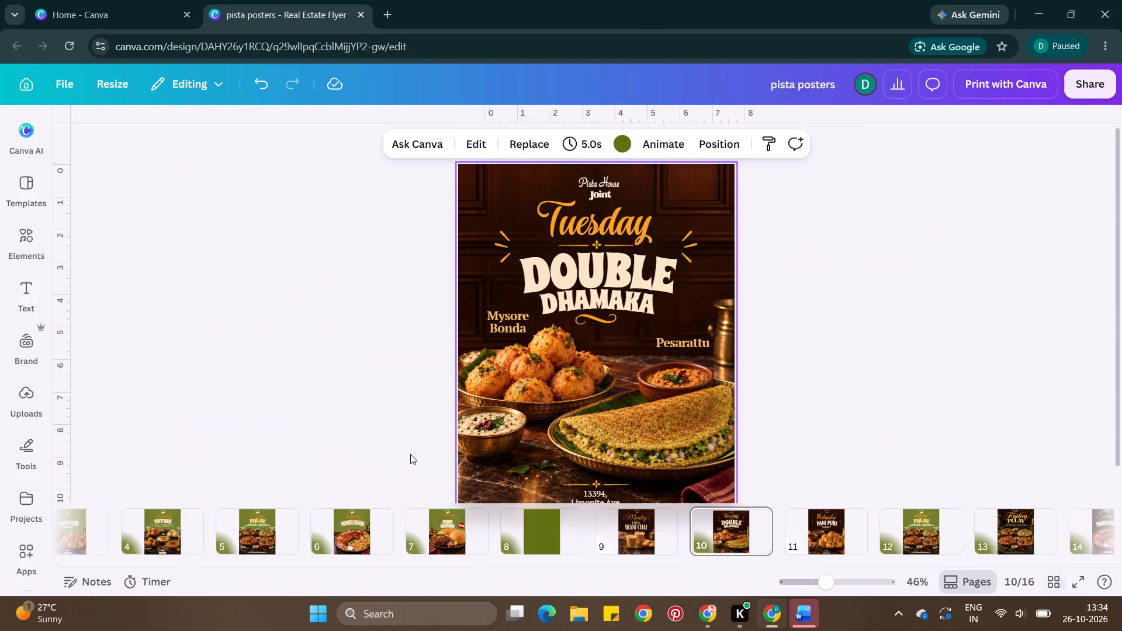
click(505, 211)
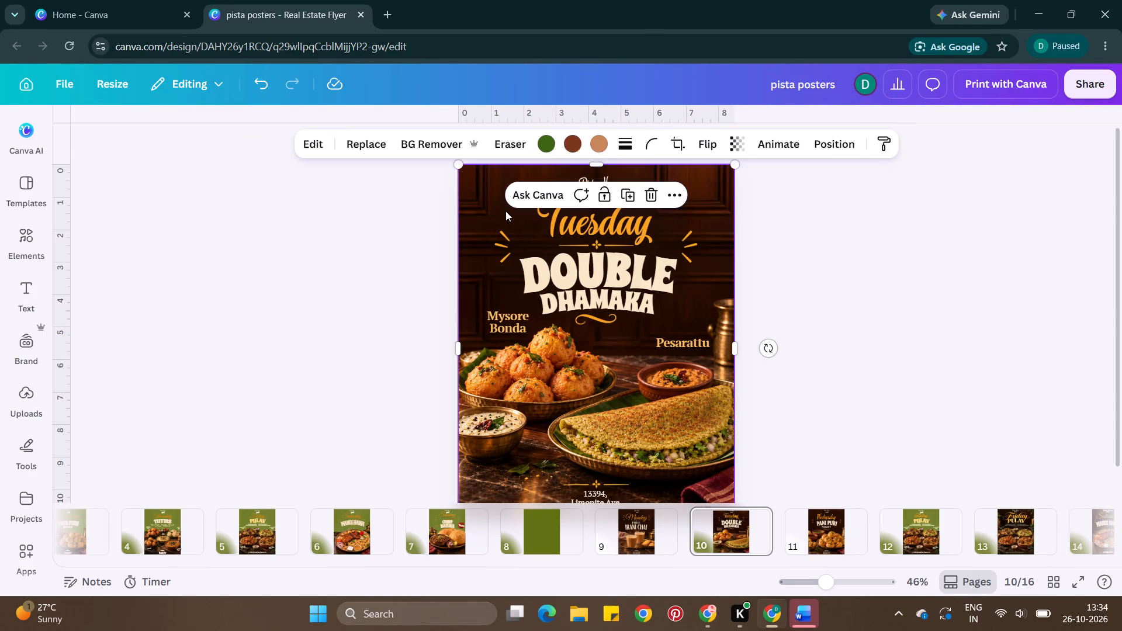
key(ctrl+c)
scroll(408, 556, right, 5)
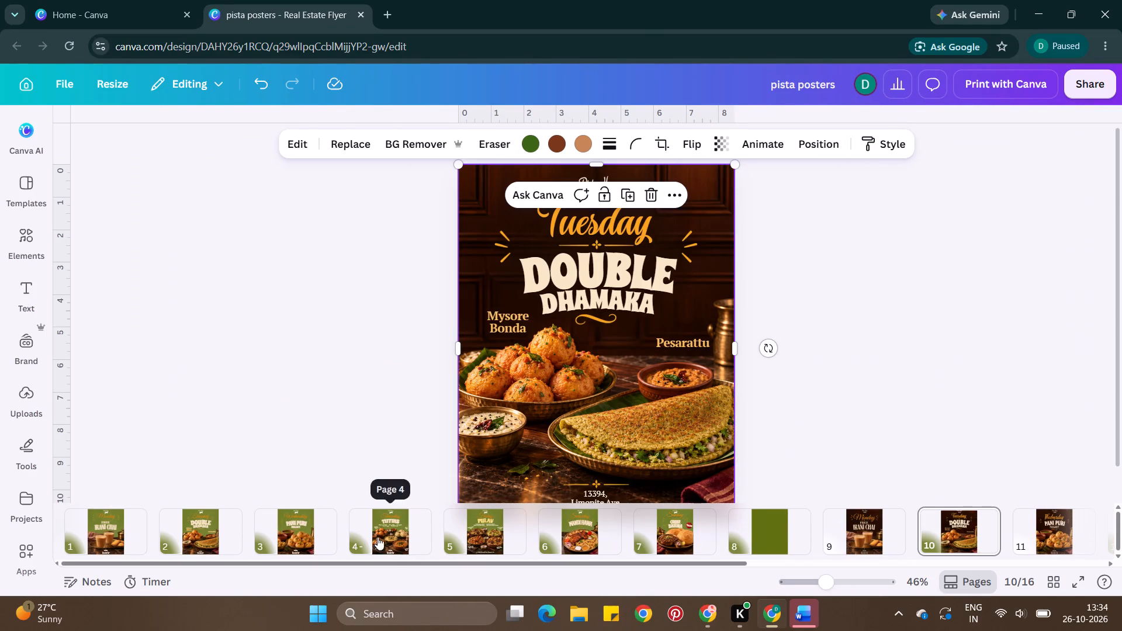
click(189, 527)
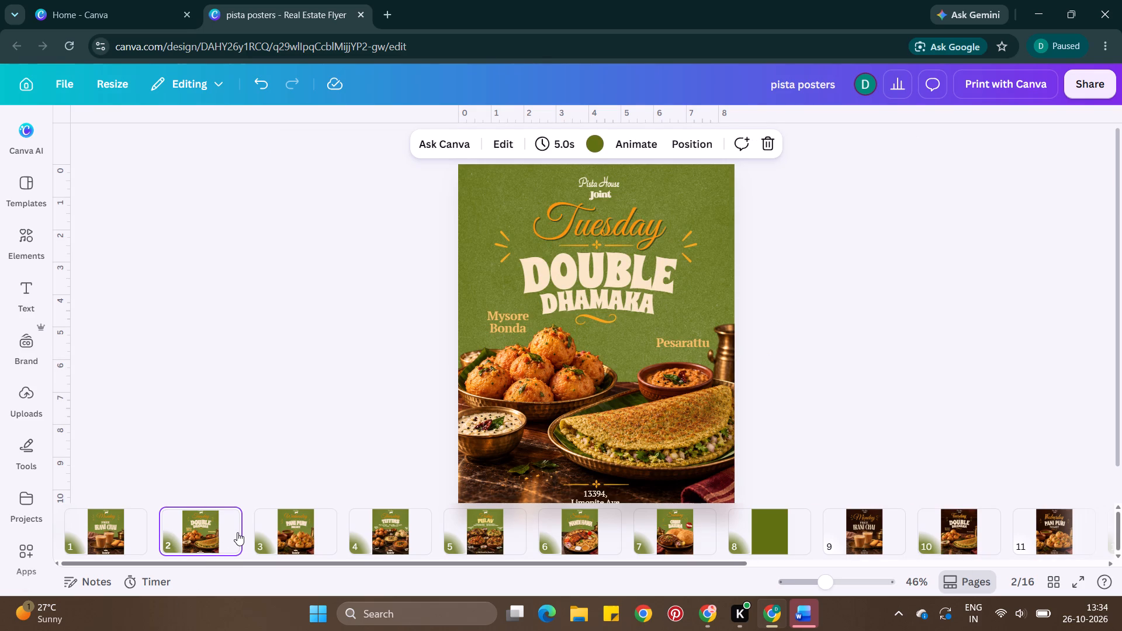
Look through the green posters from Monday to Saturday one by one and compare their layouts.
scroll(237, 532, right, 1)
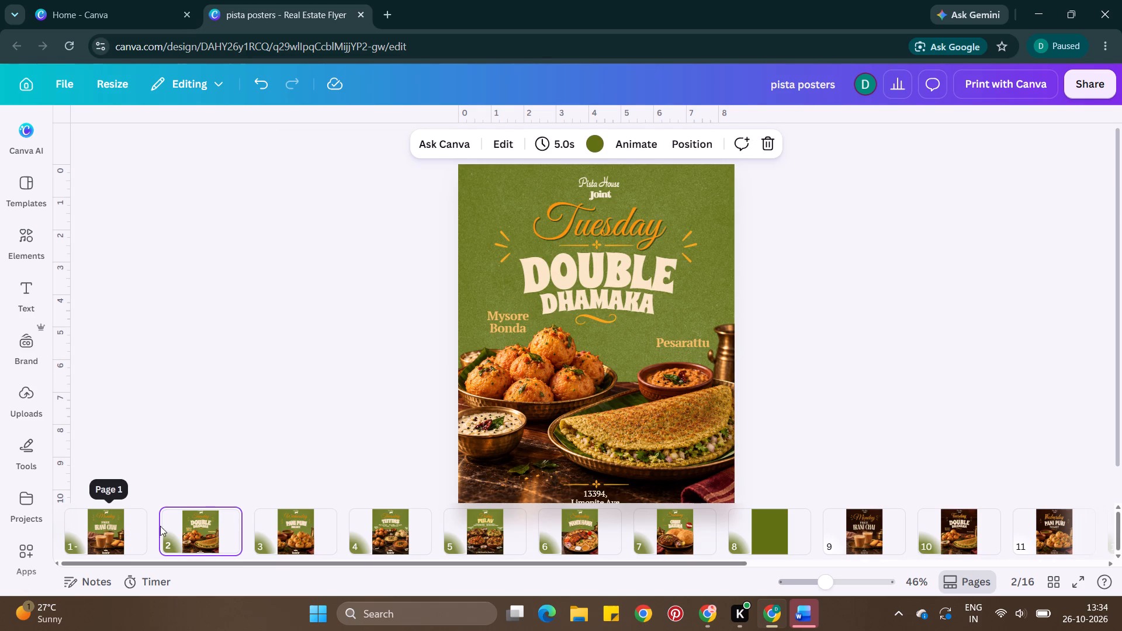
click(103, 516)
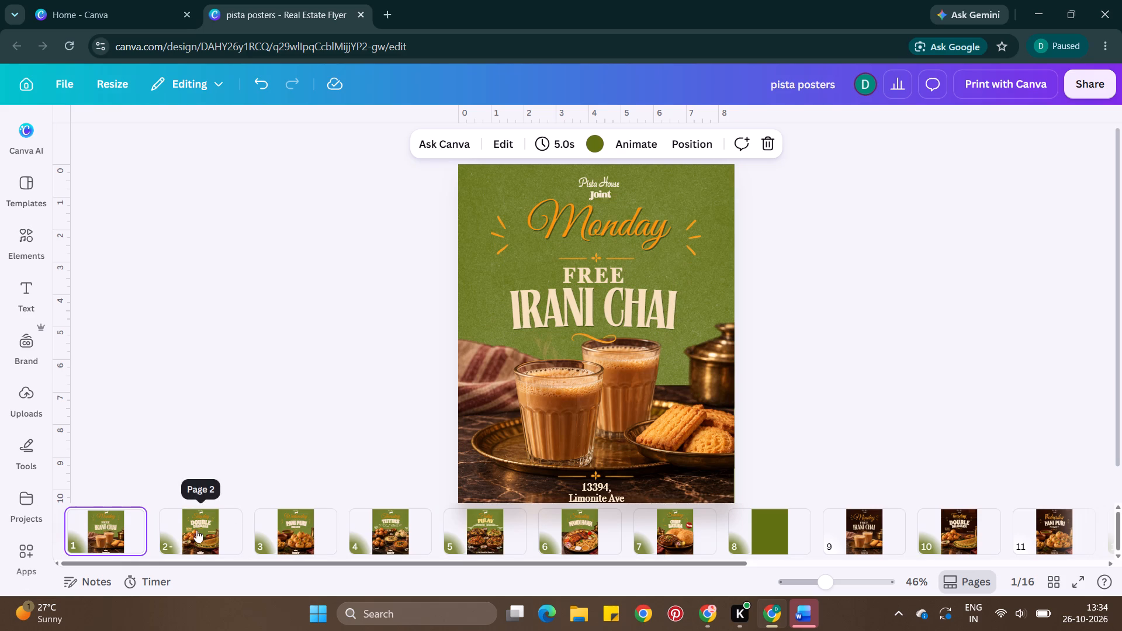
click(181, 529)
scroll(201, 511, right, 2)
scroll(439, 412, right, 1)
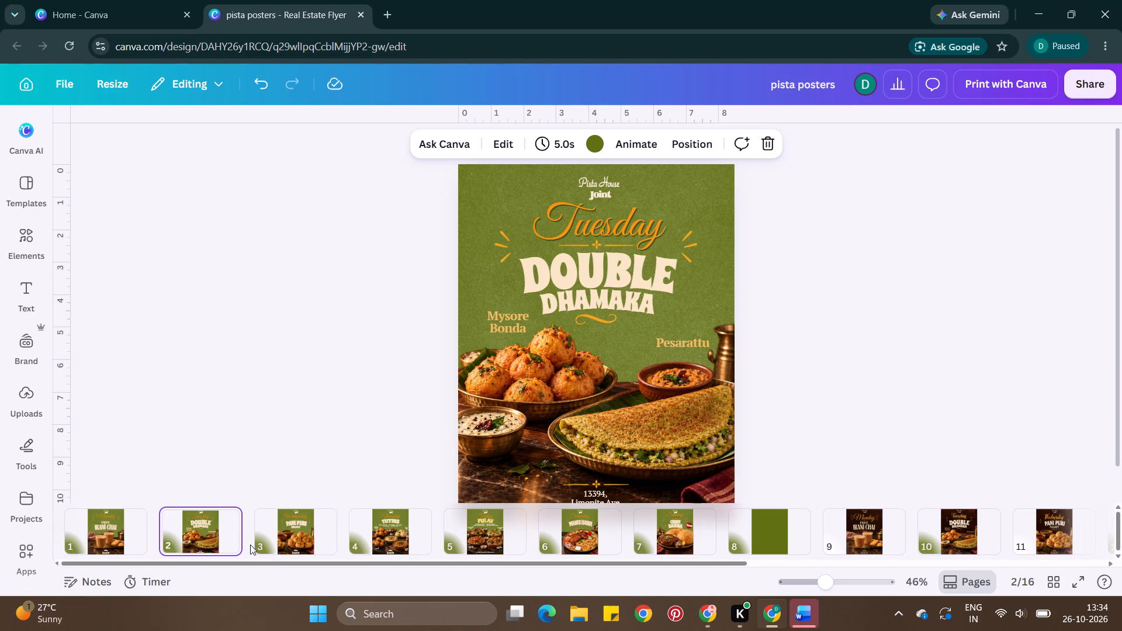
click(290, 536)
scroll(307, 526, right, 1)
click(376, 538)
scroll(379, 535, right, 2)
click(489, 528)
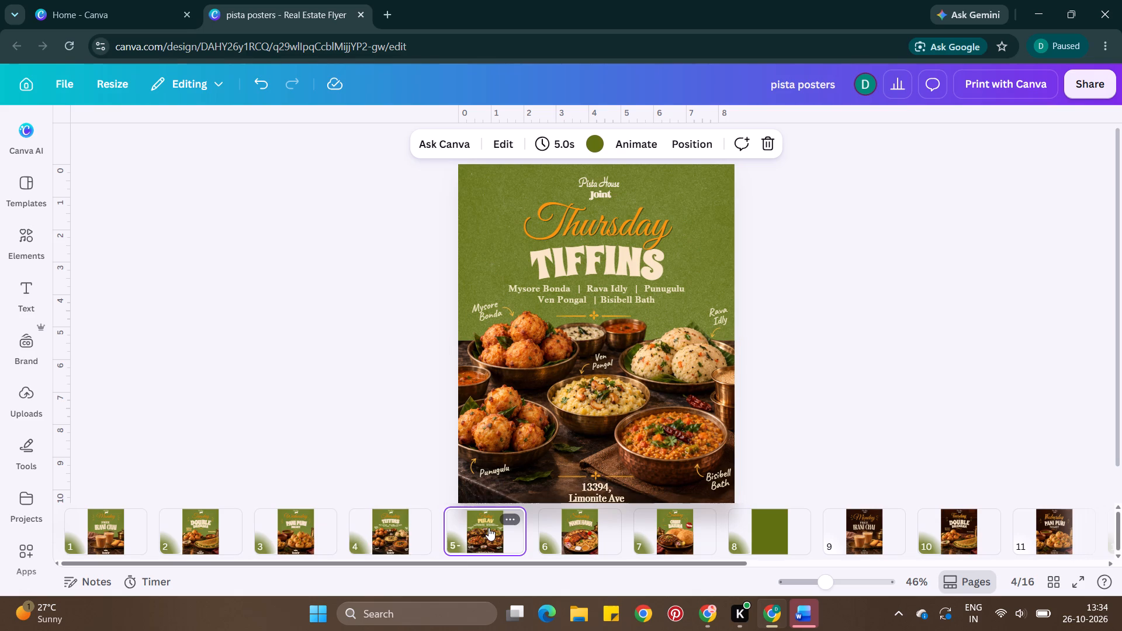
click(552, 523)
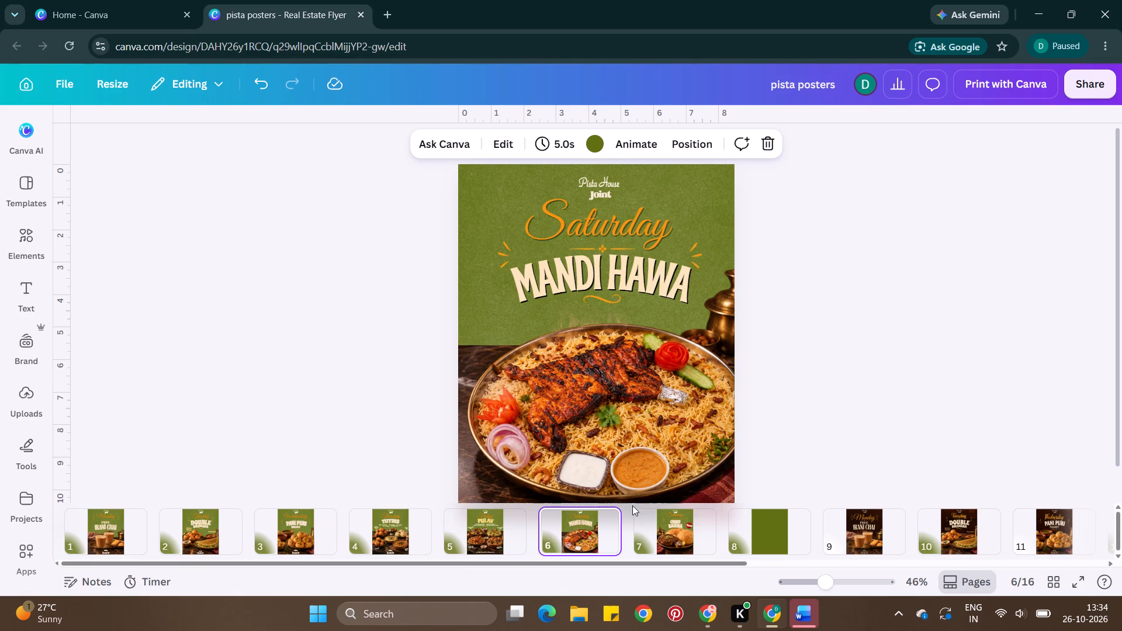
scroll(652, 432, down, 1)
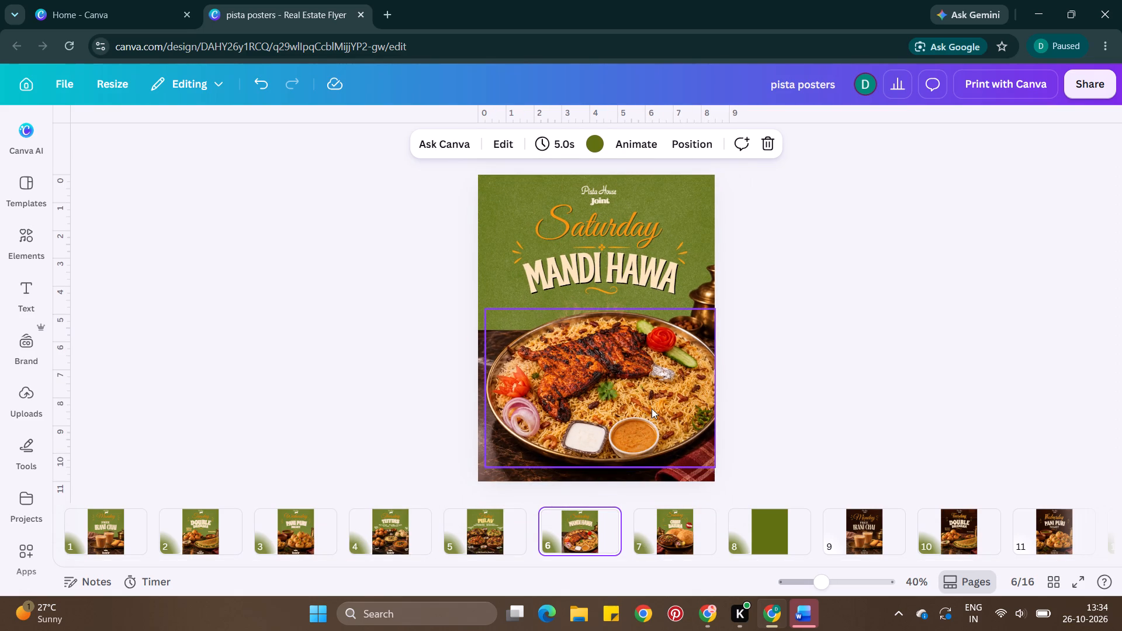
Delete the address line, location pin, both side lines and the divider ornament at the bottom of the green Friday Pulav poster.
click(491, 527)
scroll(491, 527, right, 1)
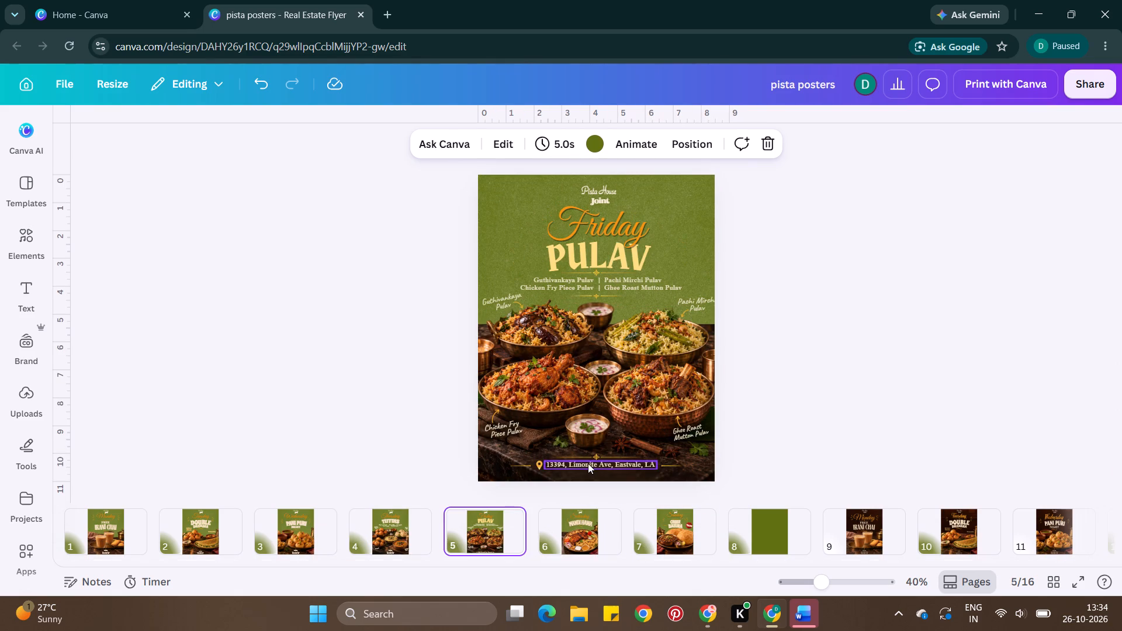
click(588, 463)
key(BackSpace)
key(BackSpace)
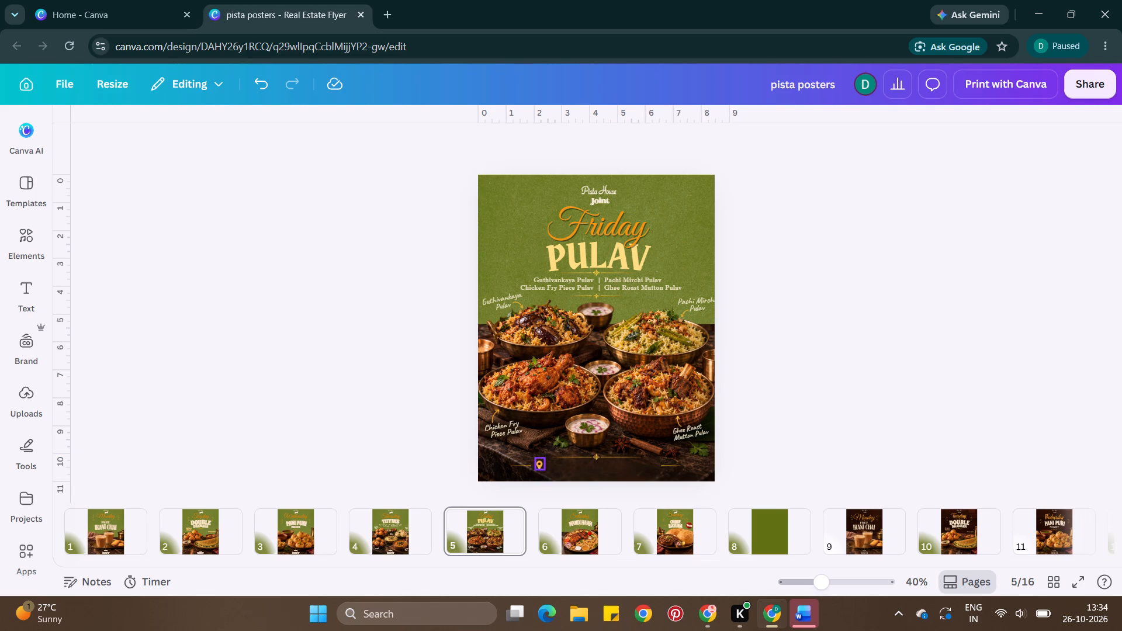
click(537, 463)
key(BackSpace)
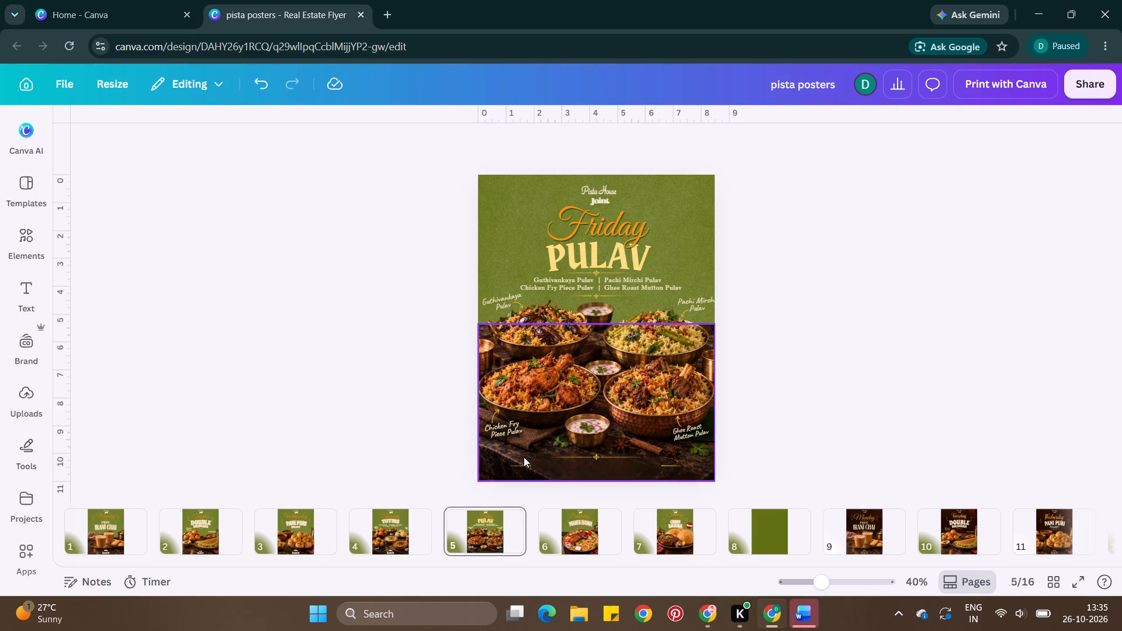
click(522, 466)
key(BackSpace)
click(576, 459)
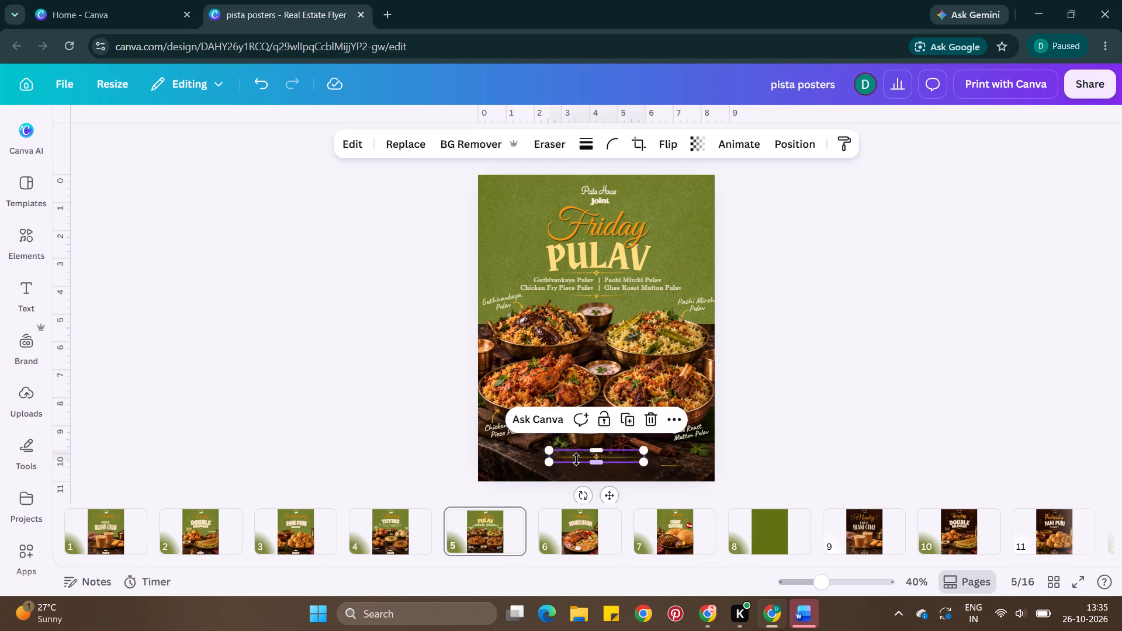
key(BackSpace)
click(669, 468)
key(BackSpace)
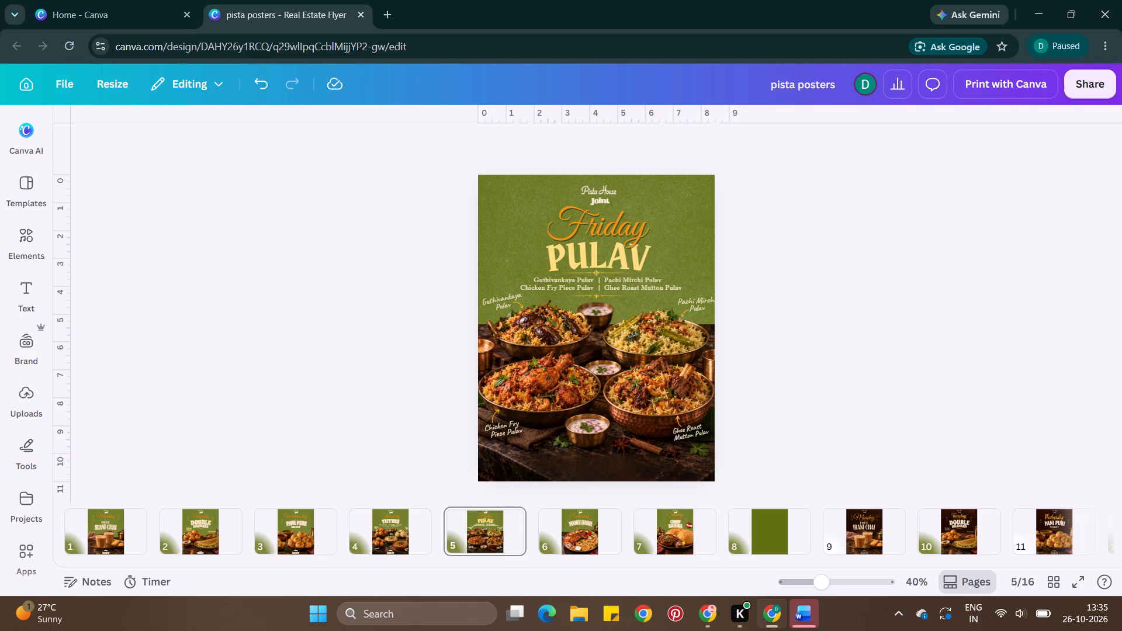
Scale down the grouped address block on the green Thursday Tiffins poster and set its font size to 20.
click(380, 550)
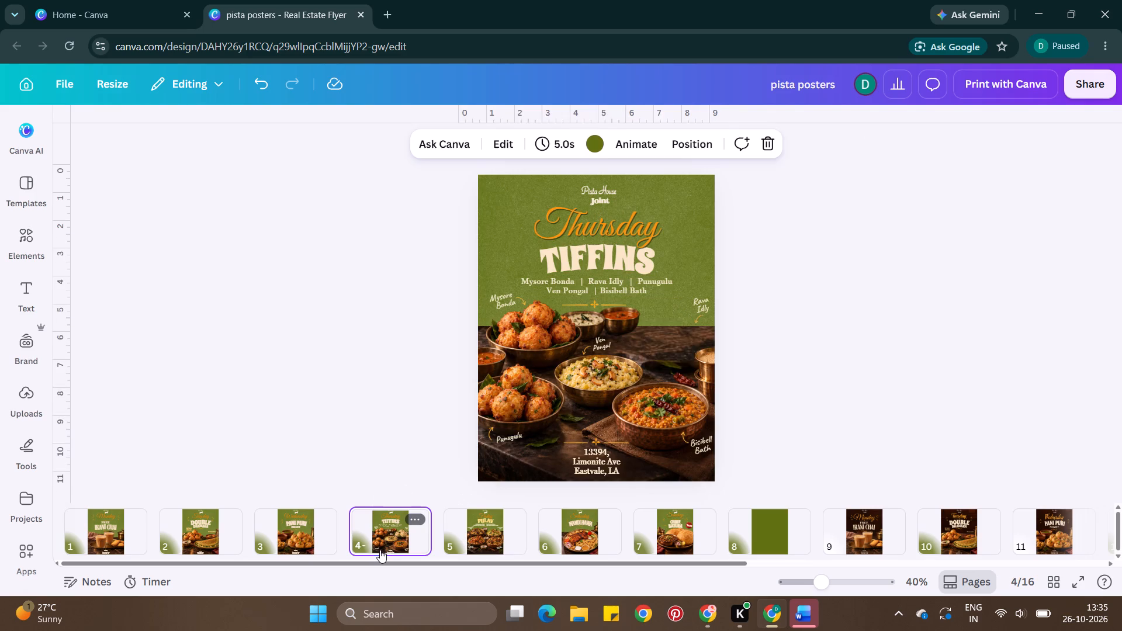
click(613, 466)
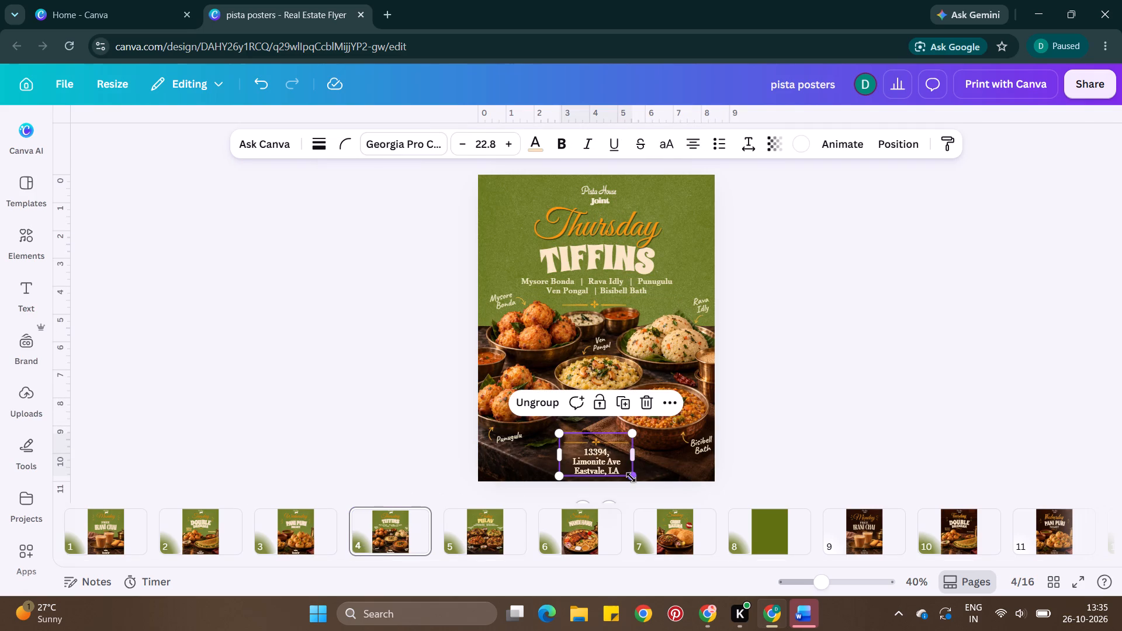
drag(631, 477, 622, 471)
click(602, 452)
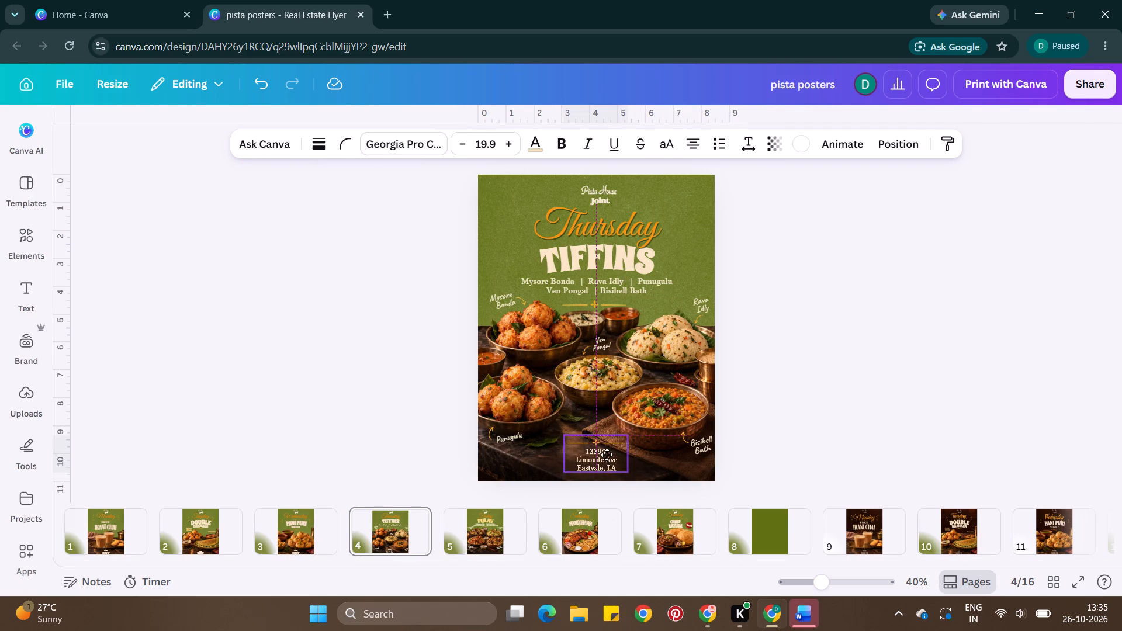
click(477, 140)
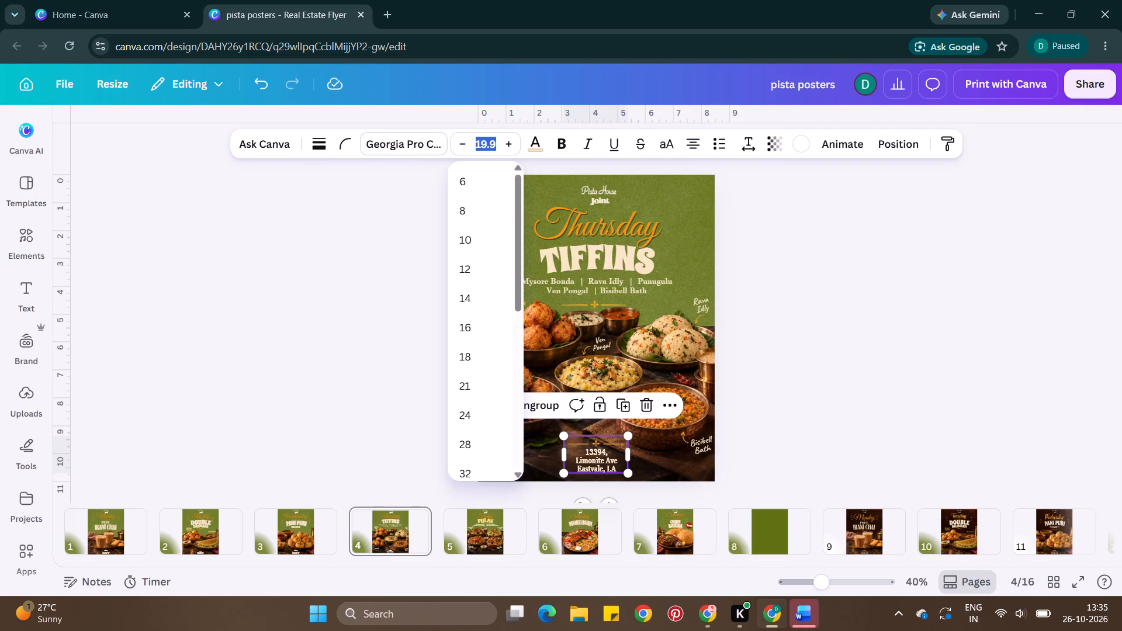
text(20)
key(Return)
double_click(754, 291)
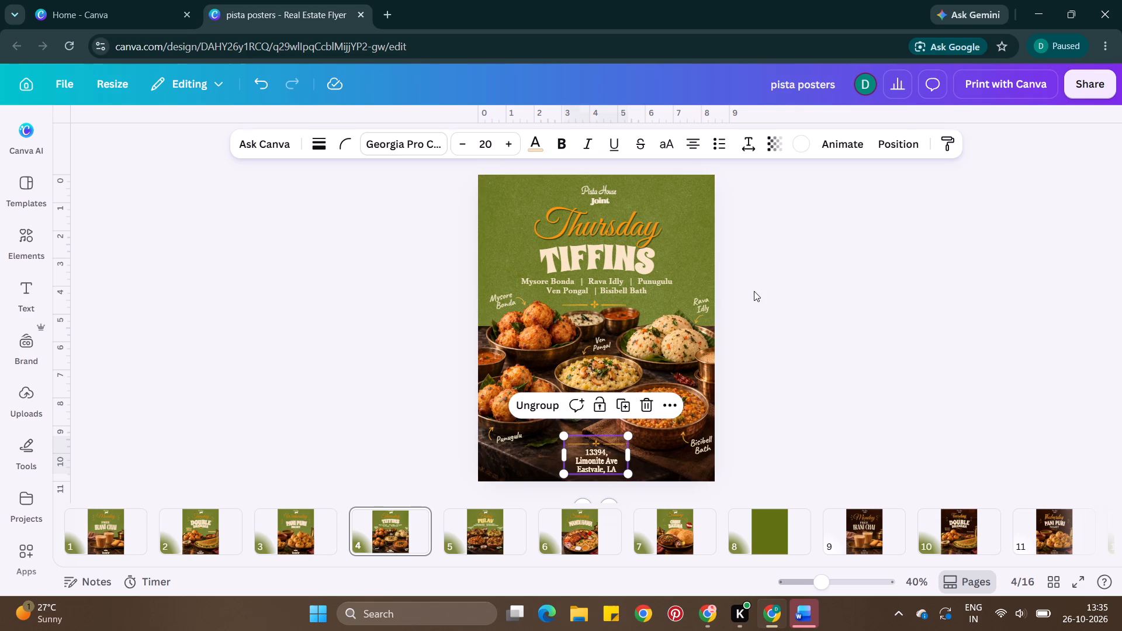
Replace the address block on the green Wednesday Pani Puri poster with a copy of the Thursday poster's address block.
click(591, 469)
key(ctrl+c)
click(300, 521)
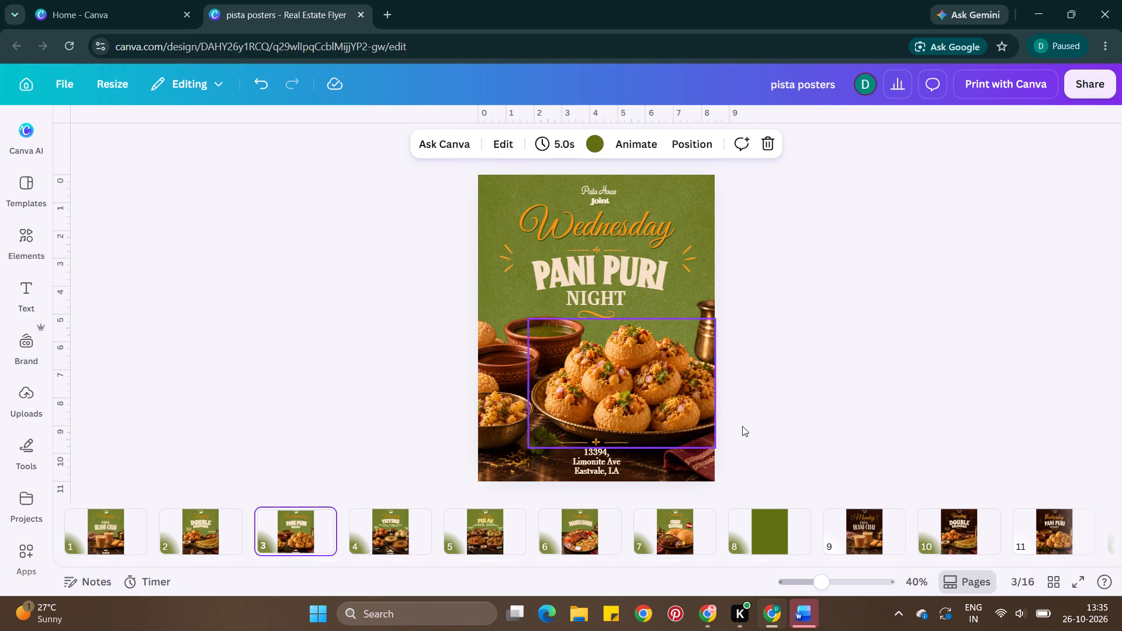
click(624, 445)
key(BackSpace)
key(ctrl+v)
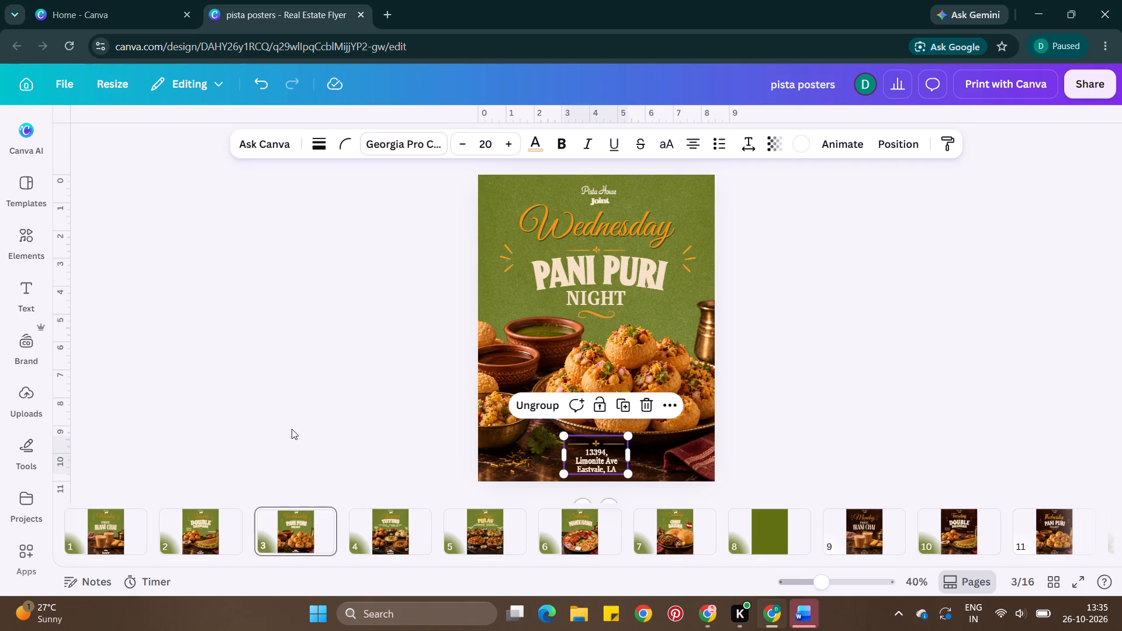
Replace the address text and divider ornament on the green Tuesday Double Dhamaka poster with the copied Thursday address block.
click(207, 523)
click(614, 471)
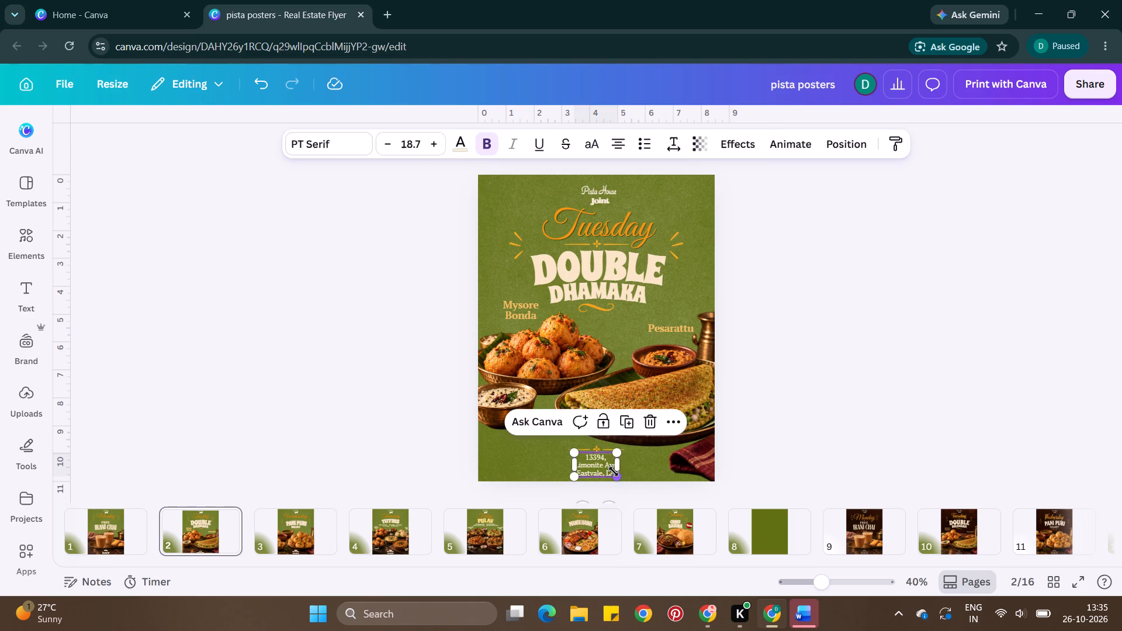
key(BackSpace)
click(590, 445)
key(BackSpace)
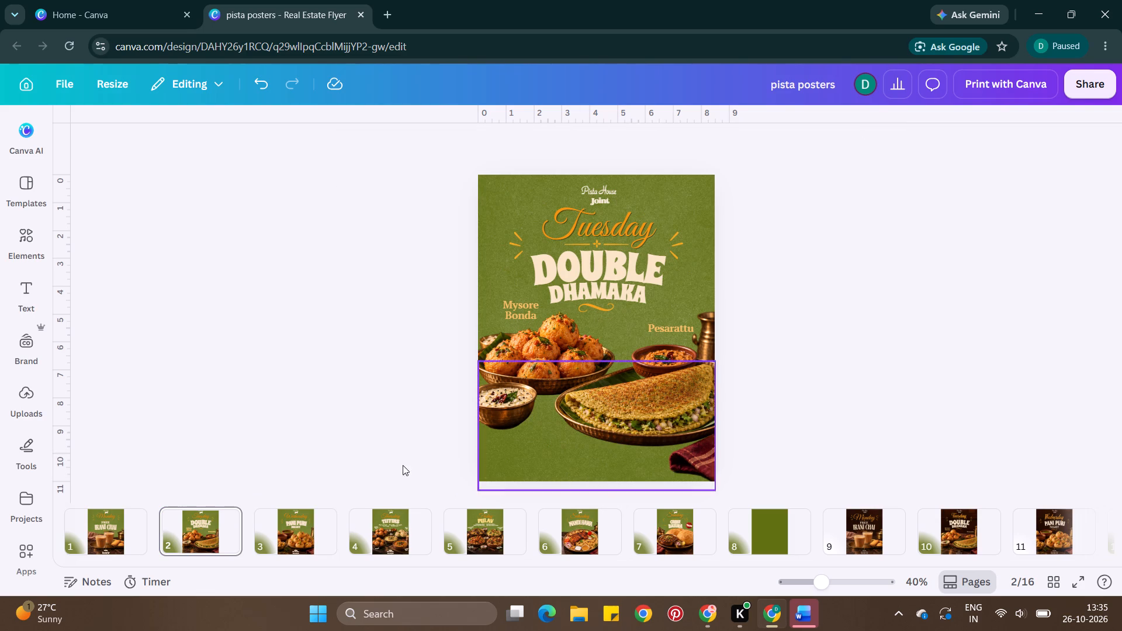
key(ctrl+v)
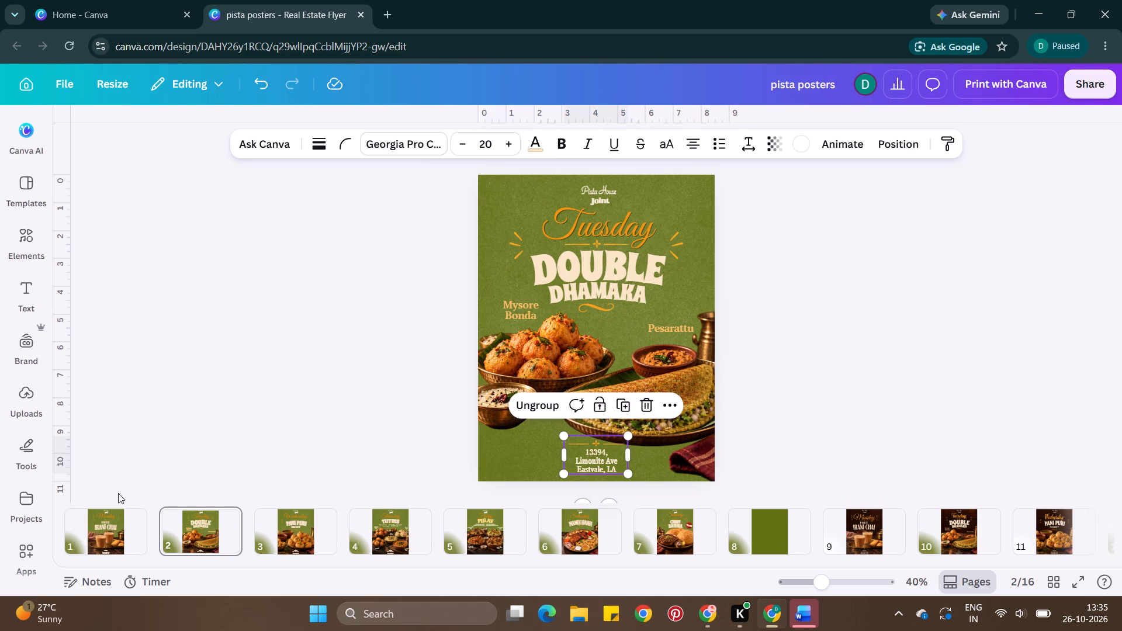
Replace the address block on the green Monday Irani Chai poster with the copied Thursday address block.
click(110, 523)
click(614, 458)
key(BackSpace)
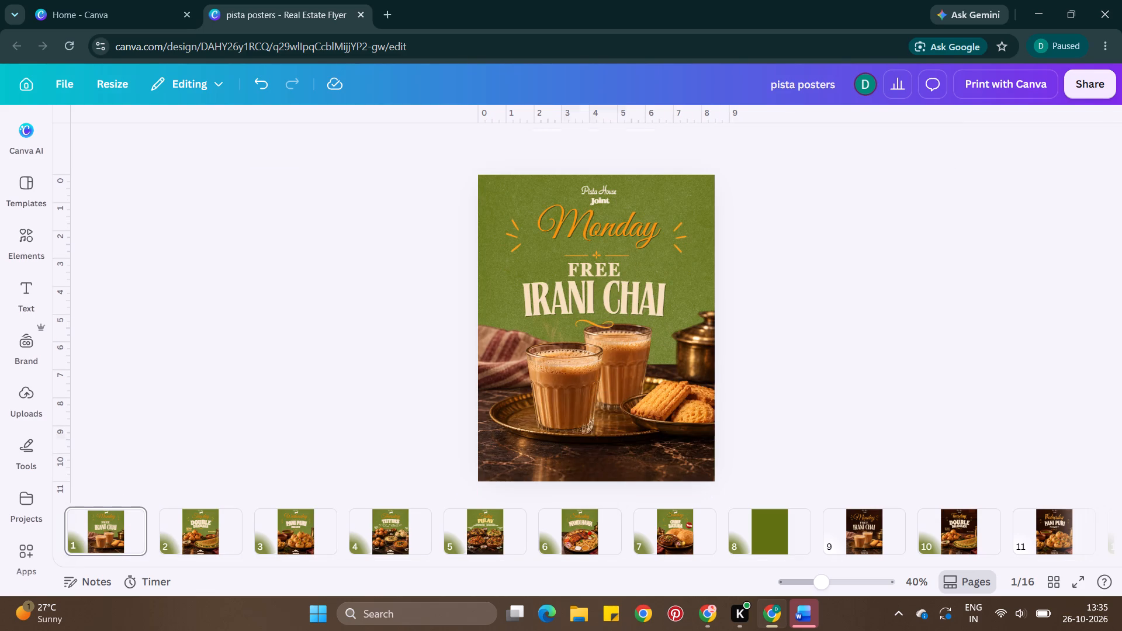
key(ctrl+v)
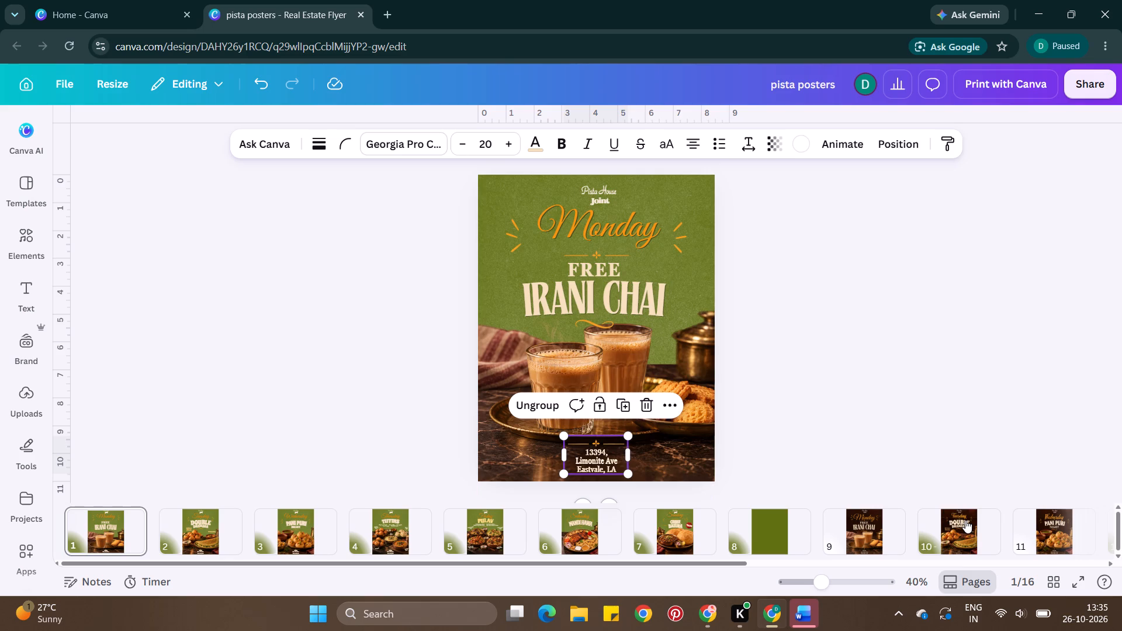
Check the old Tuesday poster, and review the green posters from Tuesday to Sunday for layout and address block consistency.
click(965, 520)
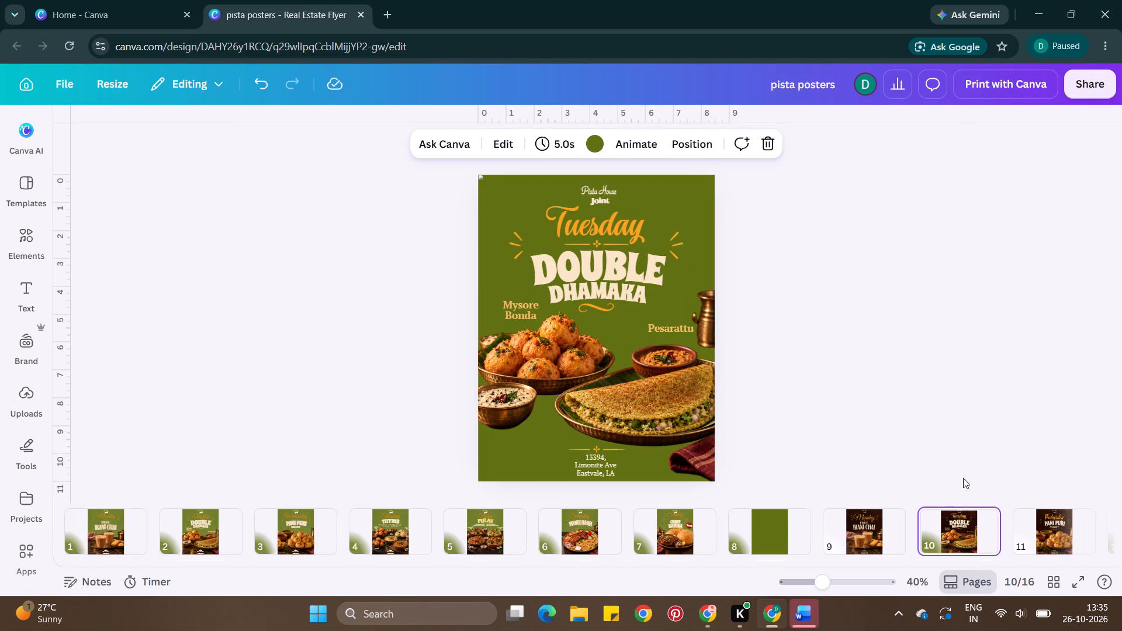
click(697, 219)
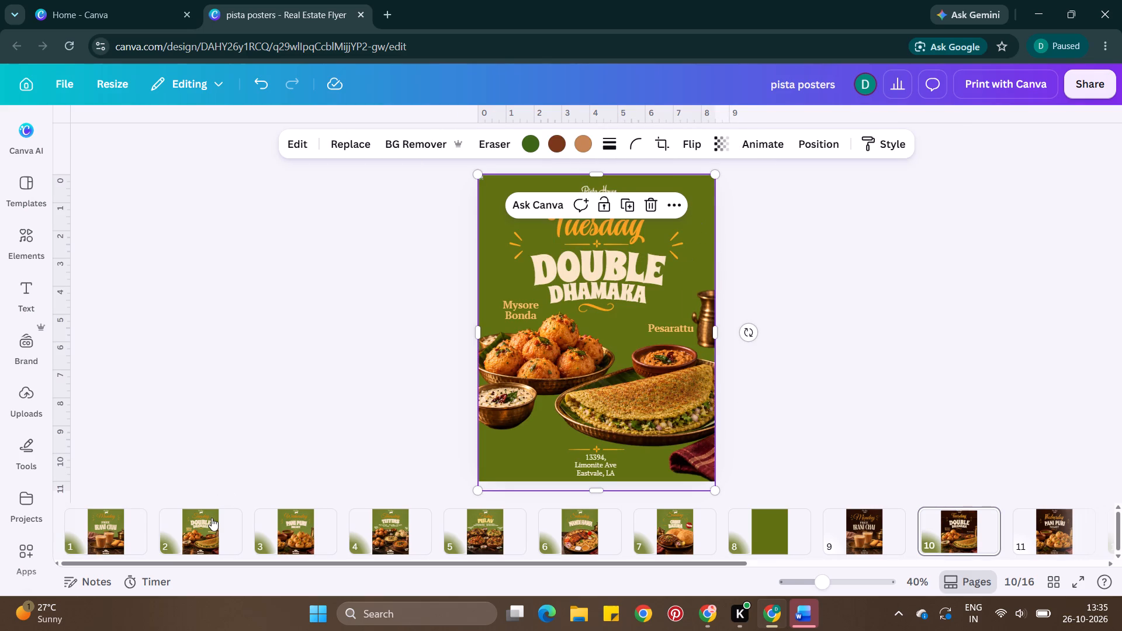
click(212, 518)
click(299, 528)
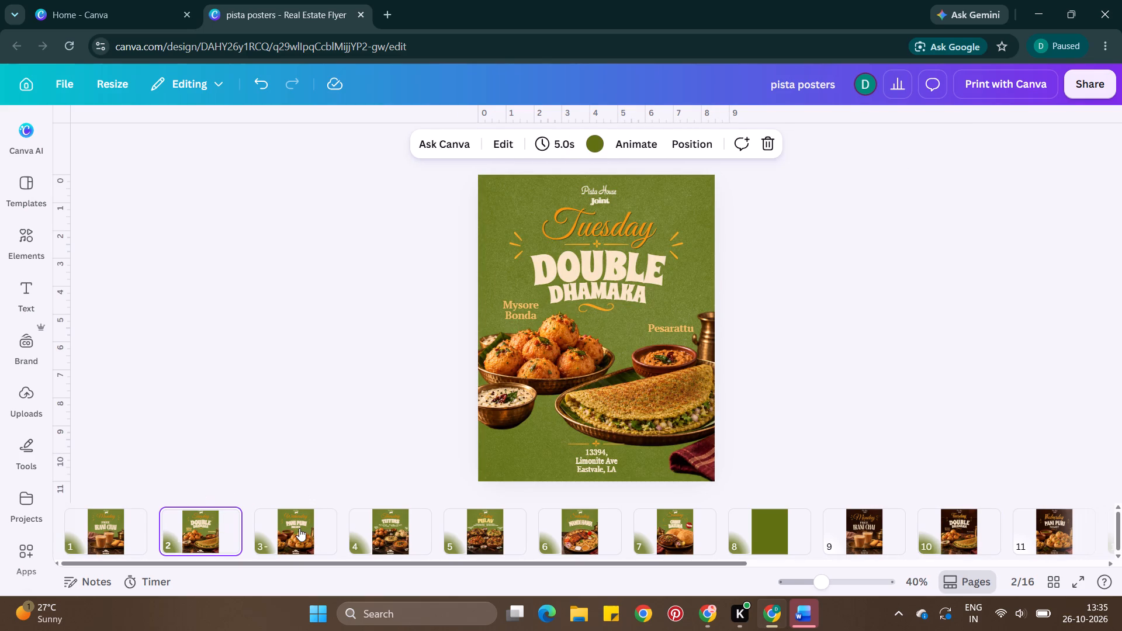
click(395, 531)
click(488, 518)
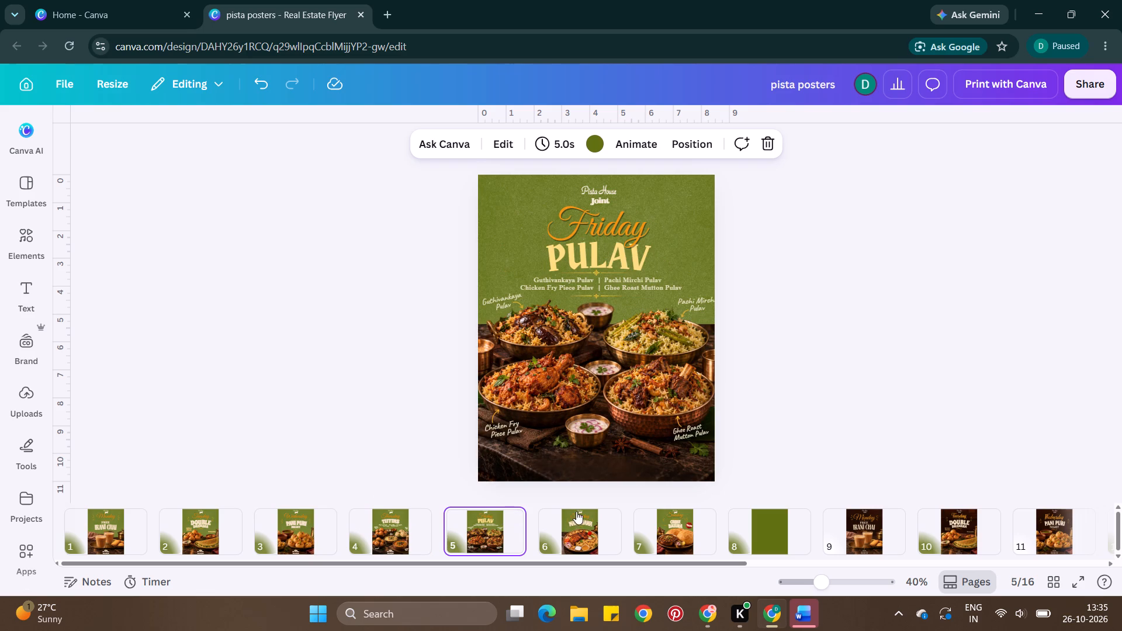
click(580, 539)
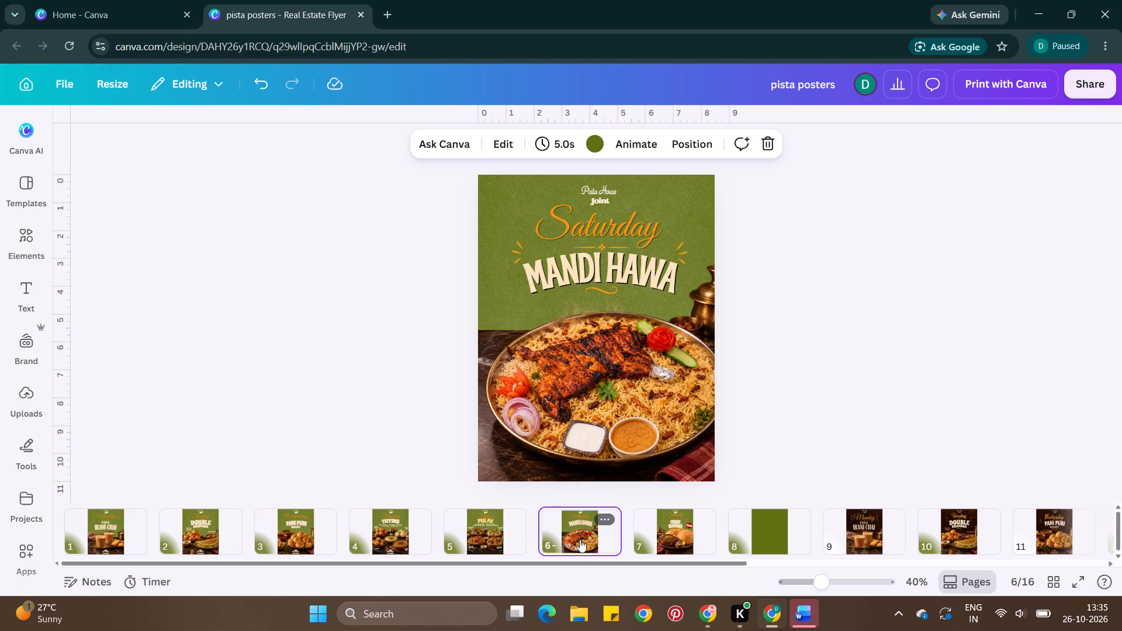
click(660, 550)
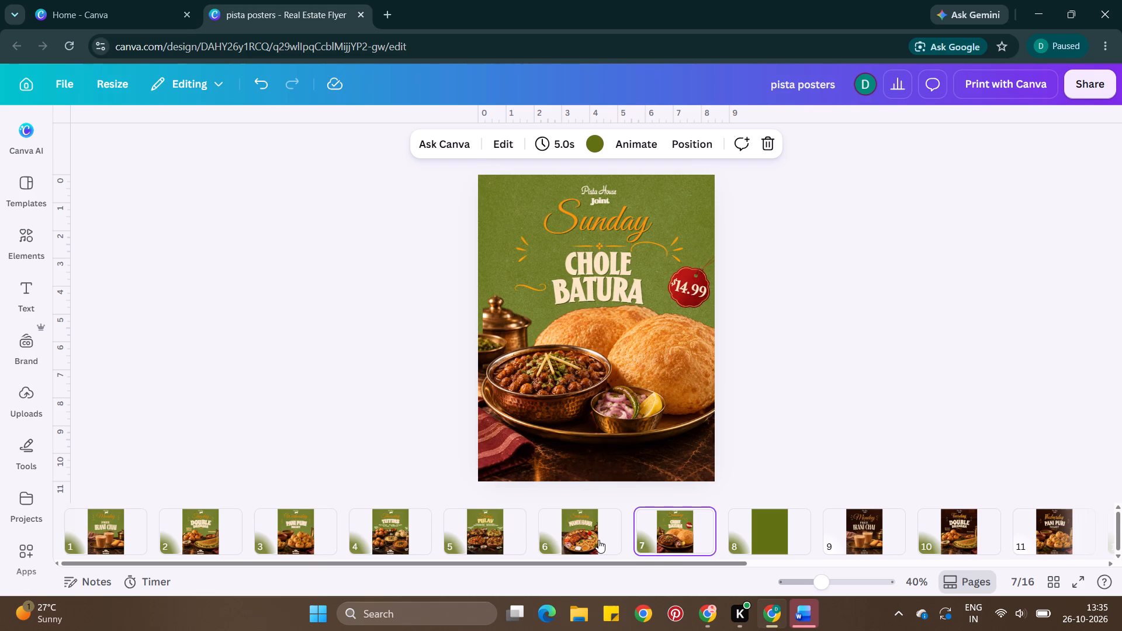
click(596, 538)
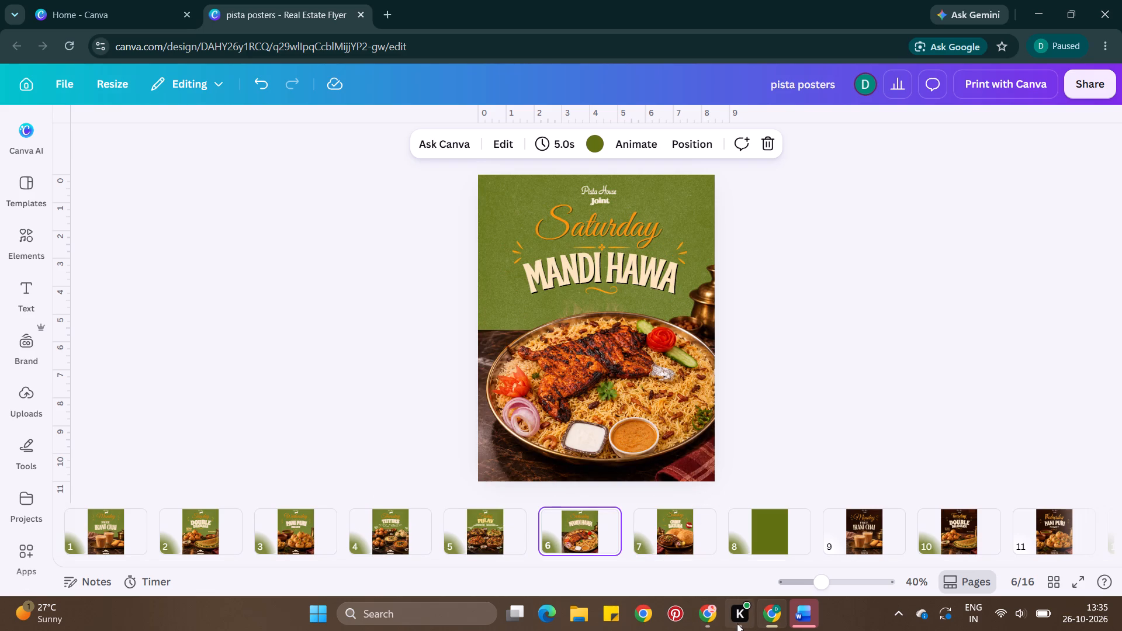
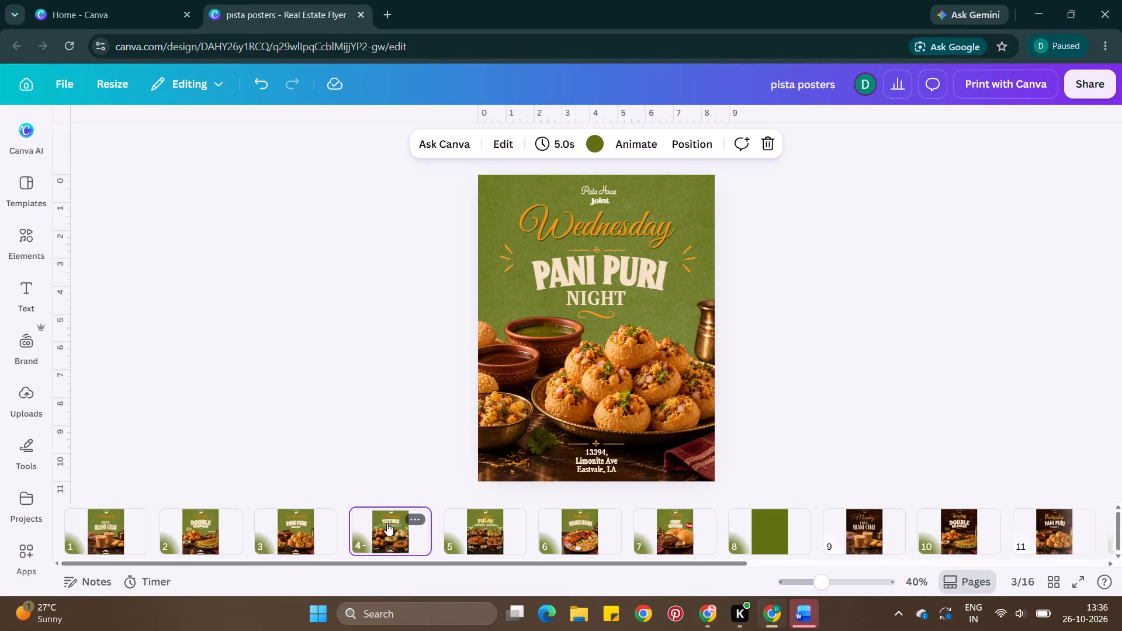
Review the green daily-special posters from Monday to Sunday, comparing their dish titles, day headings and address blocks.
click(460, 533)
click(549, 532)
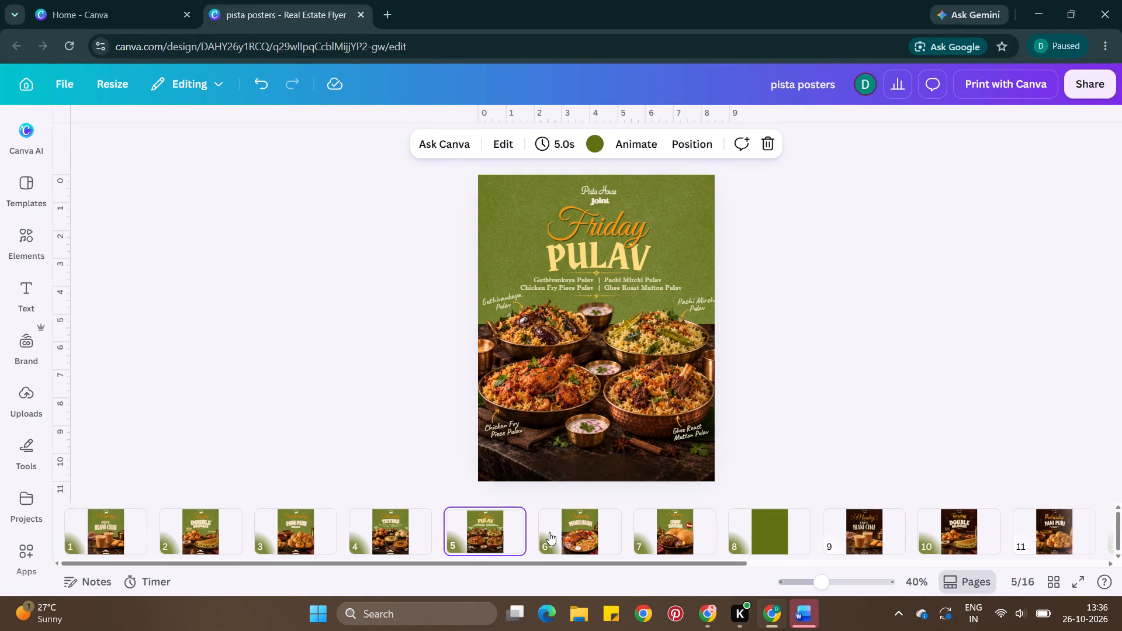
click(706, 544)
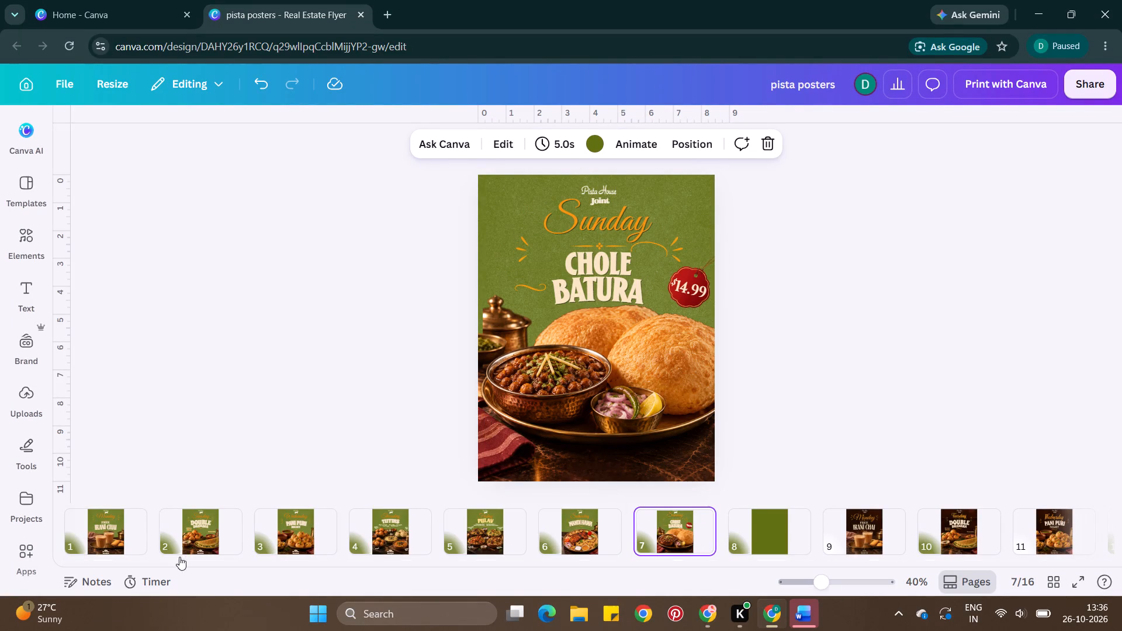
click(208, 516)
click(120, 533)
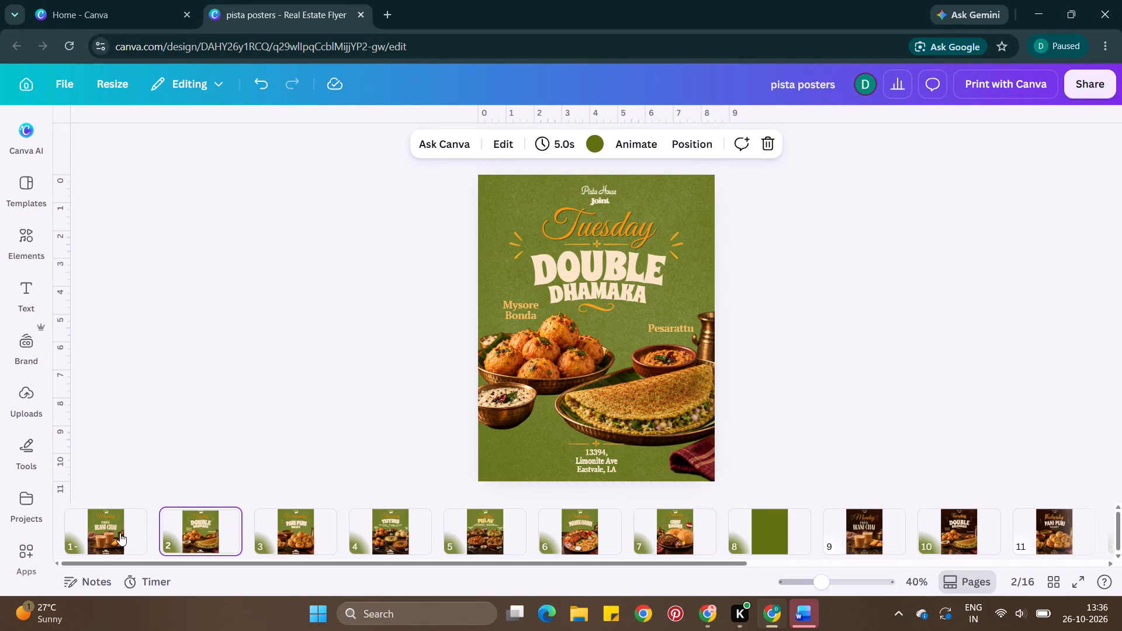
click(209, 534)
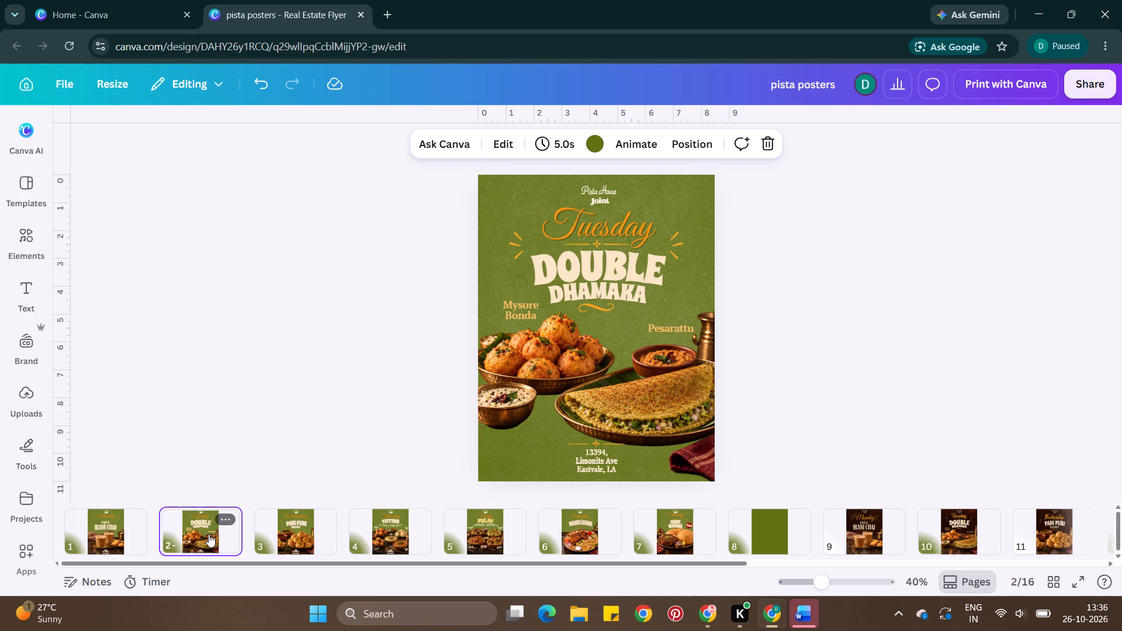
click(122, 522)
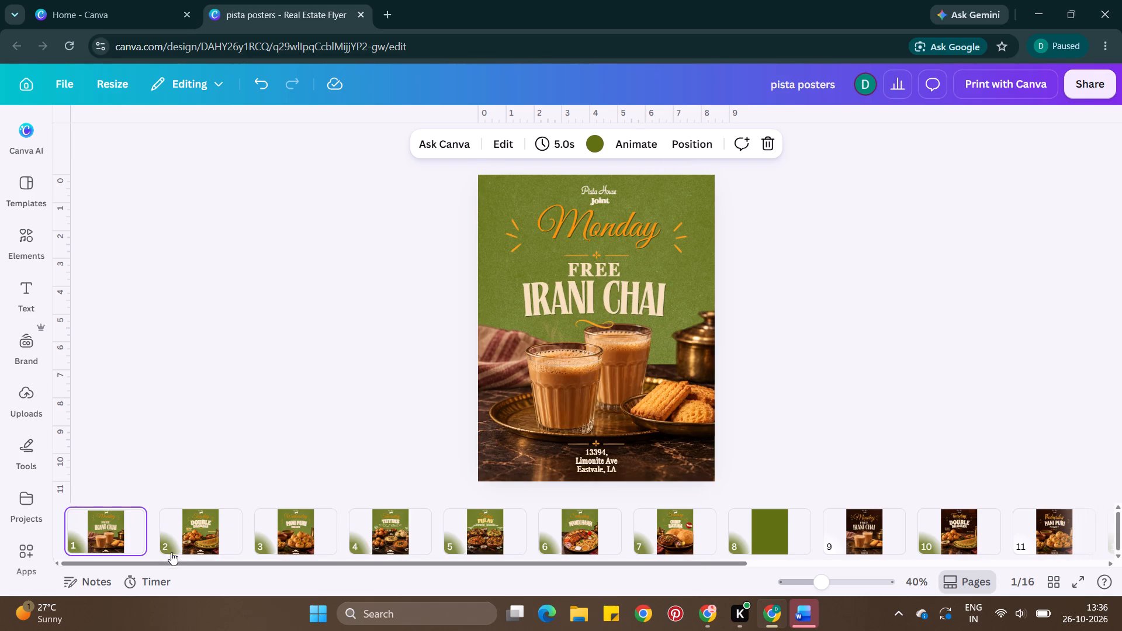
click(196, 528)
key(Right)
key(Right)
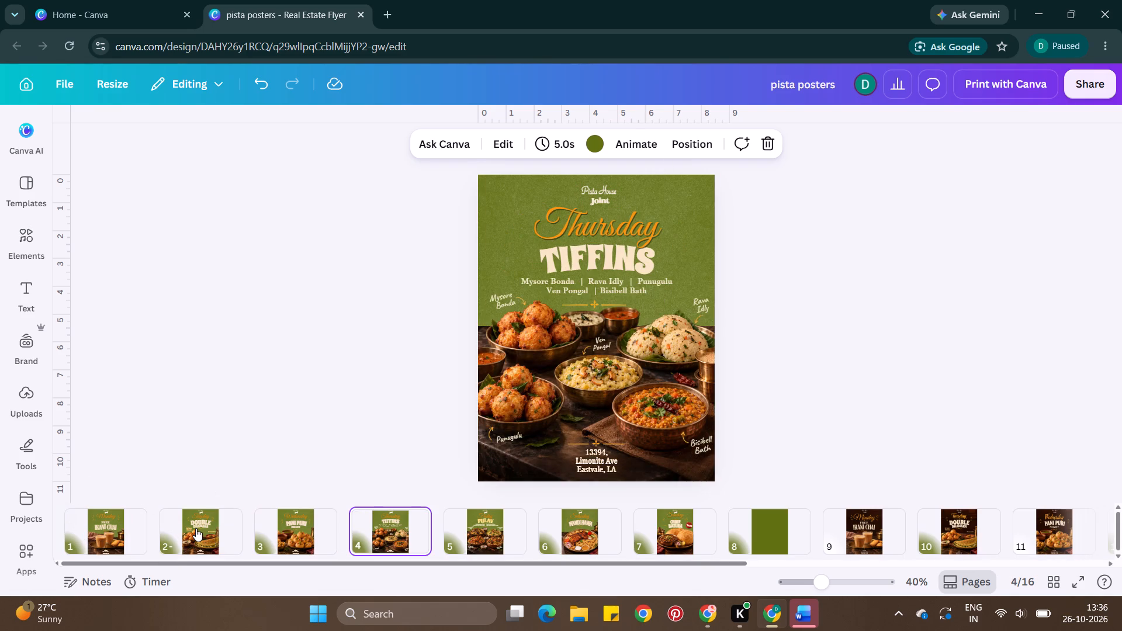
key(Right)
key(Right)
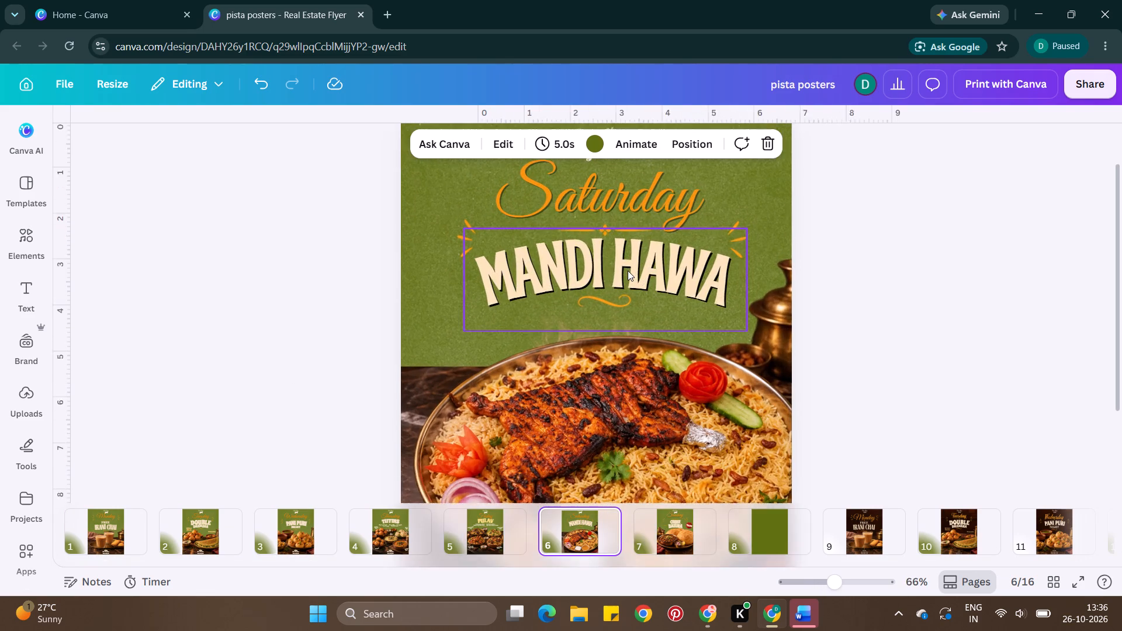
Replace the dish title on the green Friday poster with a copy of Saturday's MANDI HAWA title, reworded to "pulav".
click(628, 271)
key(ctrl+c)
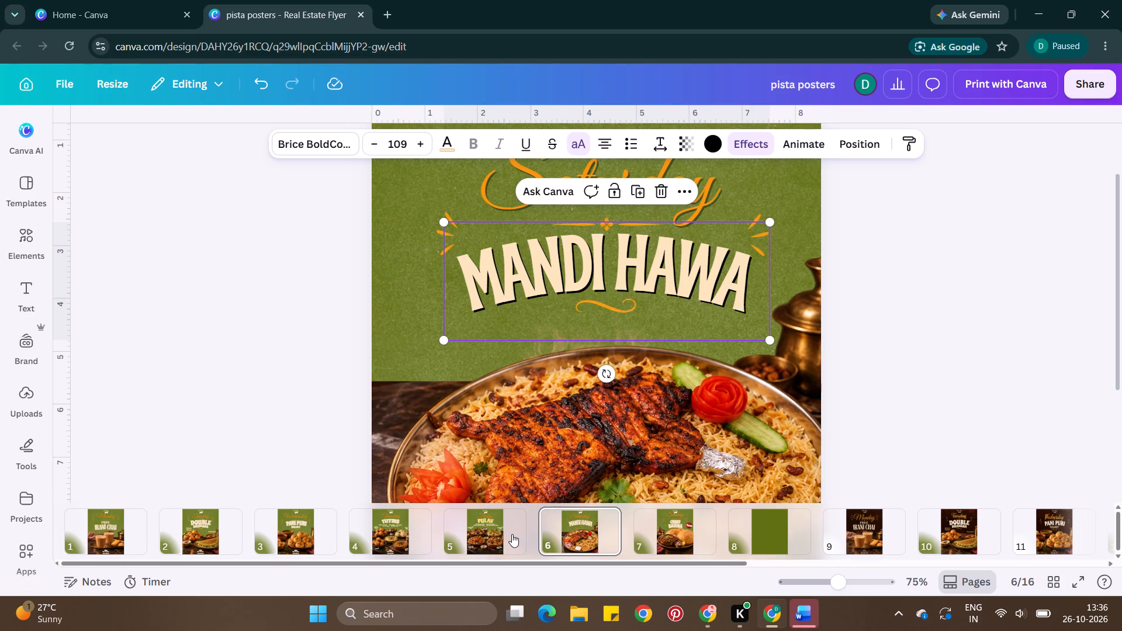
click(512, 534)
click(625, 256)
key(BackSpace)
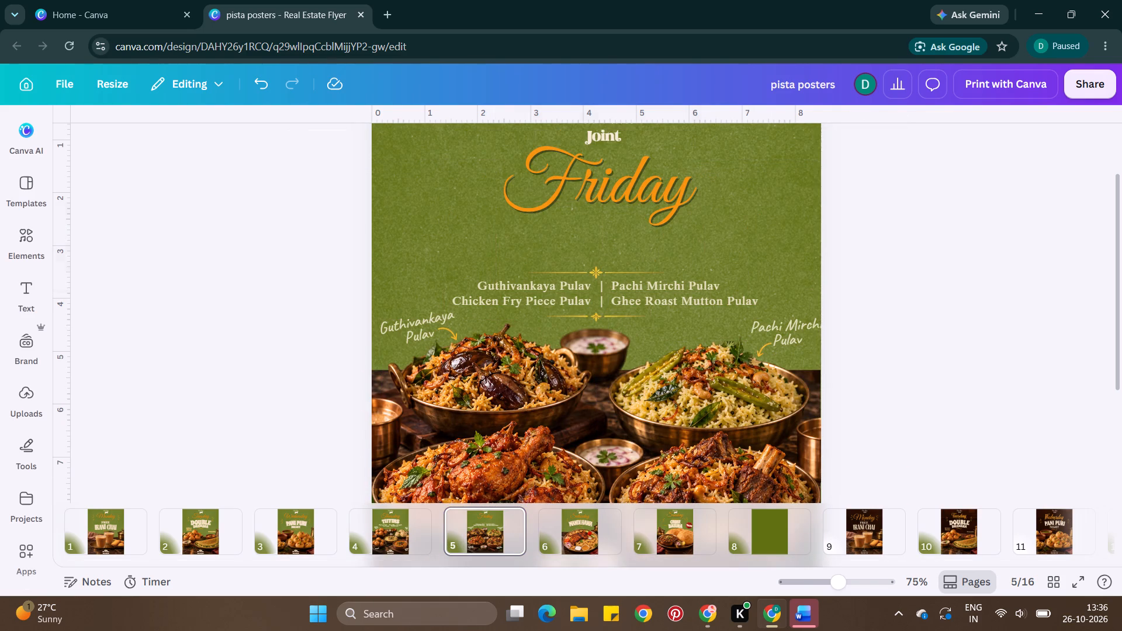
key(ctrl+v)
drag(614, 275, 612, 261)
double_click(612, 261)
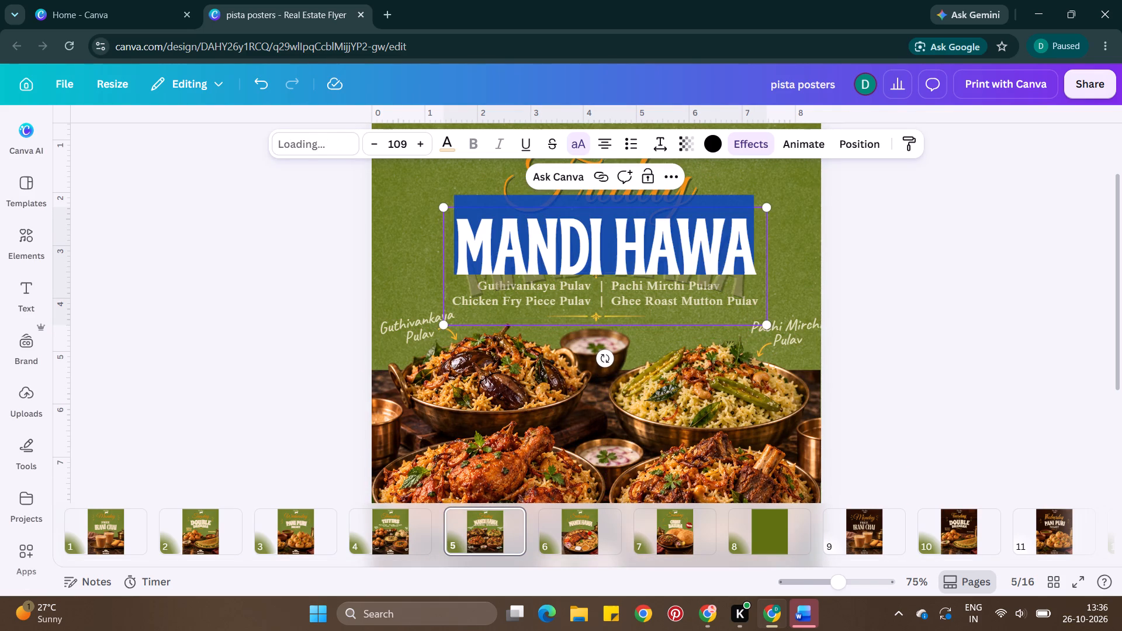
text(pulav)
click(901, 186)
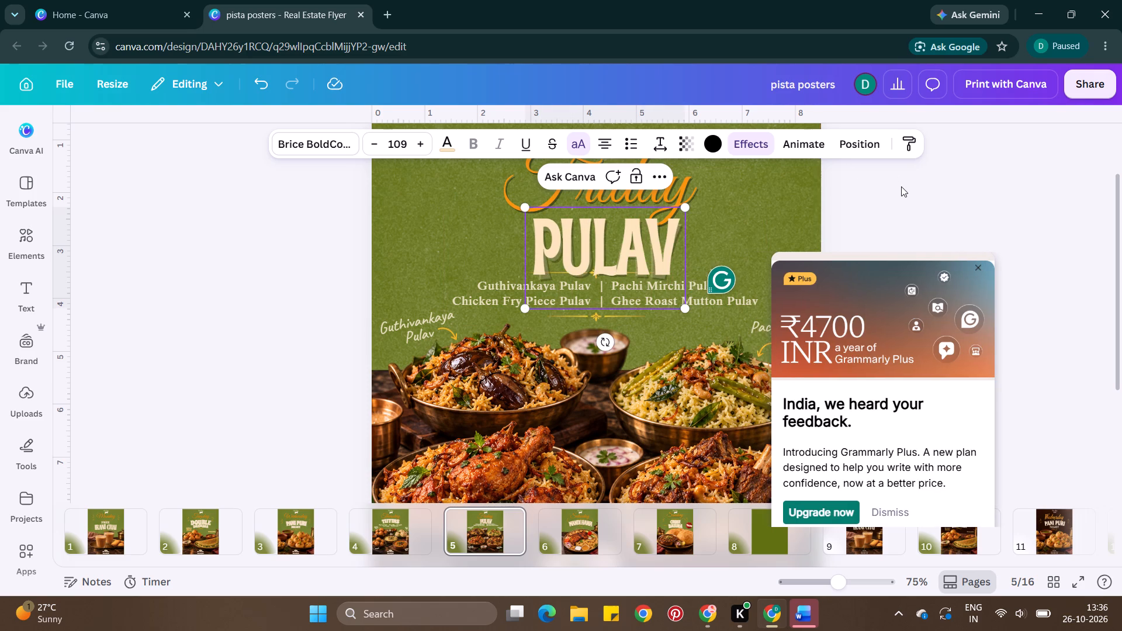
Show the rulers and place a horizontal guide across the Friday poster at about 2.7 on the vertical ruler.
click(602, 236)
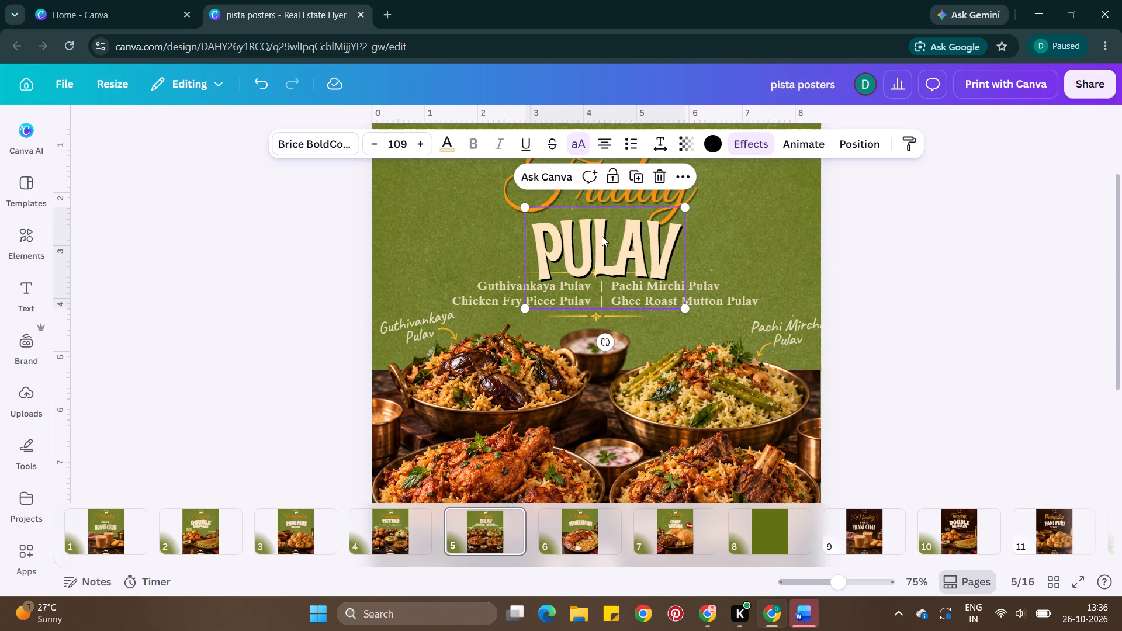
key(ctrl+c)
click(602, 236)
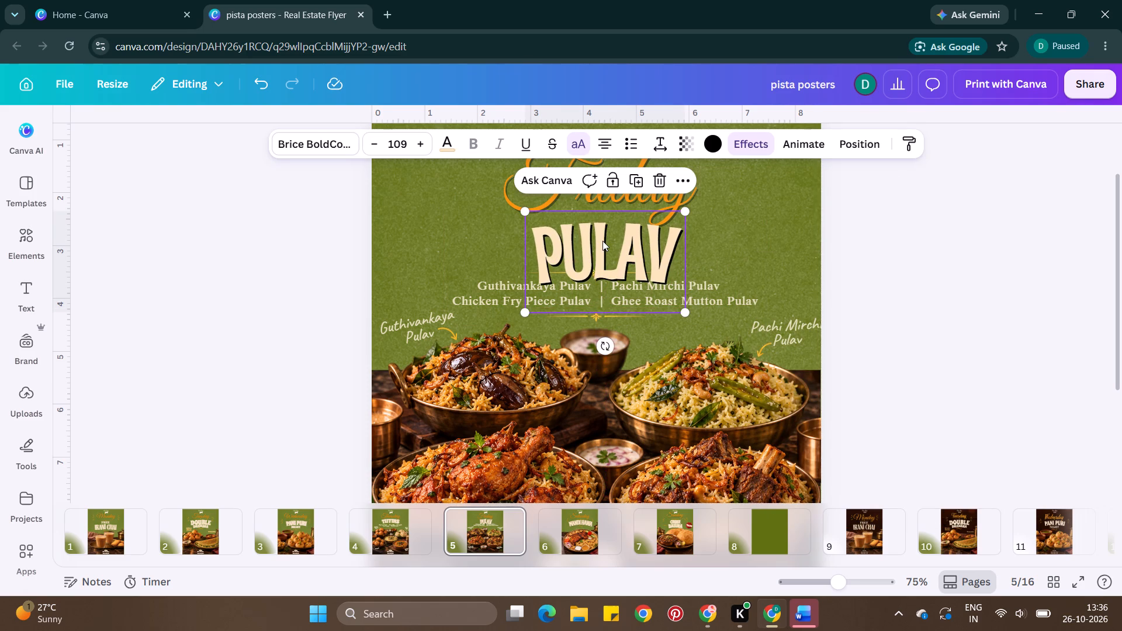
key(shift+r)
scroll(667, 241, up, 1)
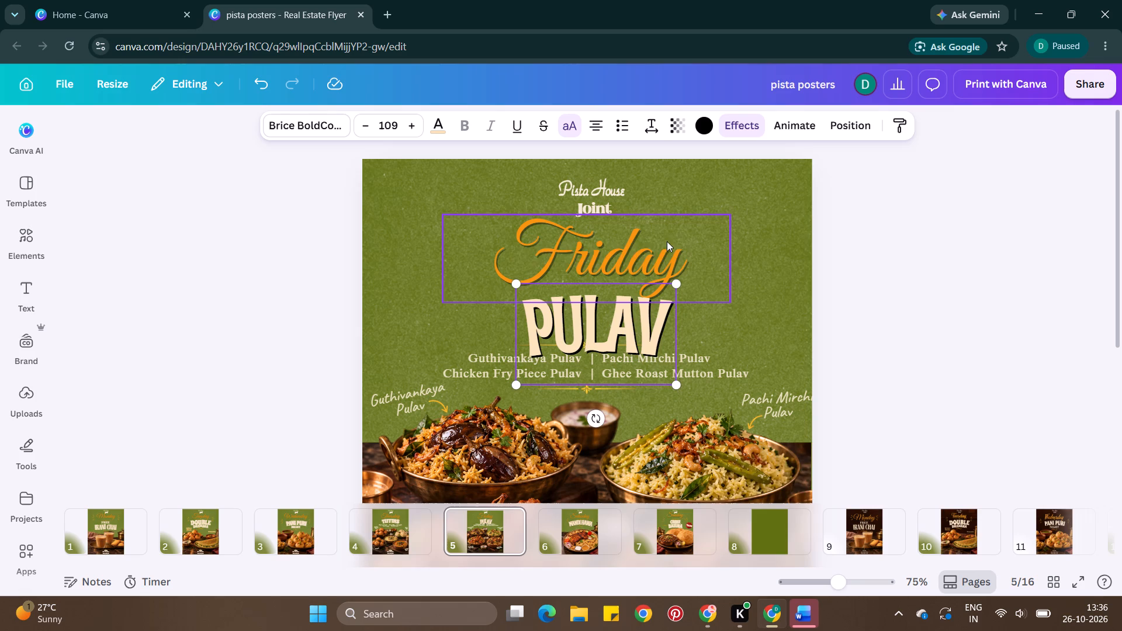
scroll(667, 241, up, 1)
key(shift+r)
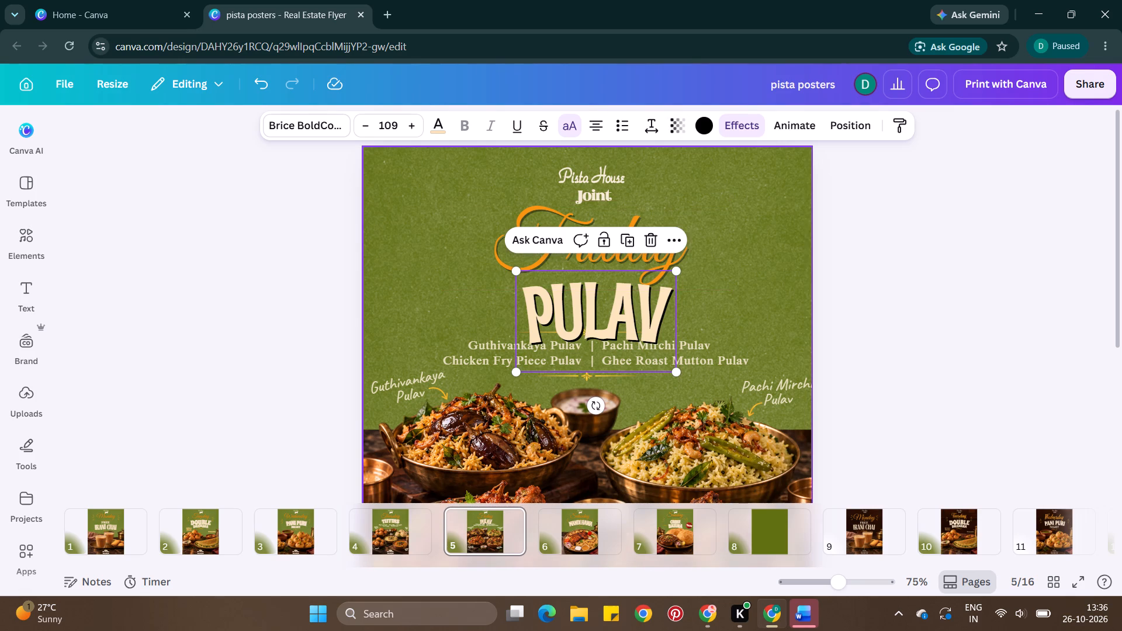
drag(664, 116, 680, 287)
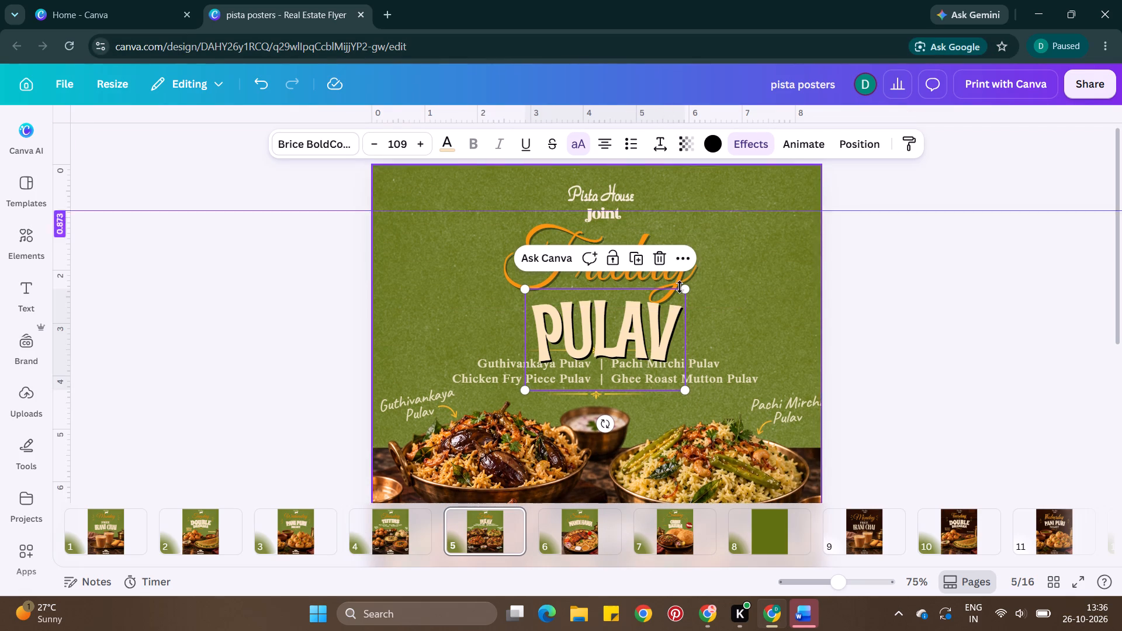
drag(680, 287, 690, 303)
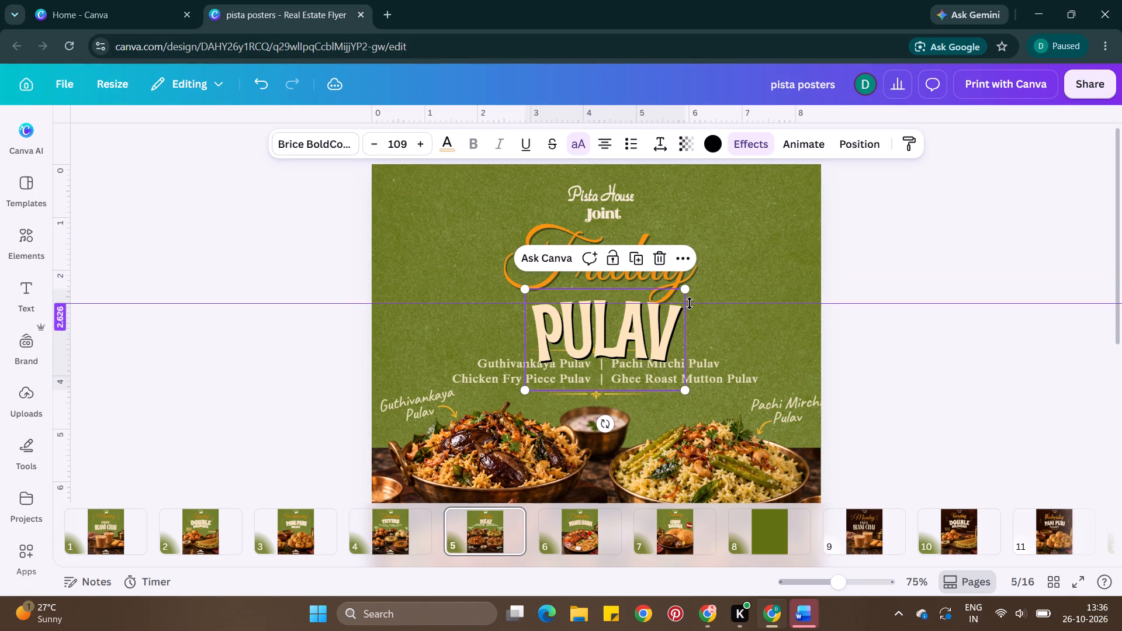
drag(690, 303, 690, 308)
Center the PULAV title just below the Friday heading and move the horizontal guide up to the title's top edge.
drag(670, 319, 667, 327)
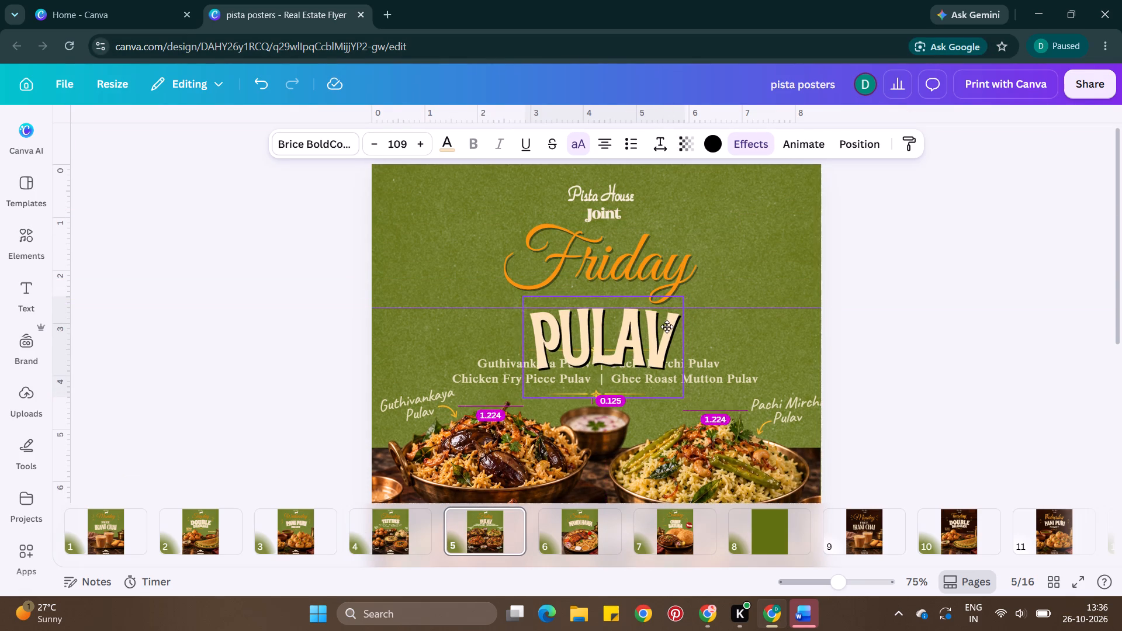
drag(667, 327, 666, 327)
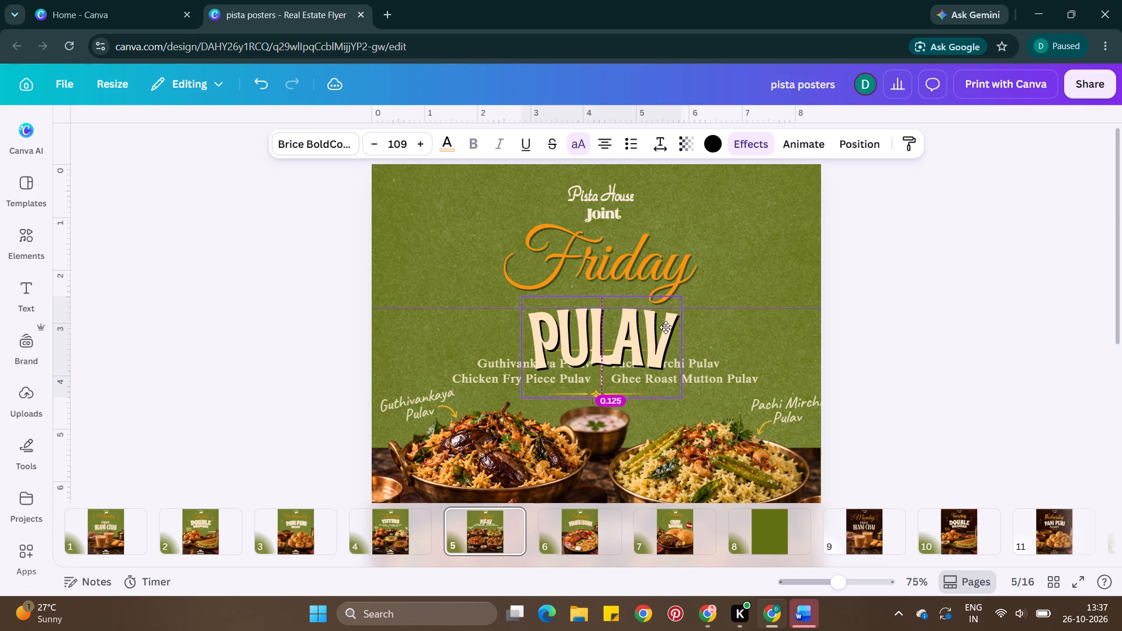
drag(666, 327, 665, 328)
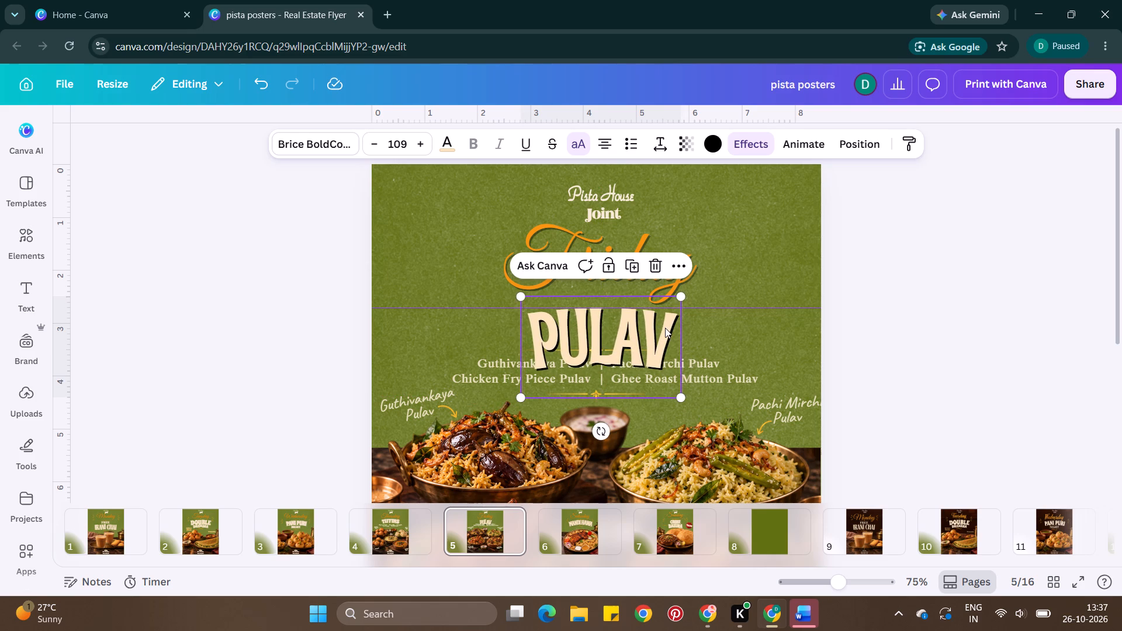
double_click(832, 342)
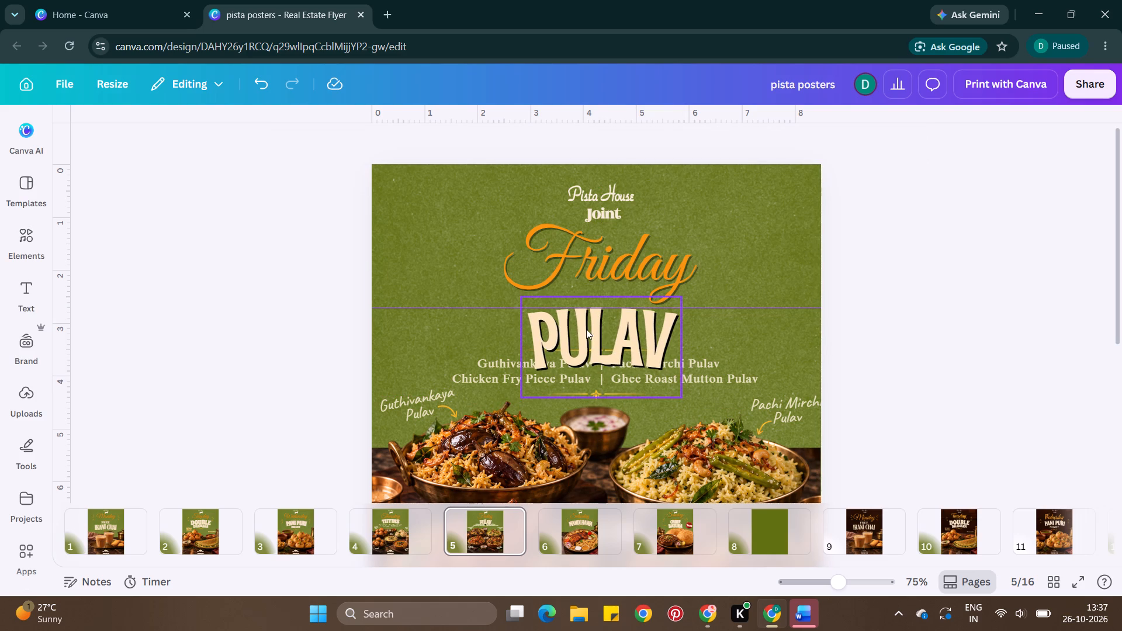
click(592, 263)
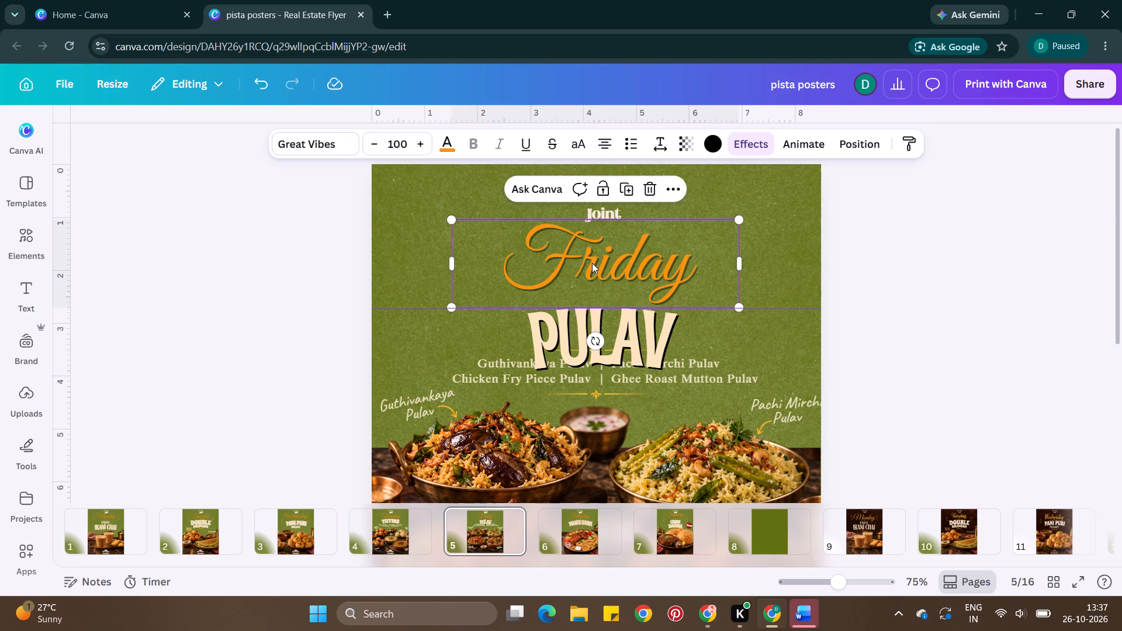
drag(650, 339, 650, 334)
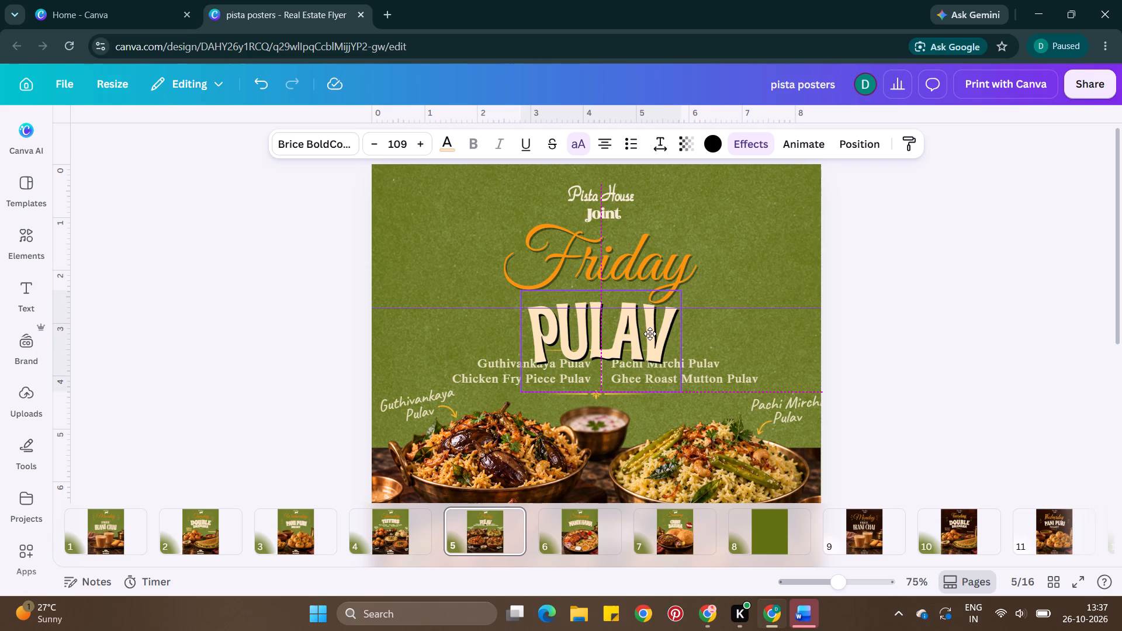
drag(650, 334, 650, 332)
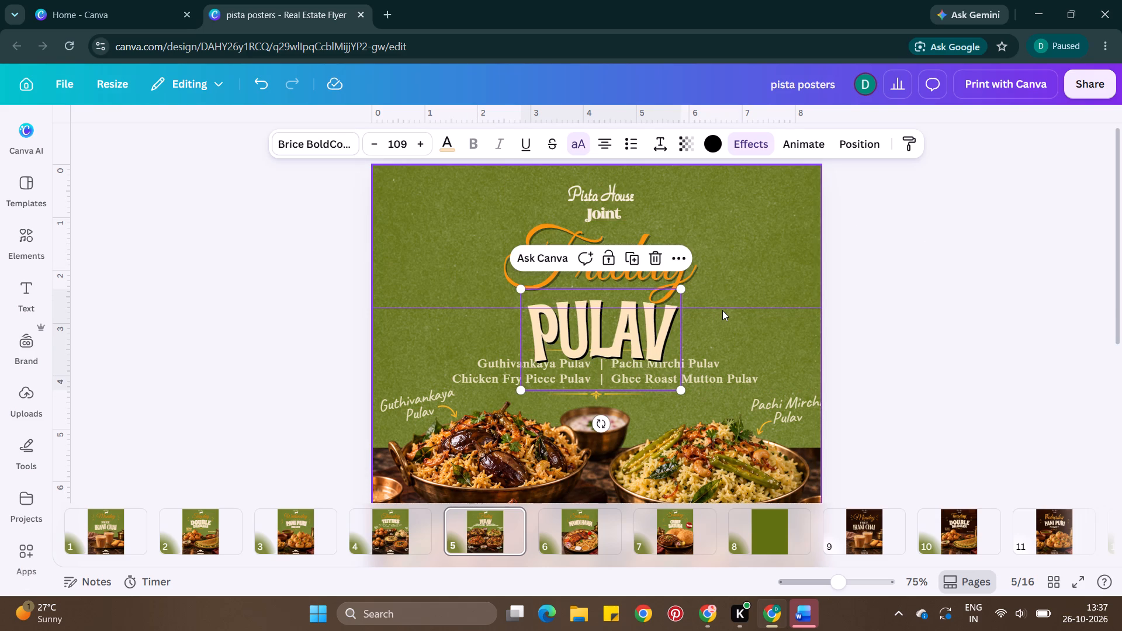
drag(721, 307, 743, 299)
double_click(878, 396)
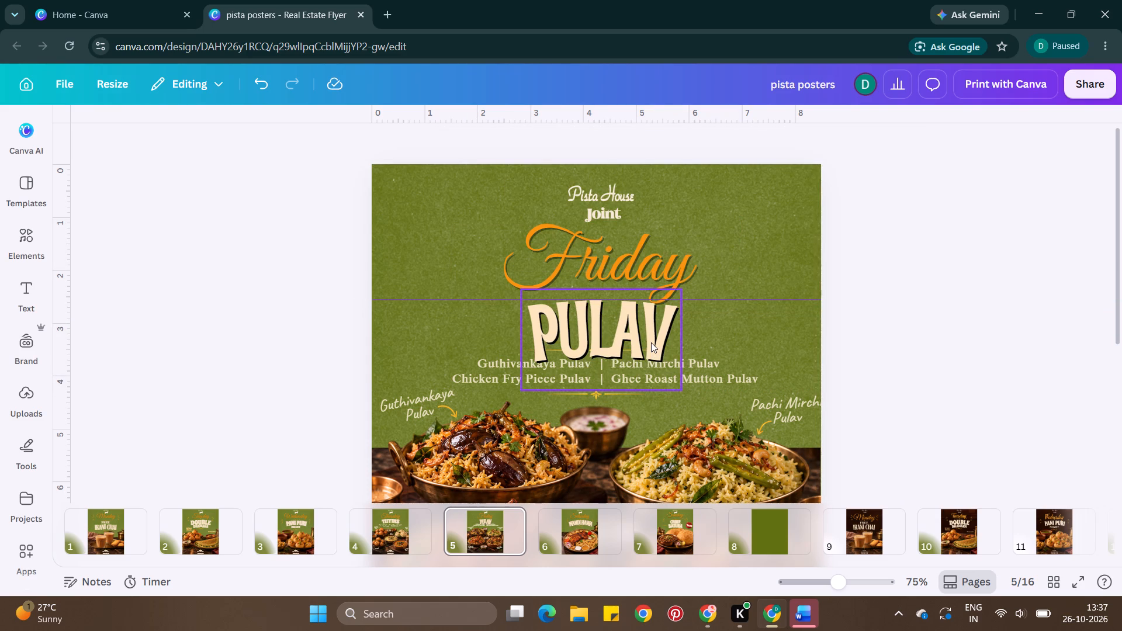
Copy the Friday PULAV title, then copy the MANDI HAWA wording on the Saturday poster and remove that title.
click(651, 342)
key(ctrl+c)
click(610, 532)
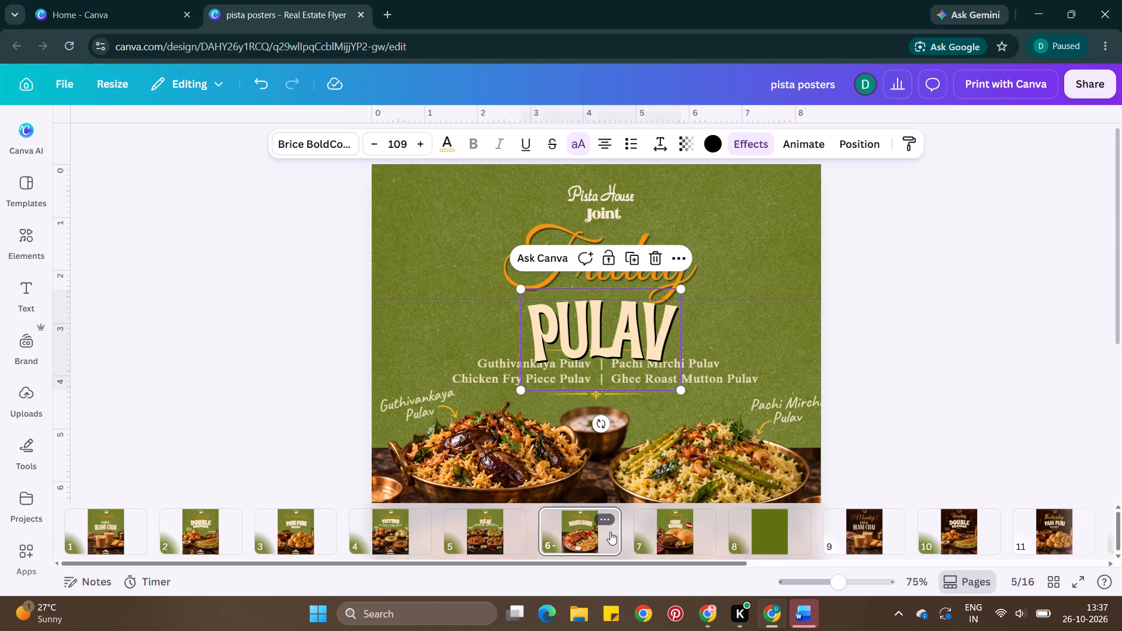
click(601, 359)
drag(595, 311, 592, 346)
double_click(623, 380)
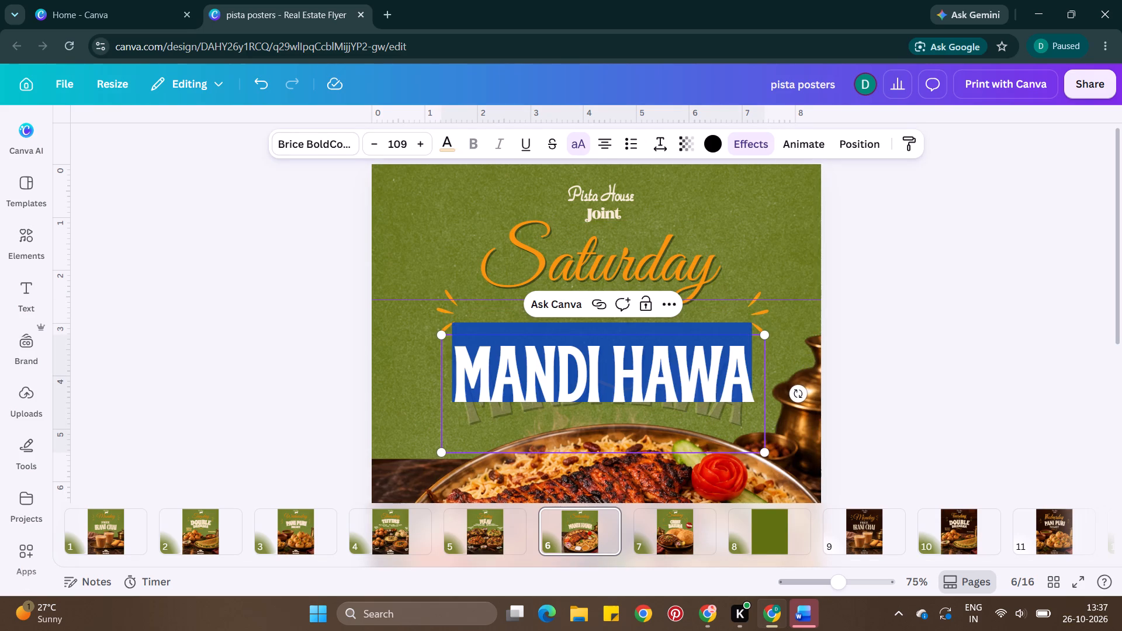
key(ctrl+c)
key(BackSpace)
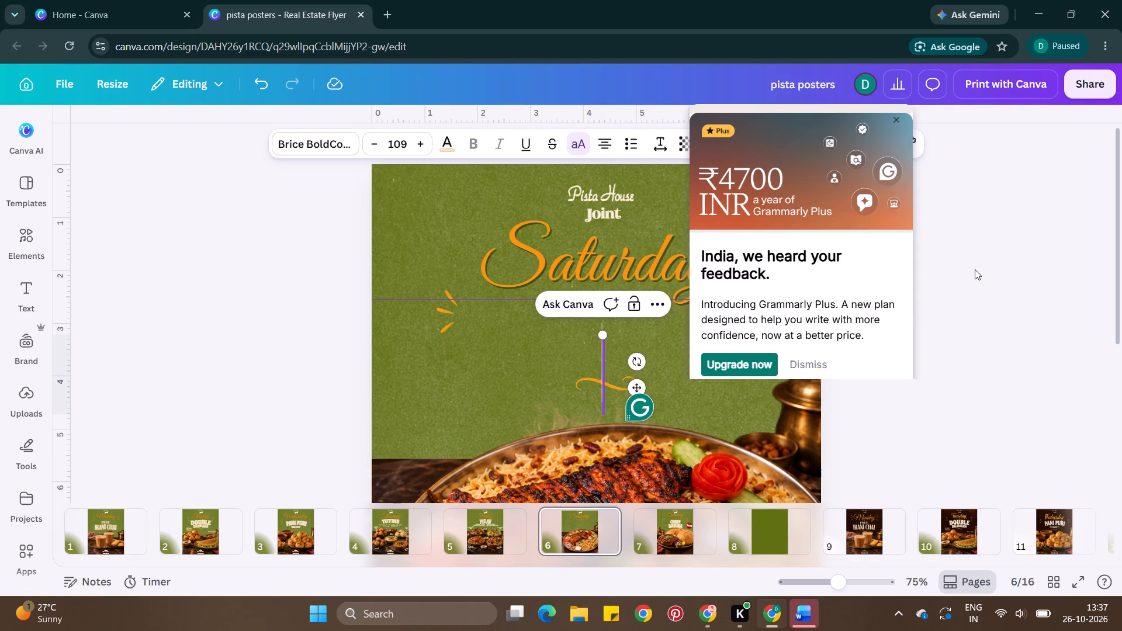
double_click(975, 269)
Delete the two burst accents, the swirl and the divider ornament around the title area of the Saturday poster.
click(750, 311)
key(BackSpace)
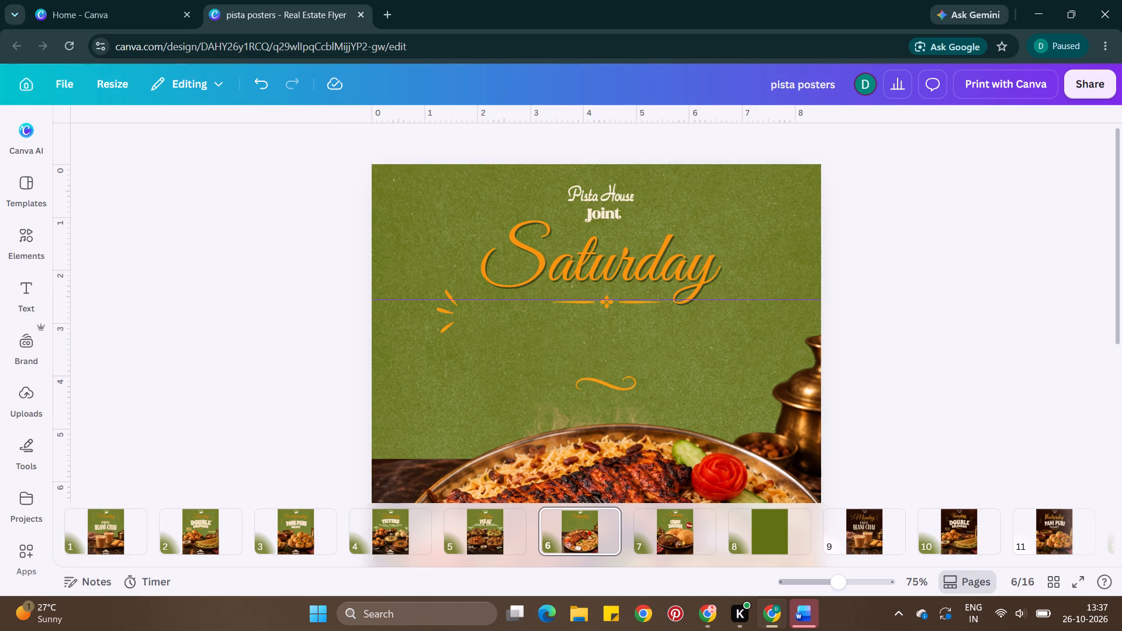
click(597, 393)
key(BackSpace)
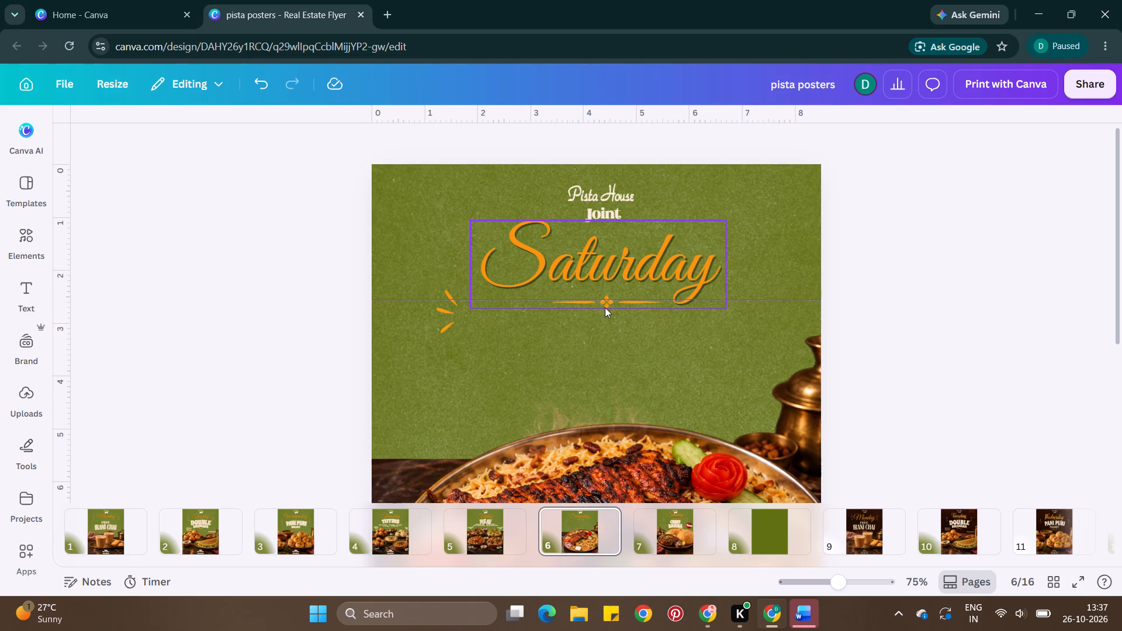
key(BackSpace)
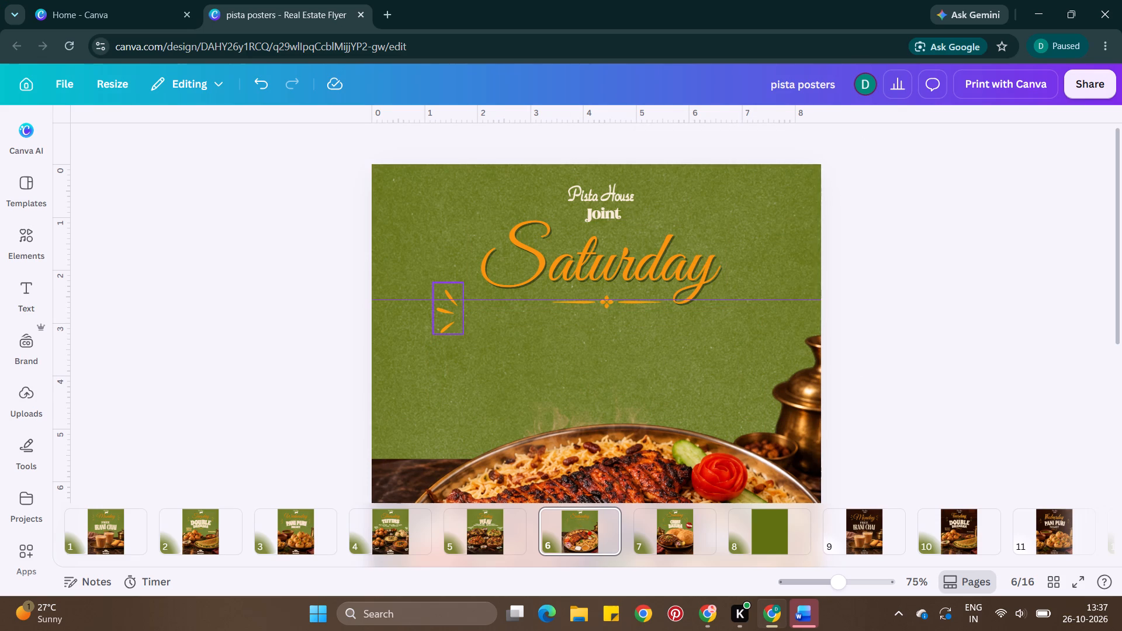
click(451, 324)
key(BackSpace)
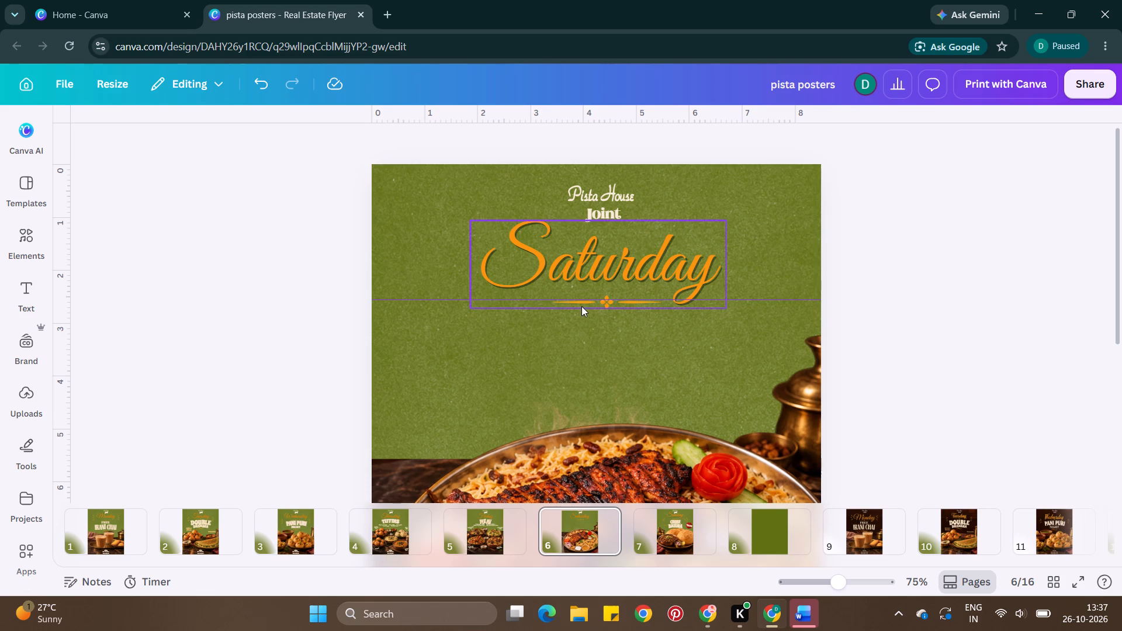
click(582, 311)
key(BackSpace)
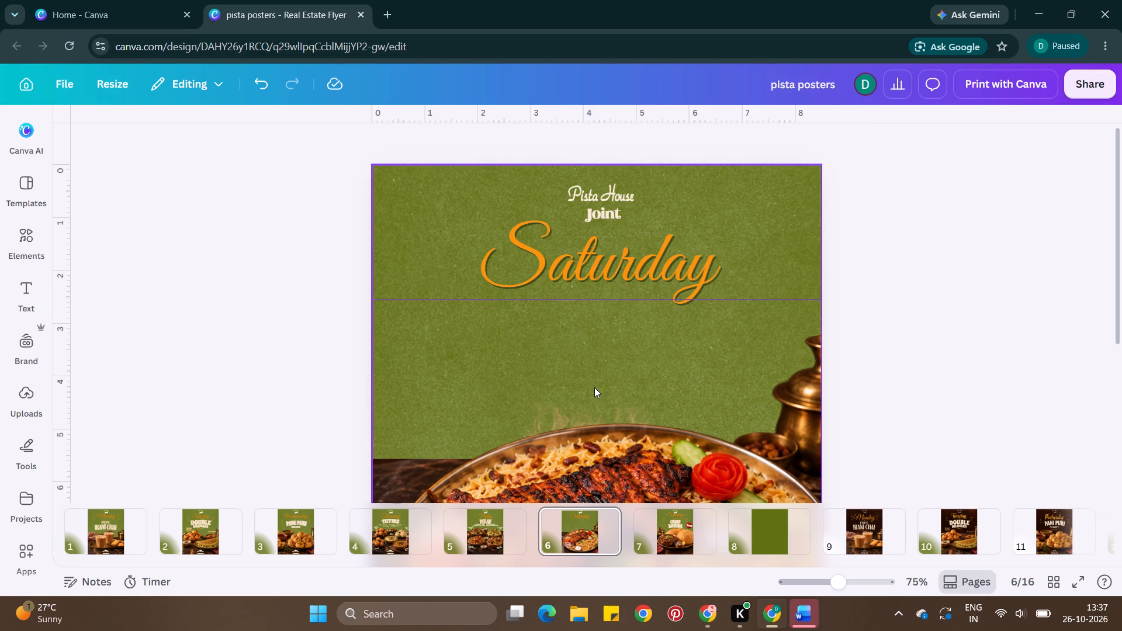
click(594, 387)
Duplicate the PULAV title on the Friday poster just below the original and replace the copy's wording with MANDI HAWA.
click(504, 518)
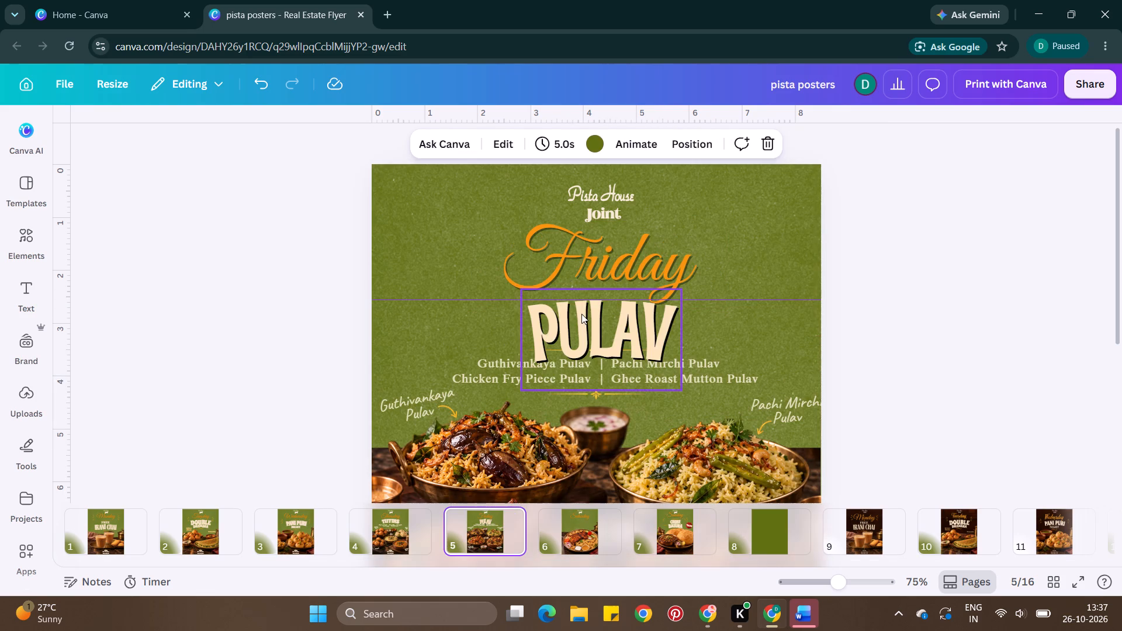
click(582, 315)
click(630, 251)
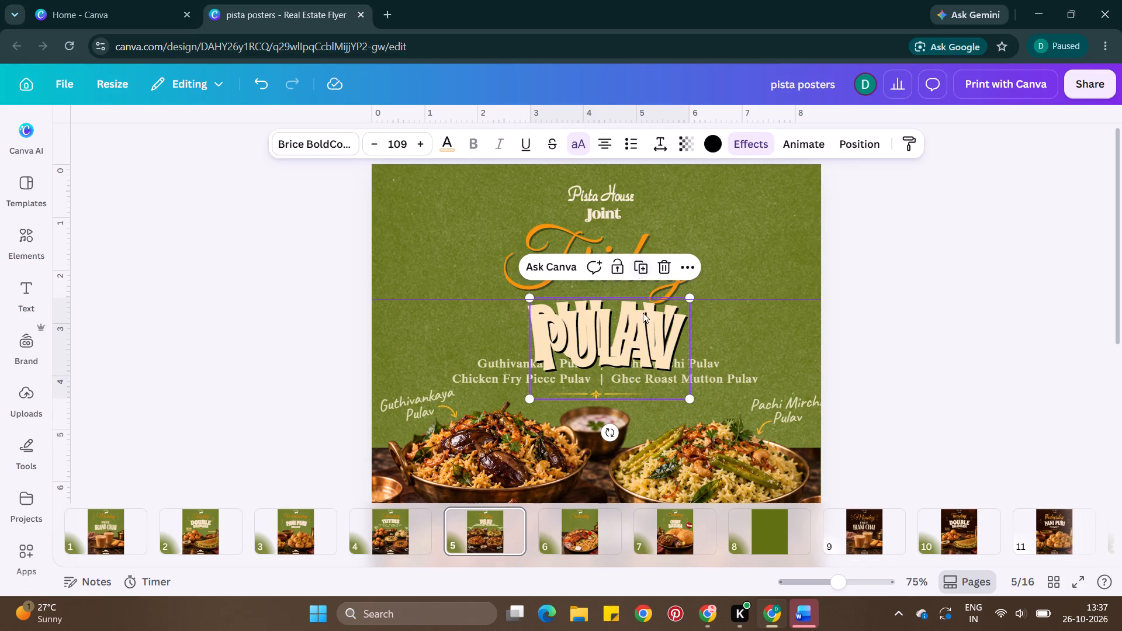
drag(640, 320, 642, 371)
double_click(642, 371)
key(ctrl+v)
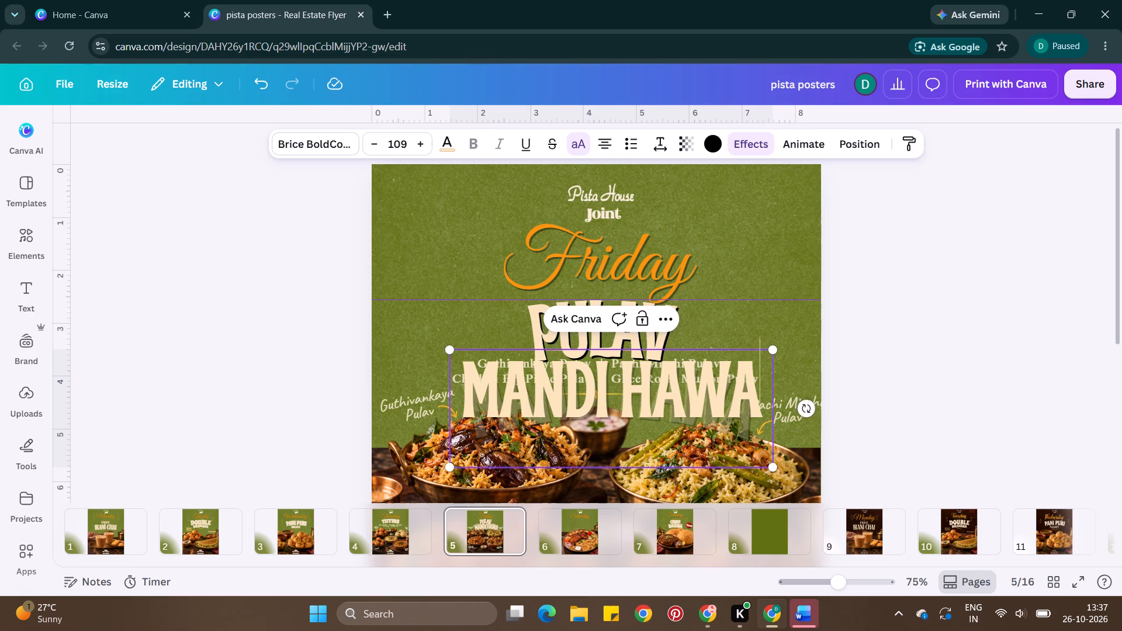
double_click(823, 204)
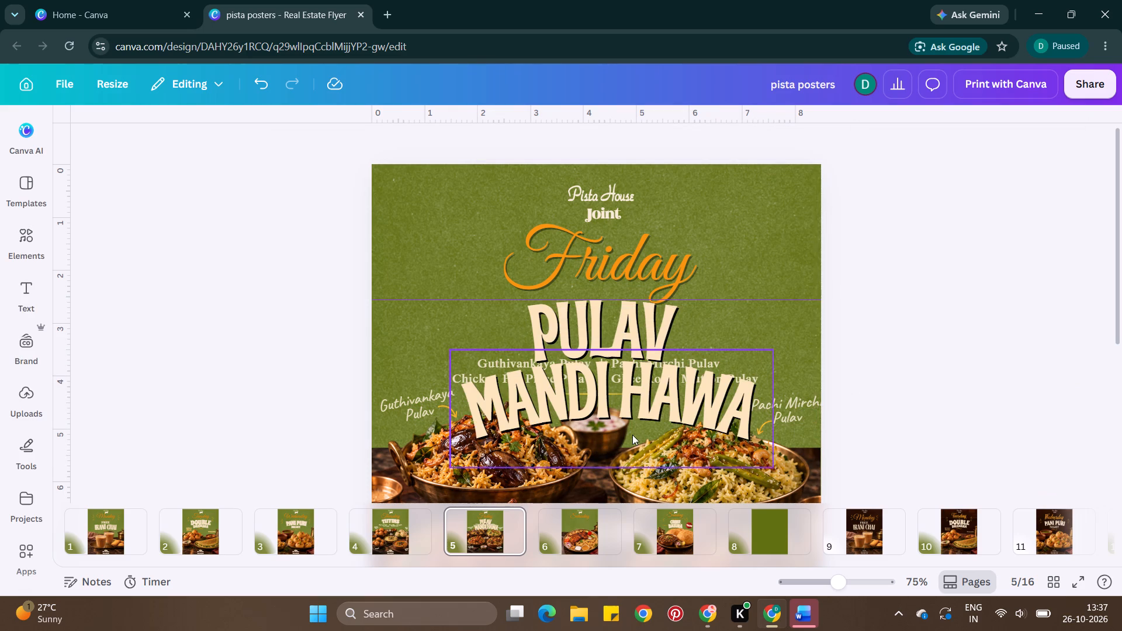
Move the MANDI HAWA title over PULAV, centred with its top edge on the horizontal guide.
drag(632, 434, 628, 373)
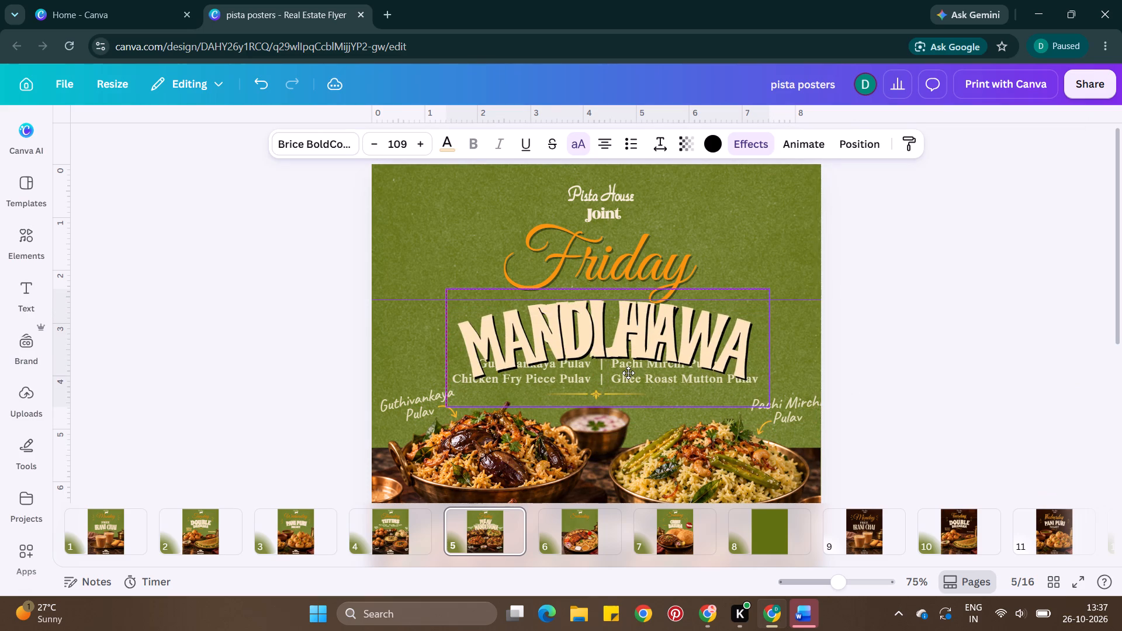
drag(628, 373, 626, 372)
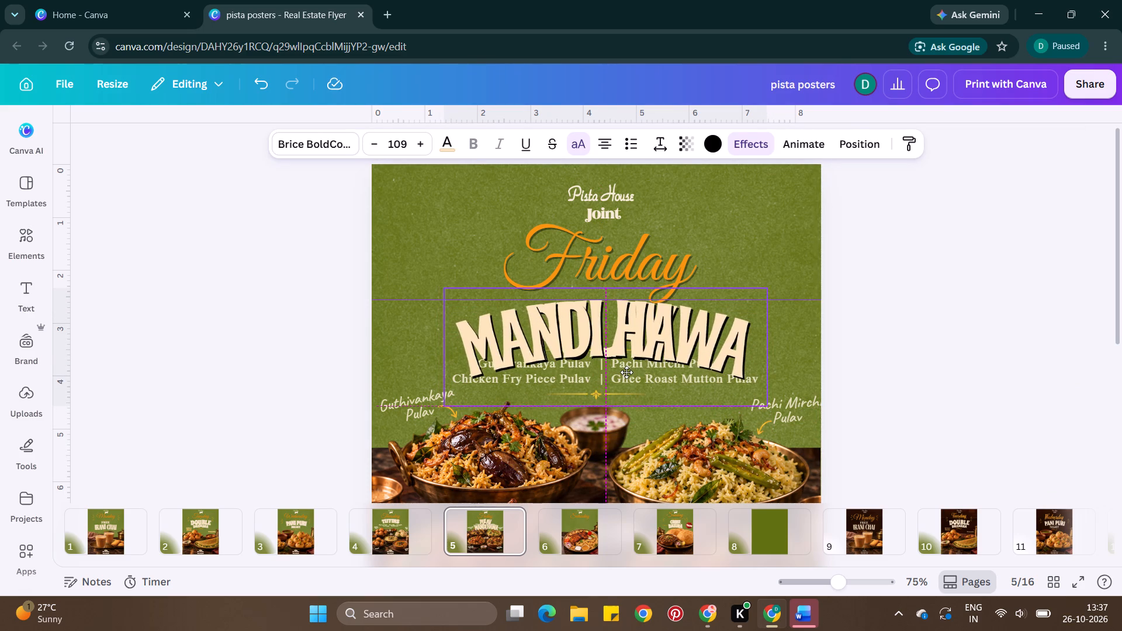
drag(626, 372, 625, 372)
click(625, 372)
click(884, 301)
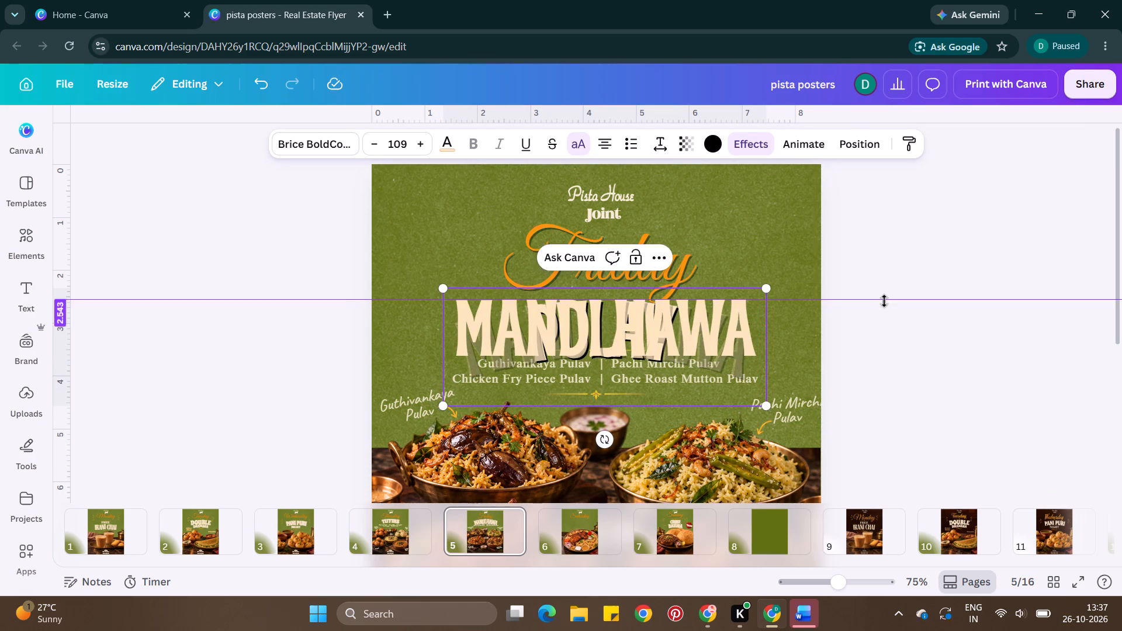
click(873, 398)
Copy the curved MANDI HAWA title onto the Saturday poster and delete it from the Friday poster.
click(724, 356)
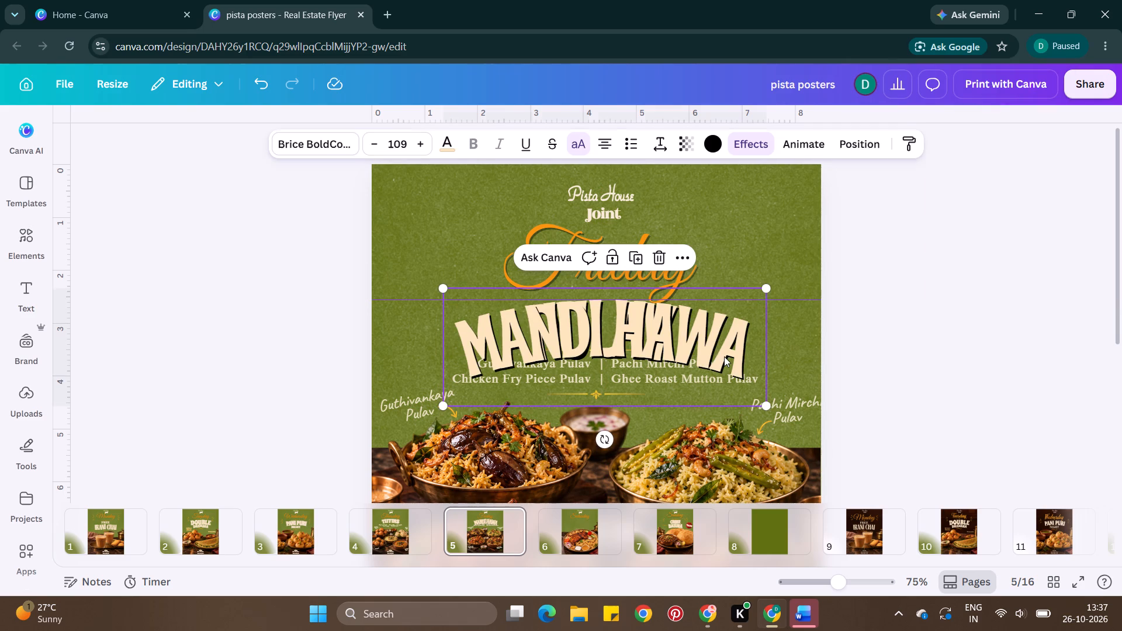
key(ctrl+c)
click(577, 536)
key(ctrl+v)
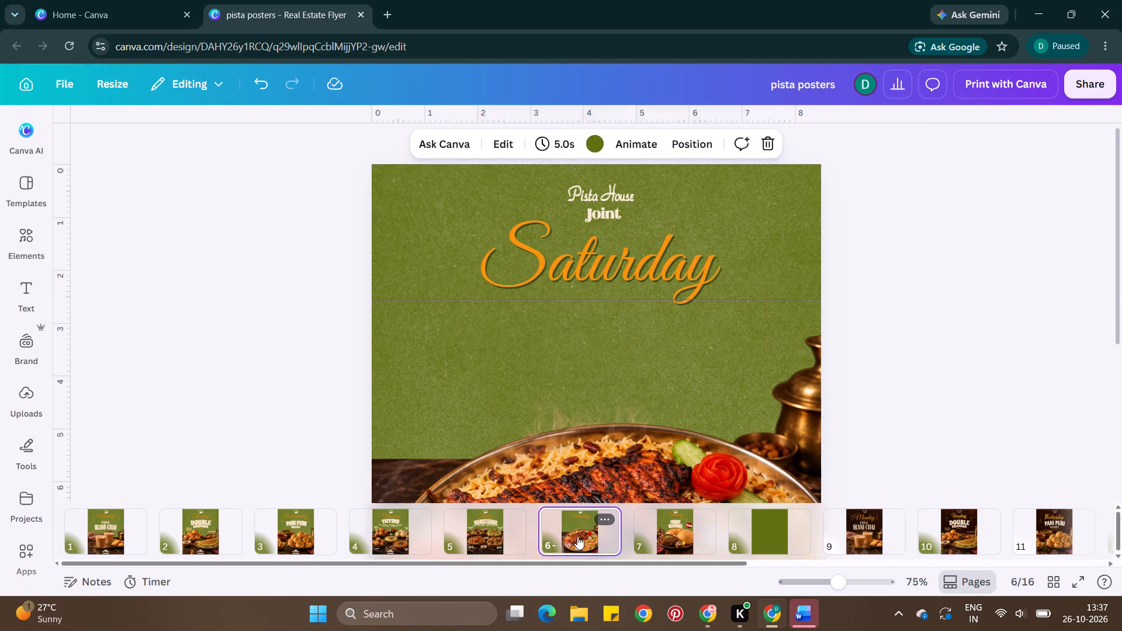
click(491, 531)
click(593, 352)
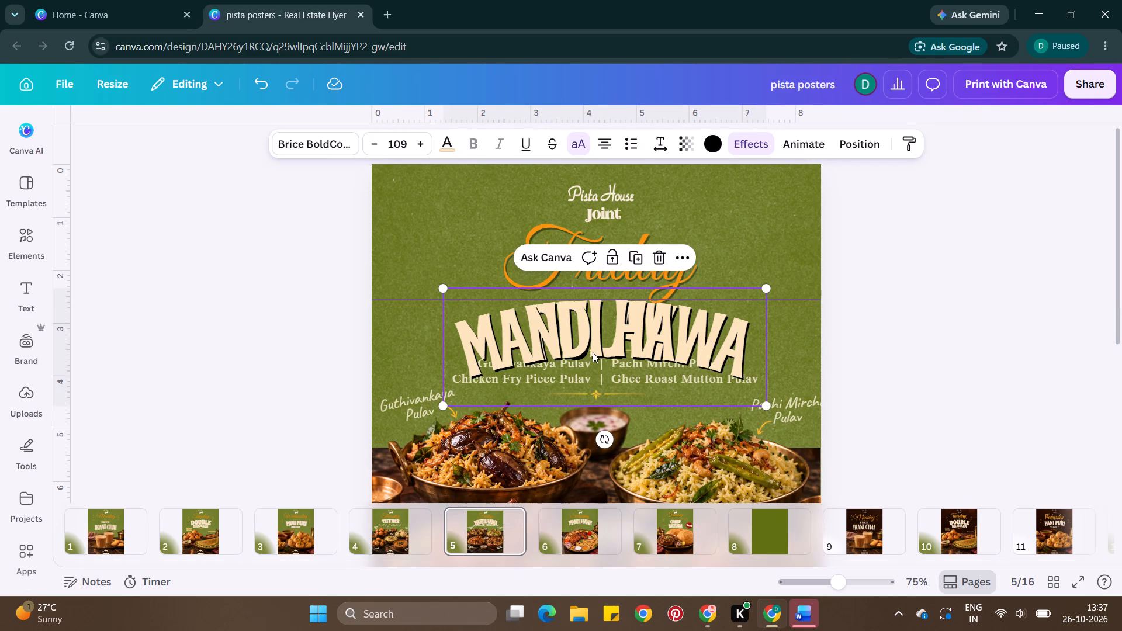
key(BackSpace)
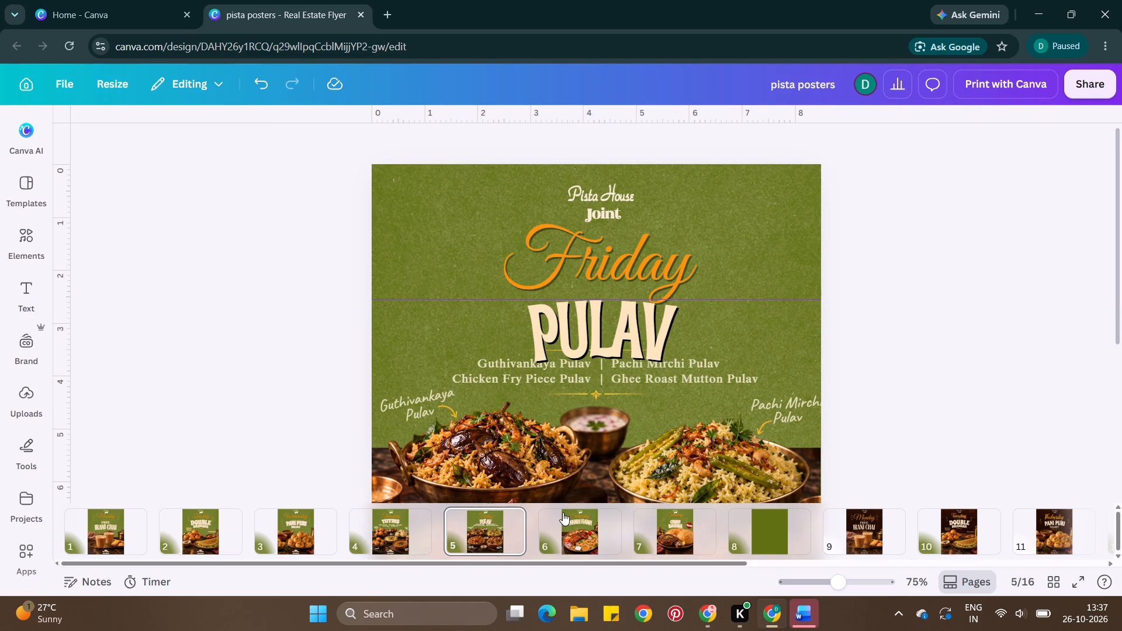
click(564, 515)
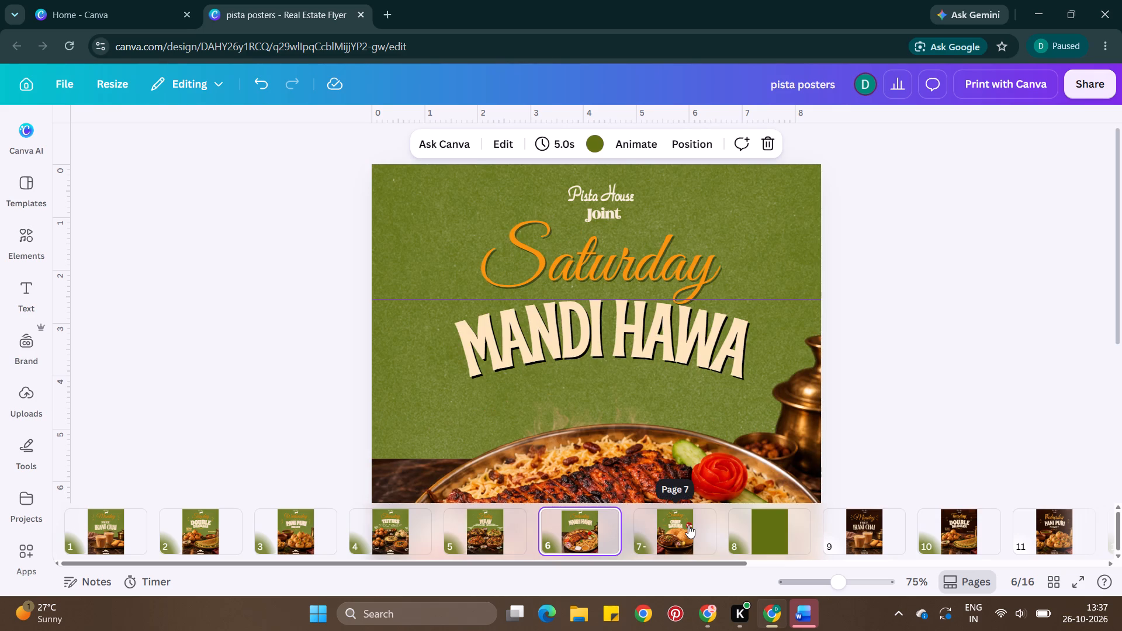
Copy the Saturday poster's MANDI HAWA title, then delete the BATURA and CHOLE title texts on the Sunday poster.
click(689, 525)
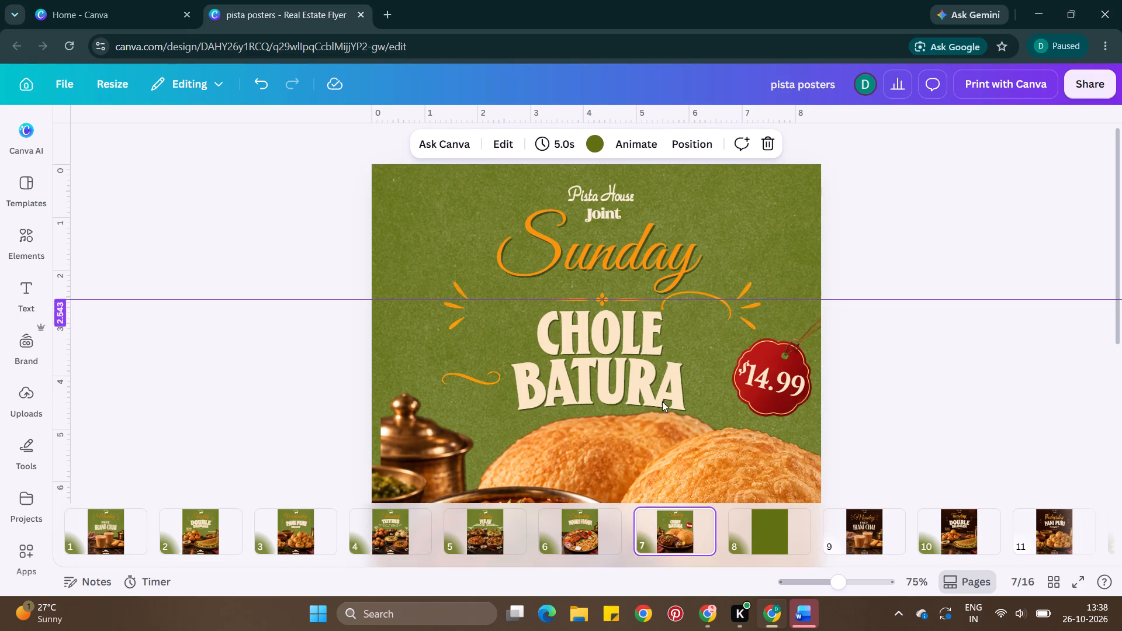
click(603, 535)
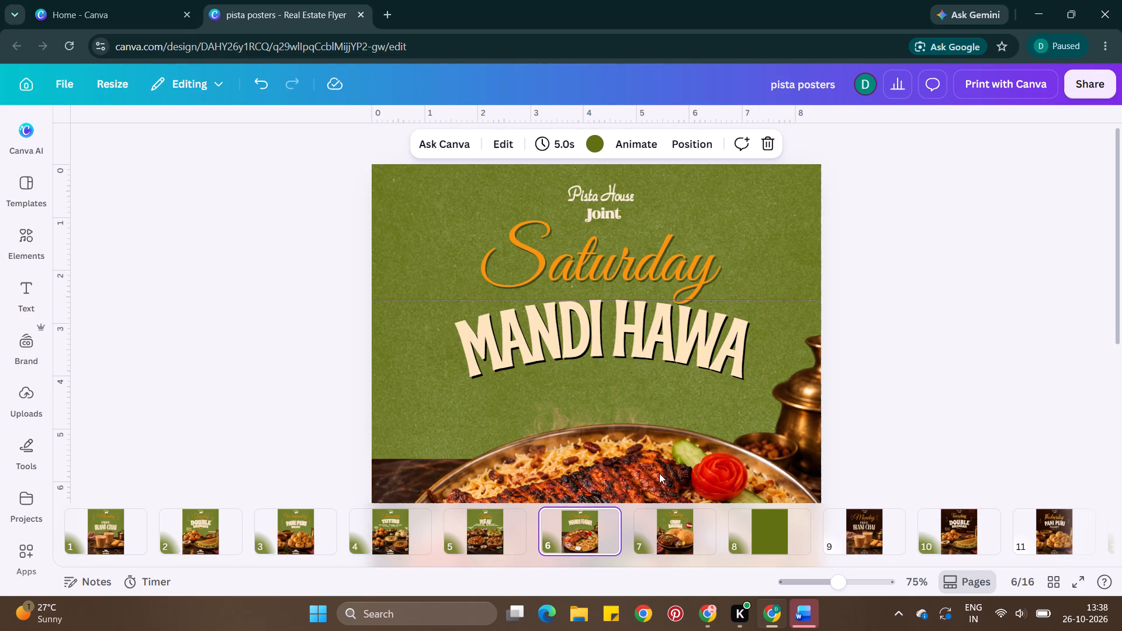
click(683, 515)
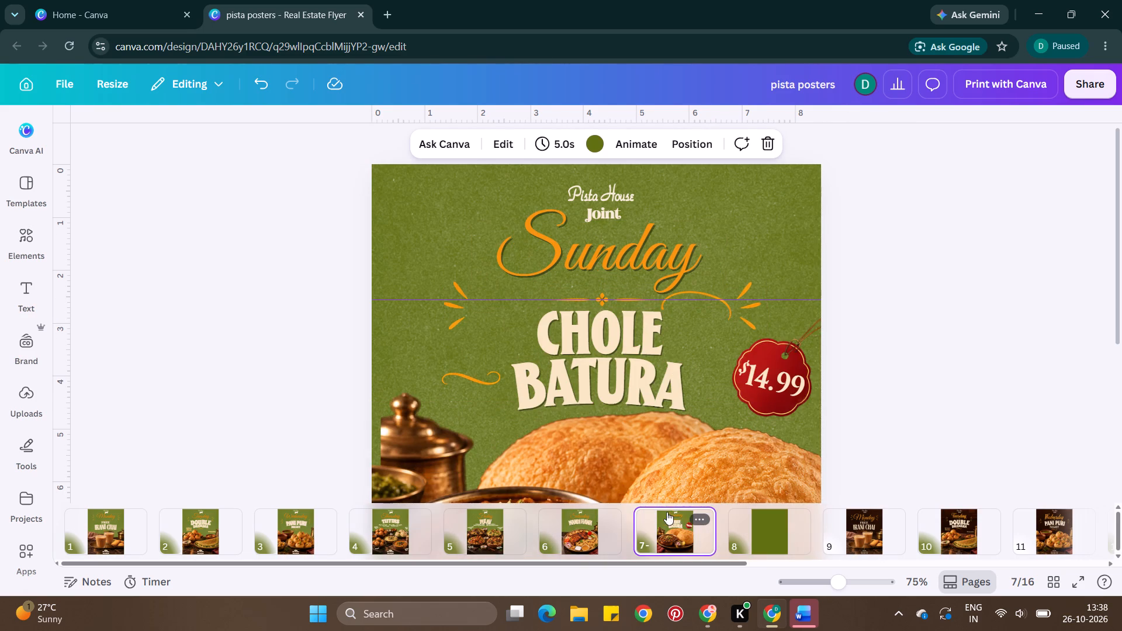
click(593, 534)
click(617, 330)
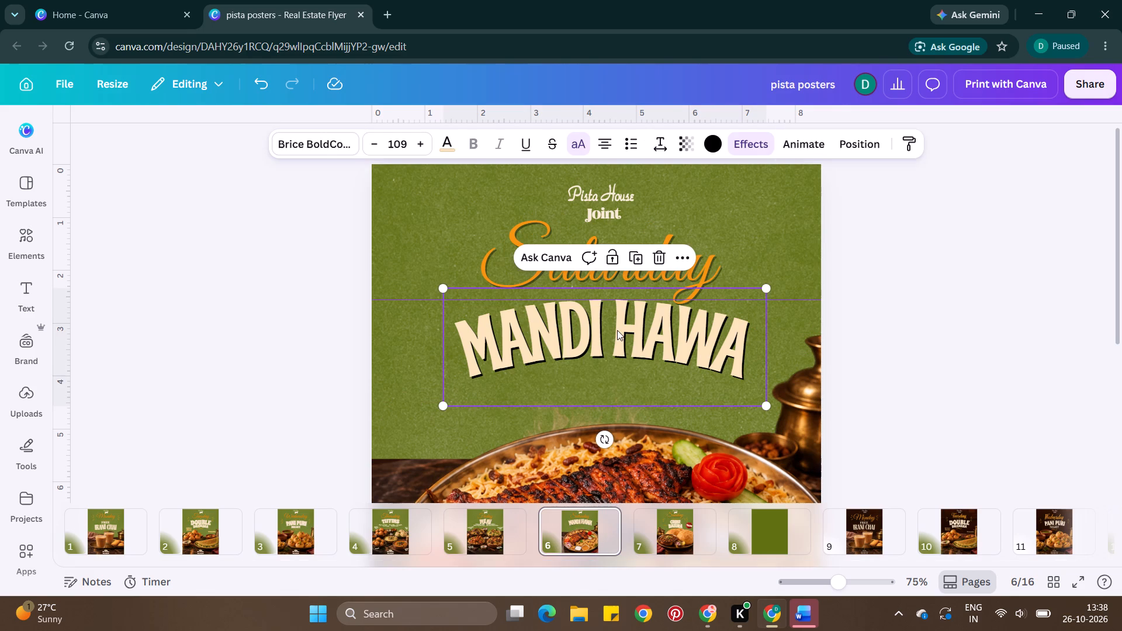
key(ctrl+c)
click(668, 525)
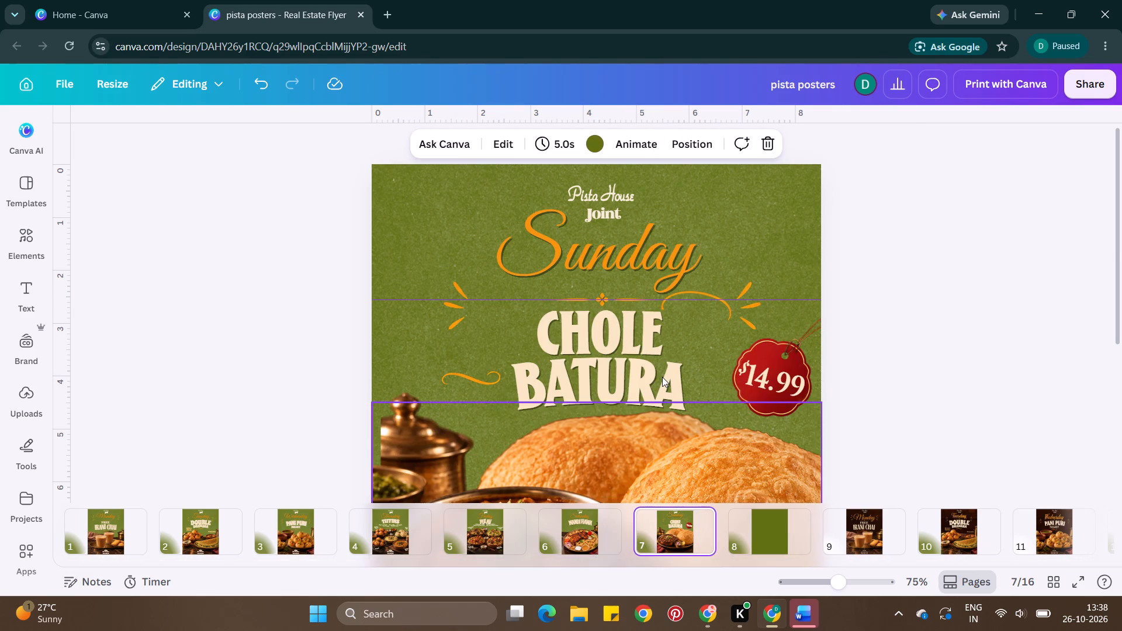
click(662, 377)
key(BackSpace)
click(617, 316)
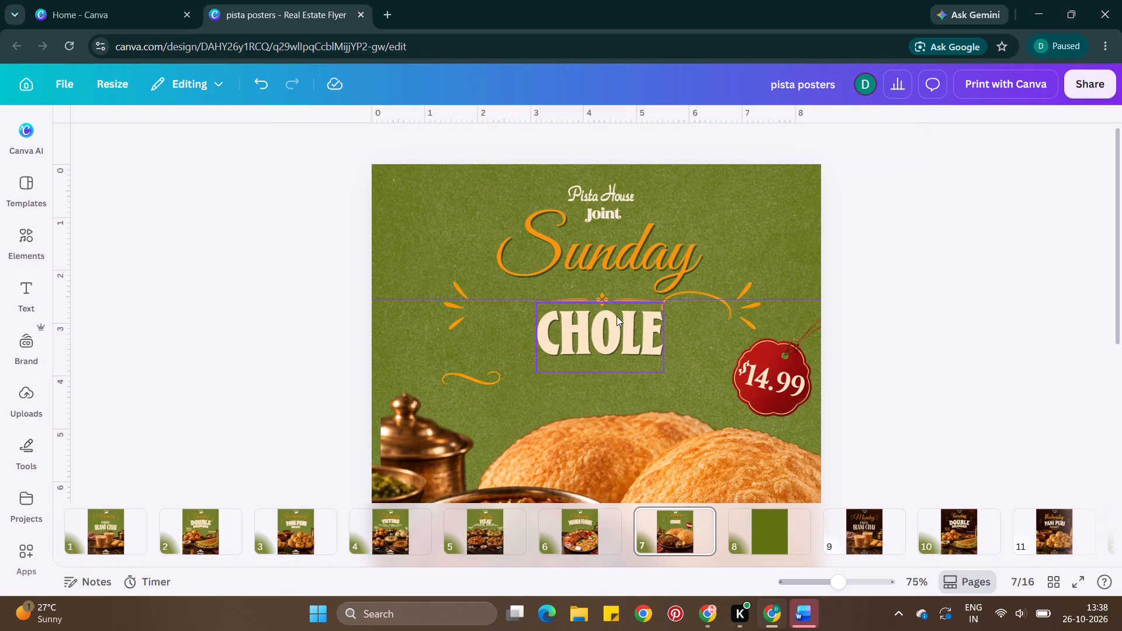
key(BackSpace)
Delete the divider ornament, the burst accents and the swirls around the title area of the Sunday poster.
click(605, 305)
key(BackSpace)
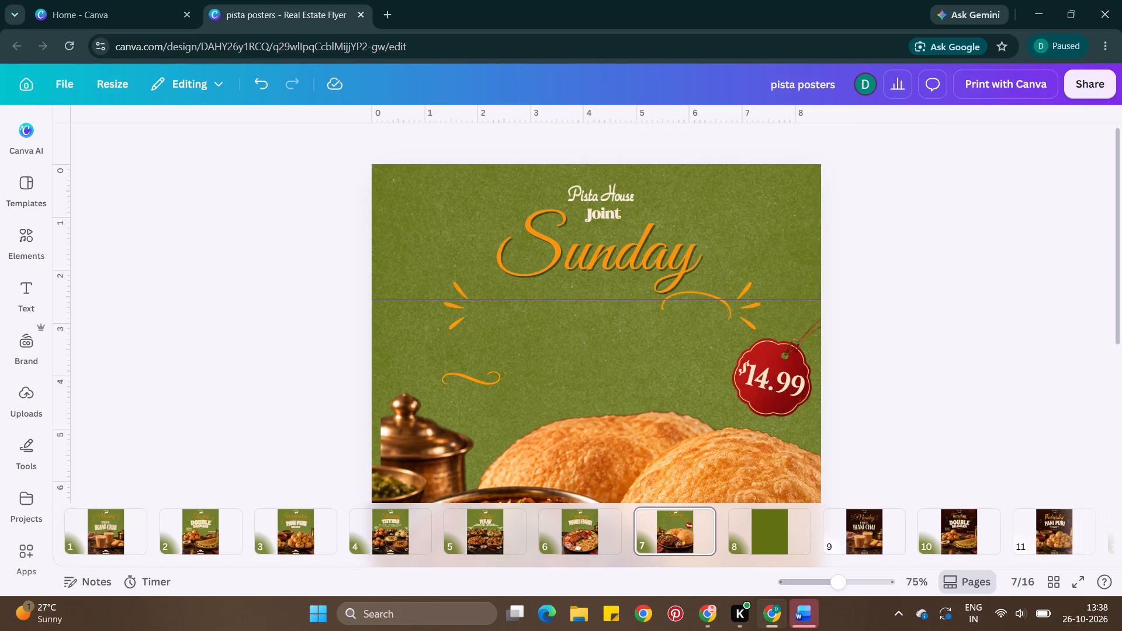
click(685, 311)
key(BackSpace)
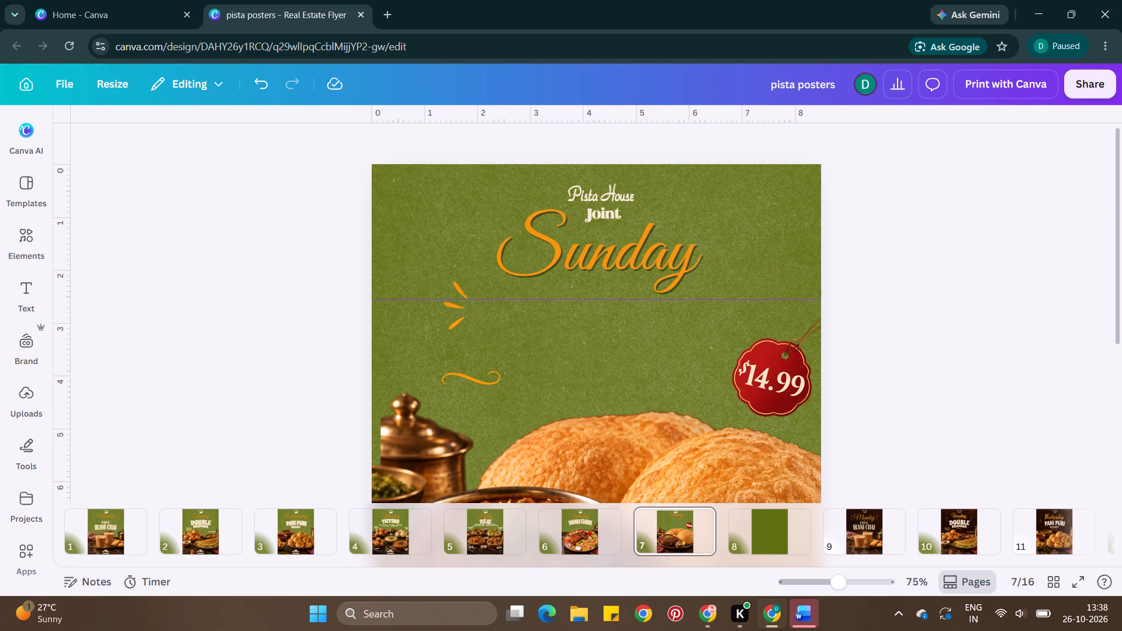
click(497, 368)
key(BackSpace)
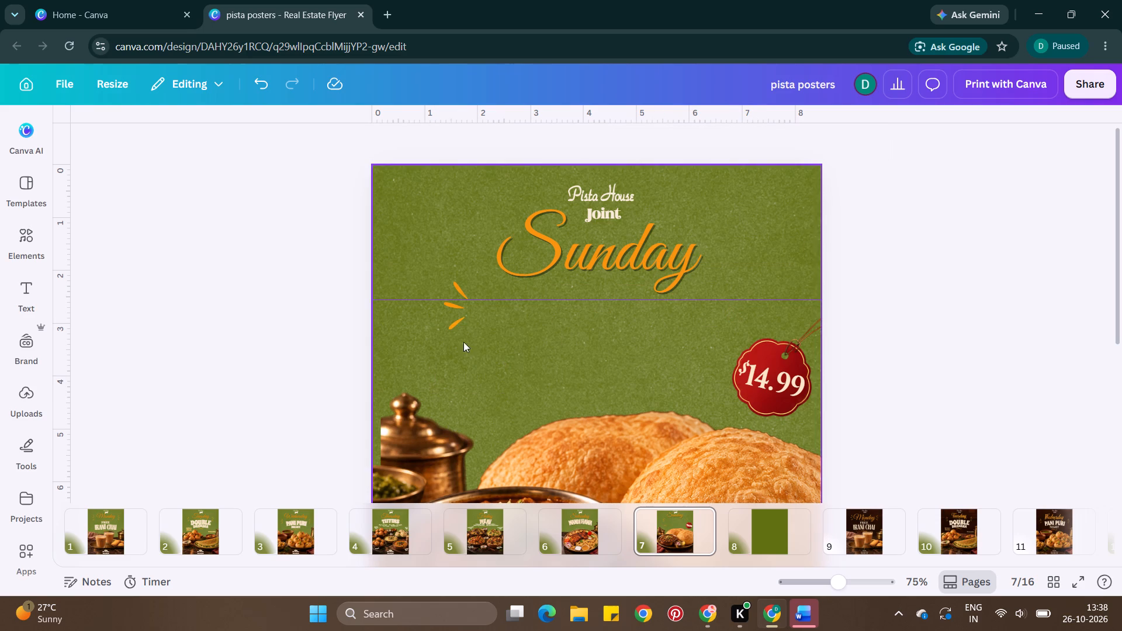
click(458, 325)
key(BackSpace)
Shift the brass pot image on the Sunday poster flush with the poster's left edge.
scroll(458, 325, down, 1)
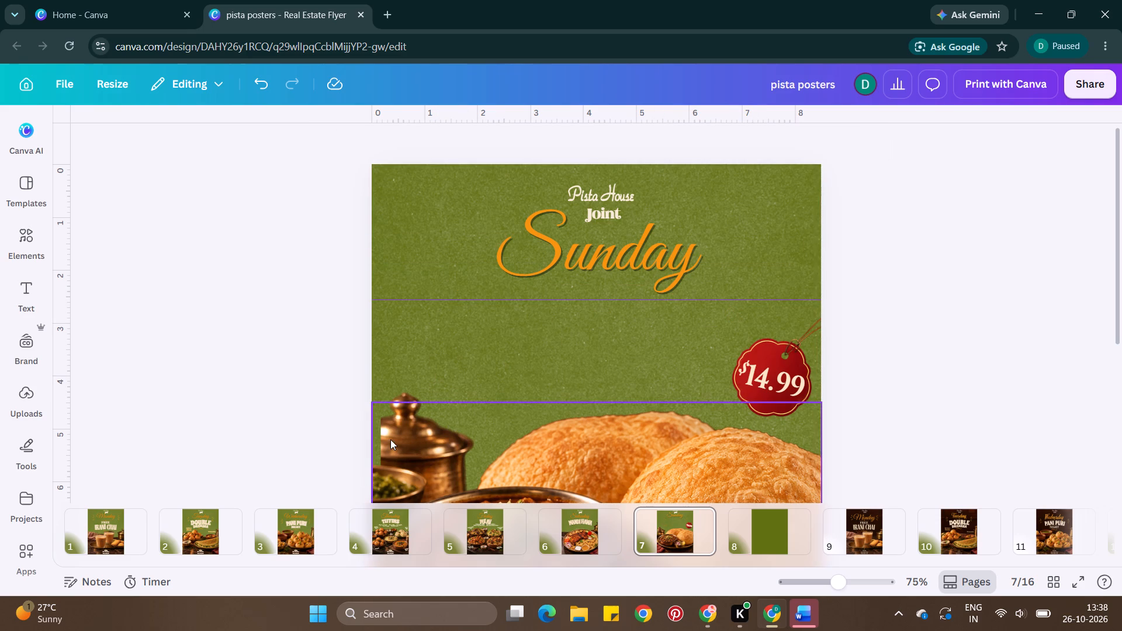
drag(401, 394, 390, 394)
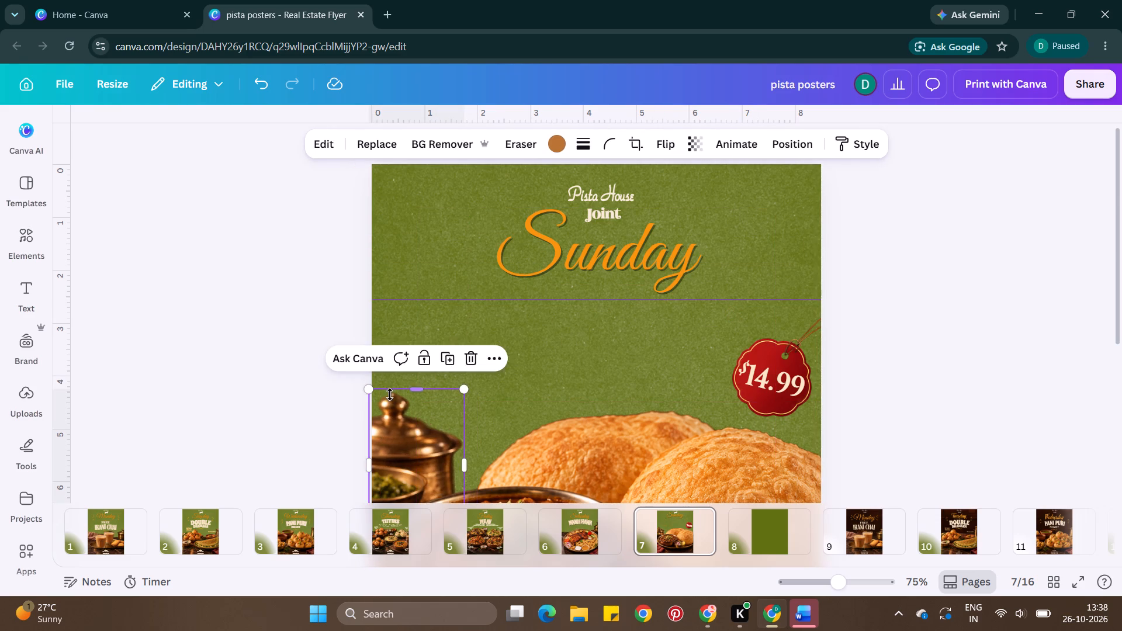
scroll(390, 394, down, 2)
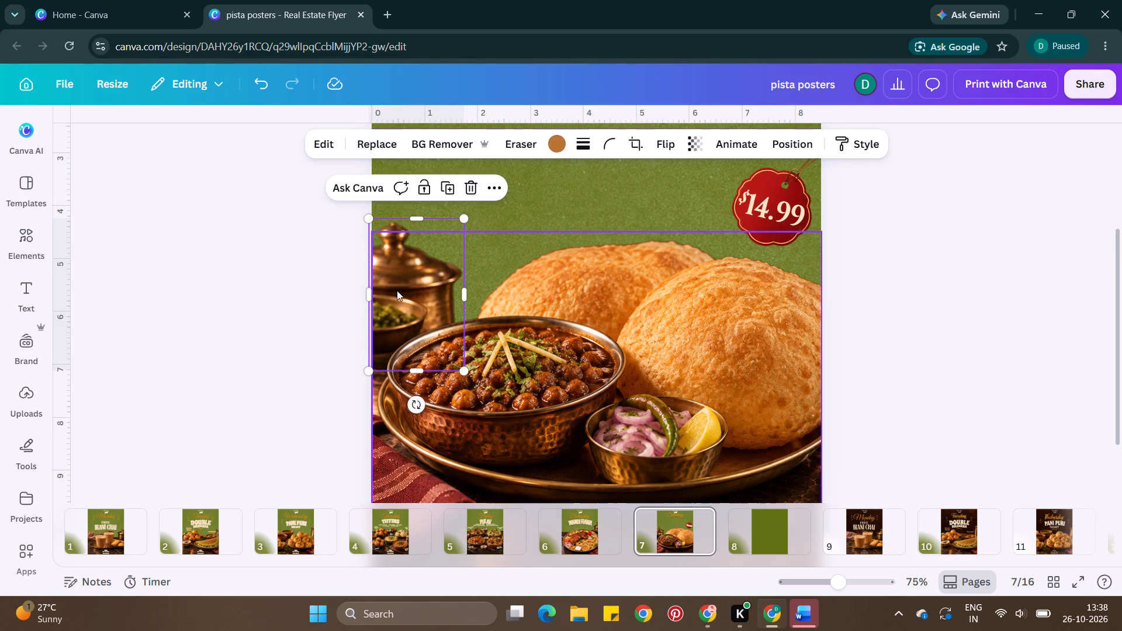
click(433, 228)
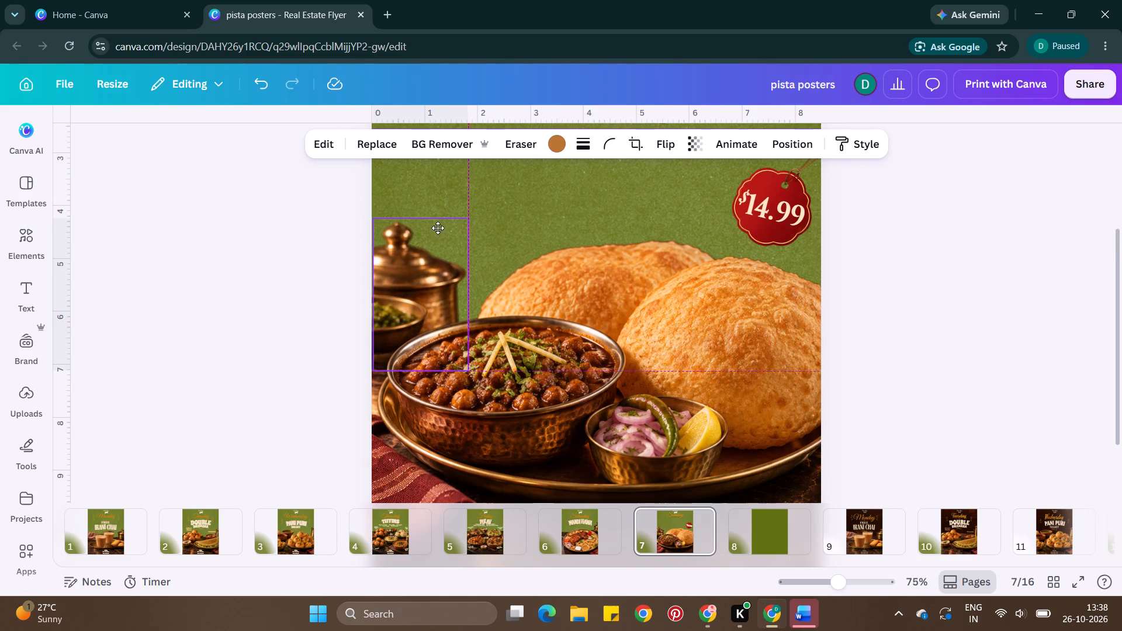
click(436, 227)
Paste the curved title onto the Sunday poster and reword it as CHOLE and BATURA on two separate lines.
scroll(436, 227, up, 2)
click(501, 293)
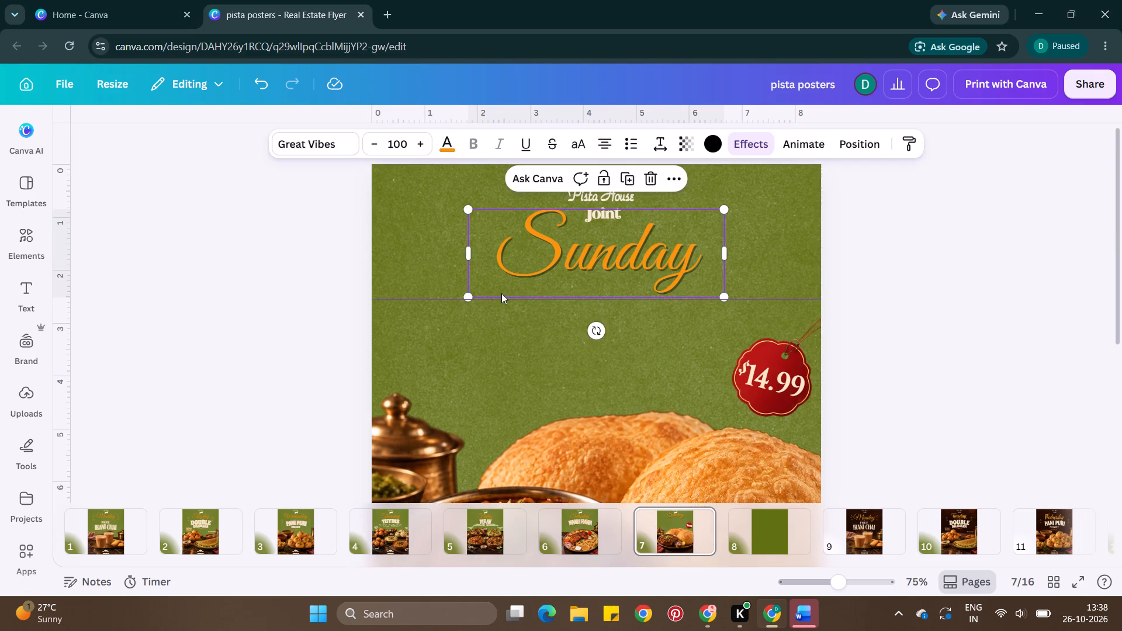
key(ctrl+v)
double_click(626, 328)
text(chole)
key(Return)
text(bature)
key(BackSpace)
key(a)
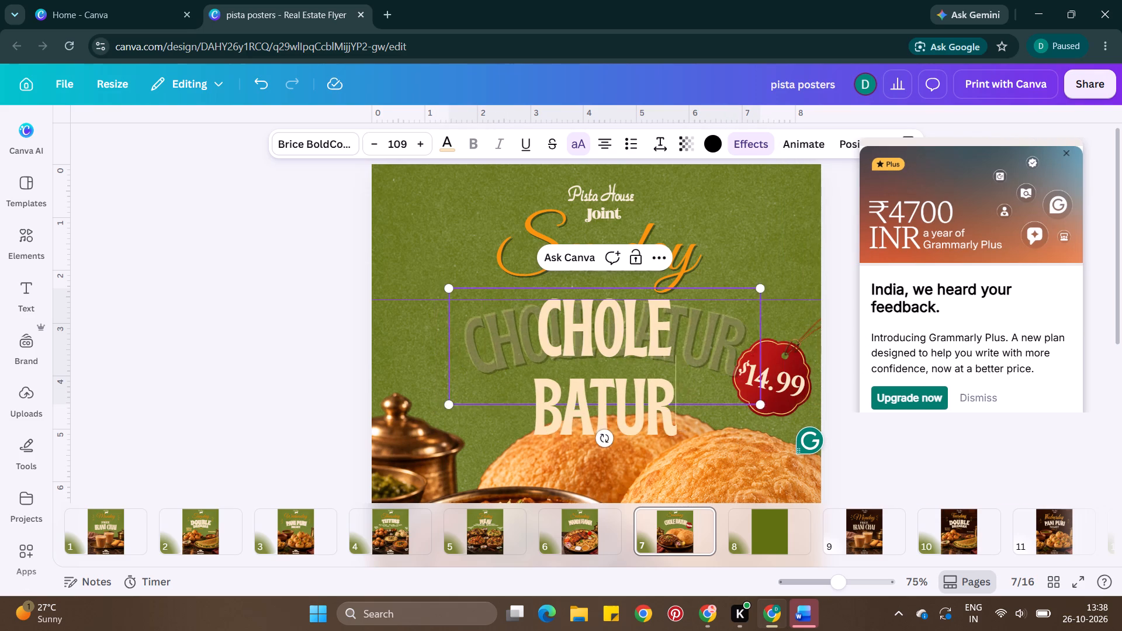
double_click(840, 252)
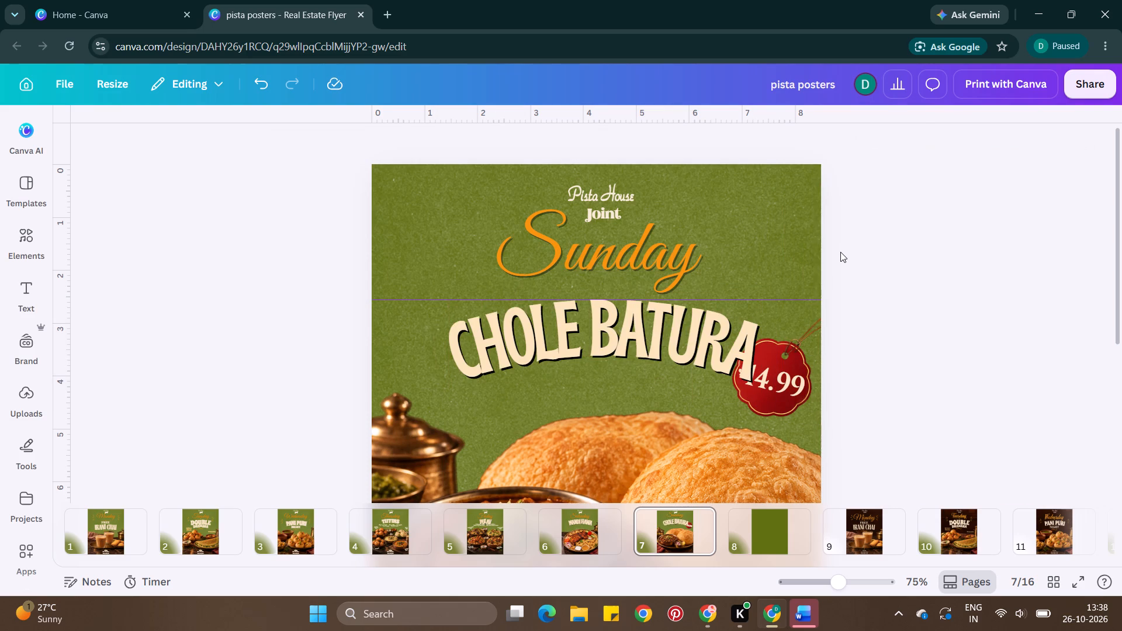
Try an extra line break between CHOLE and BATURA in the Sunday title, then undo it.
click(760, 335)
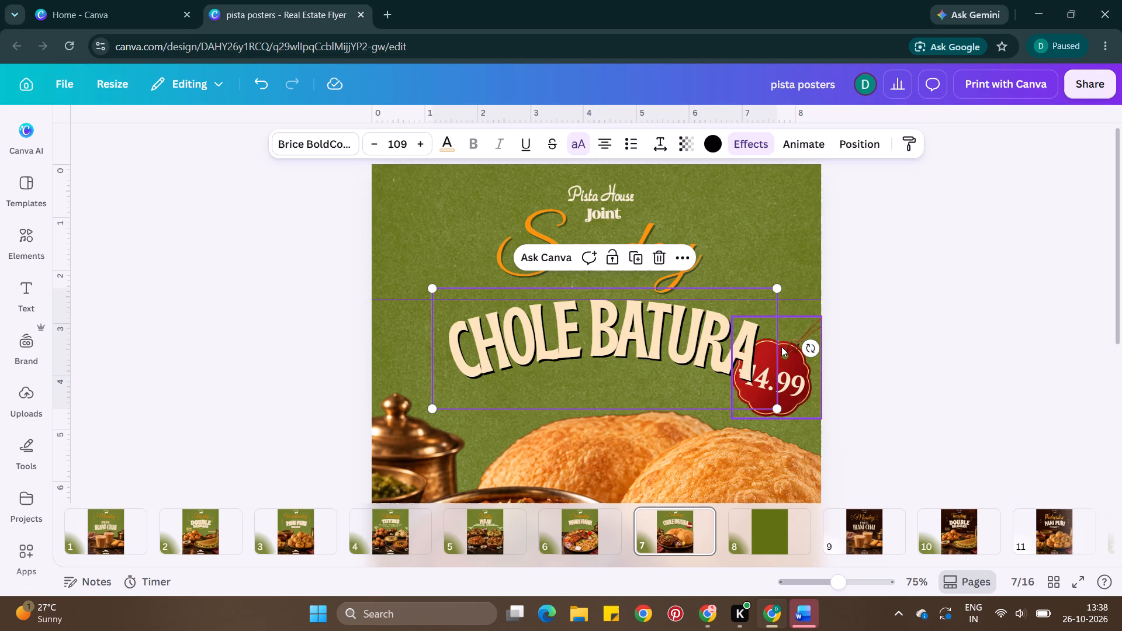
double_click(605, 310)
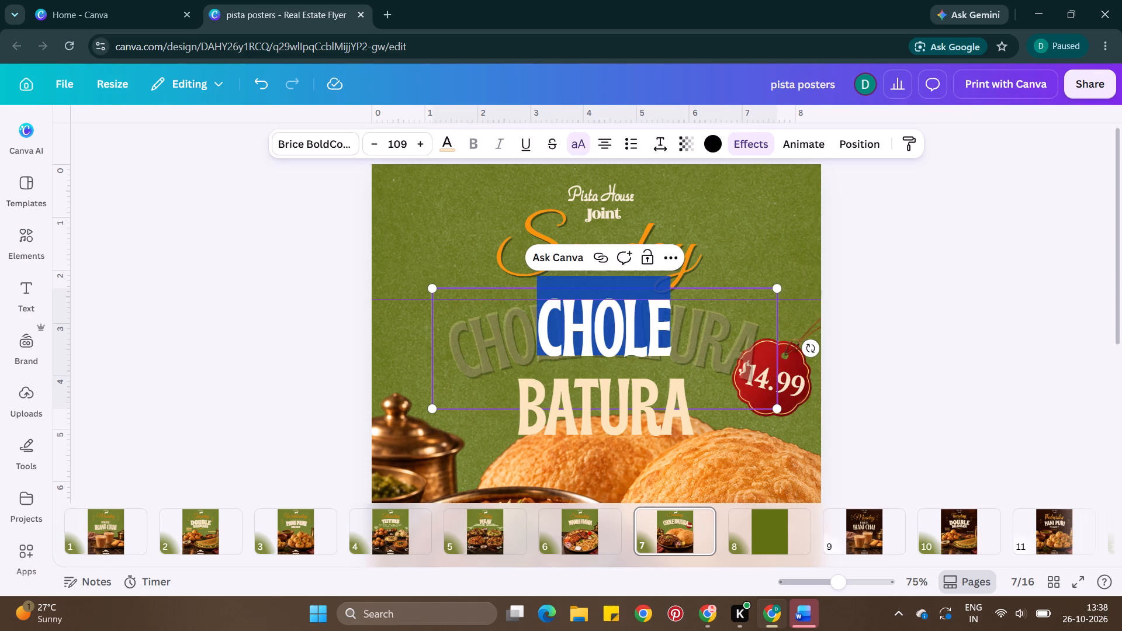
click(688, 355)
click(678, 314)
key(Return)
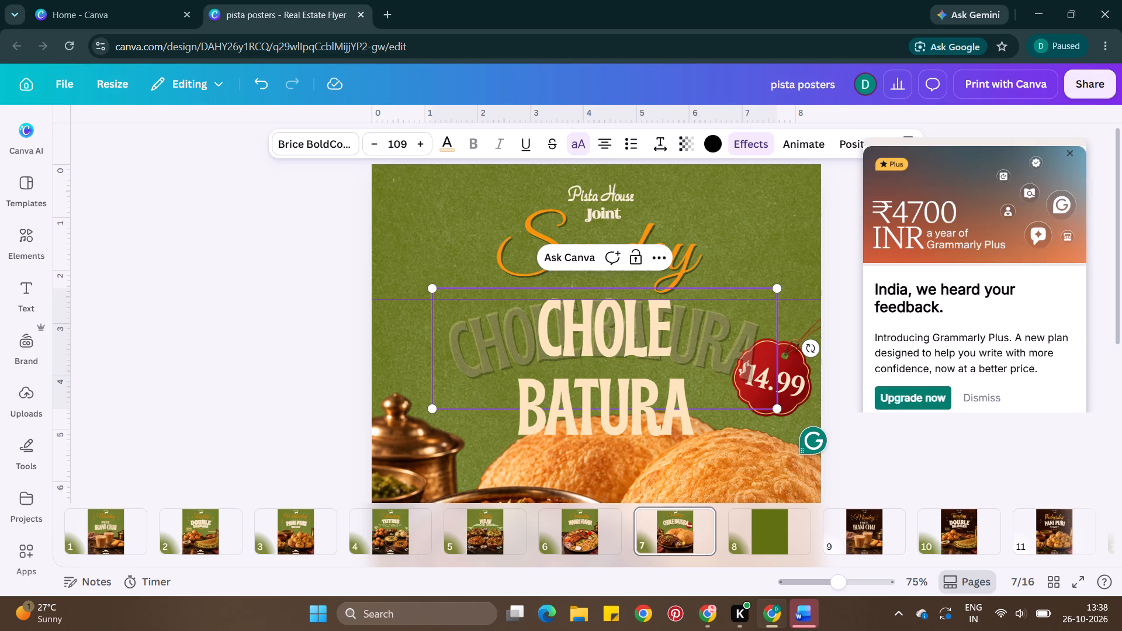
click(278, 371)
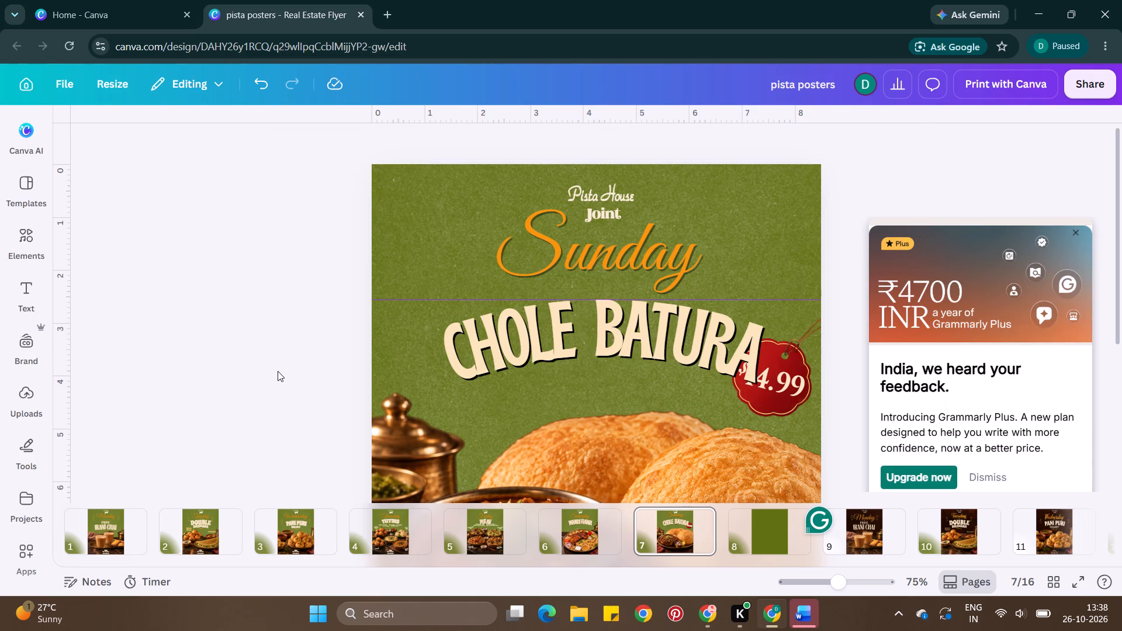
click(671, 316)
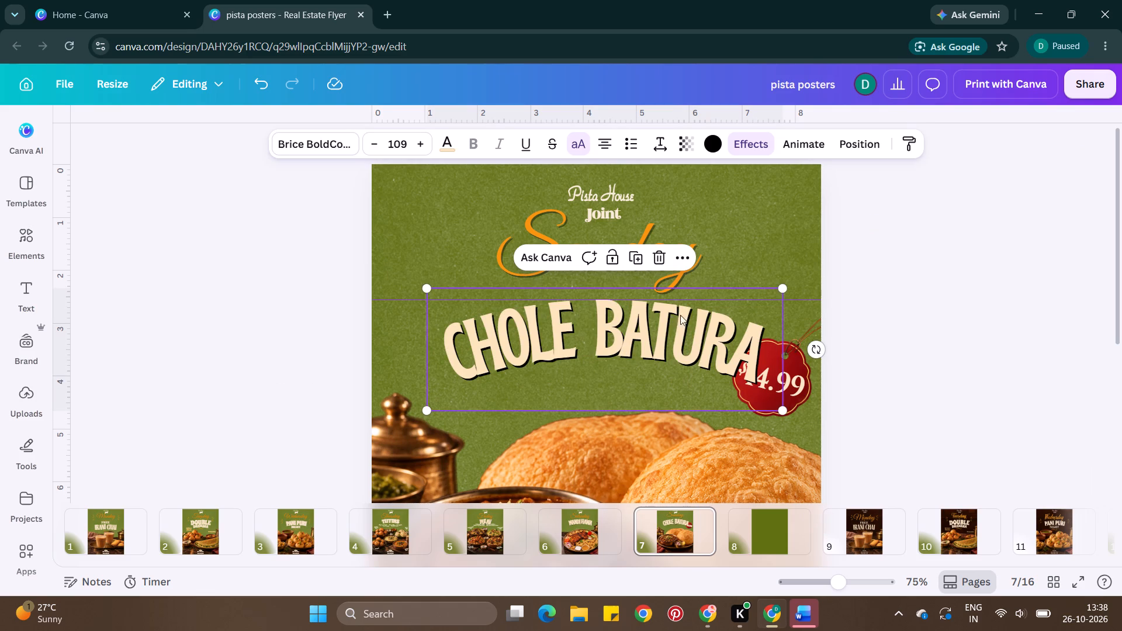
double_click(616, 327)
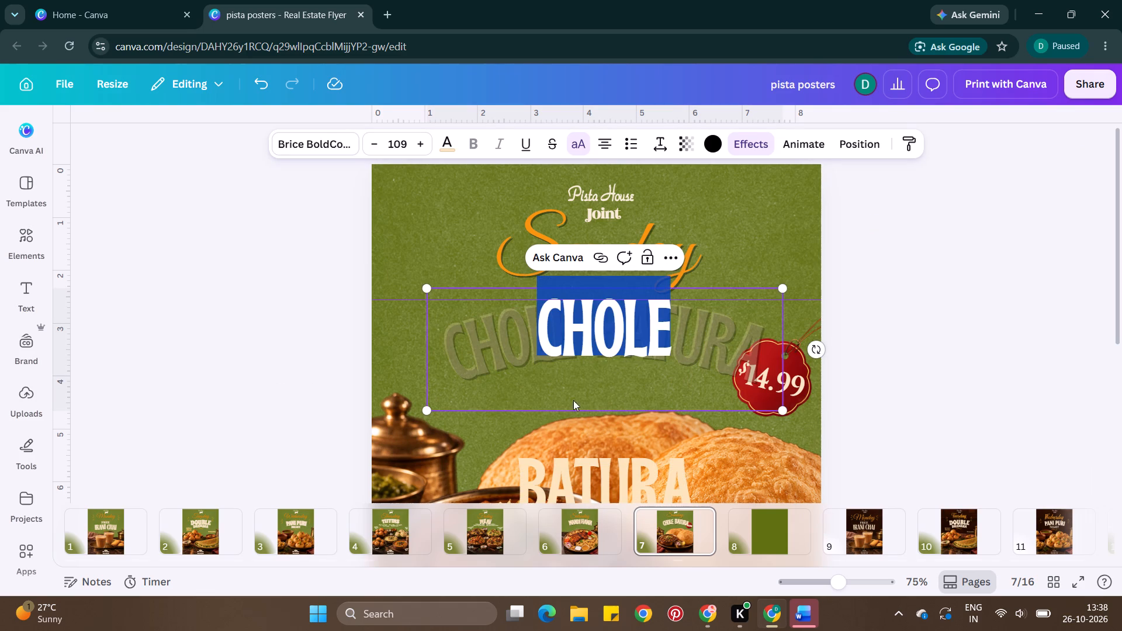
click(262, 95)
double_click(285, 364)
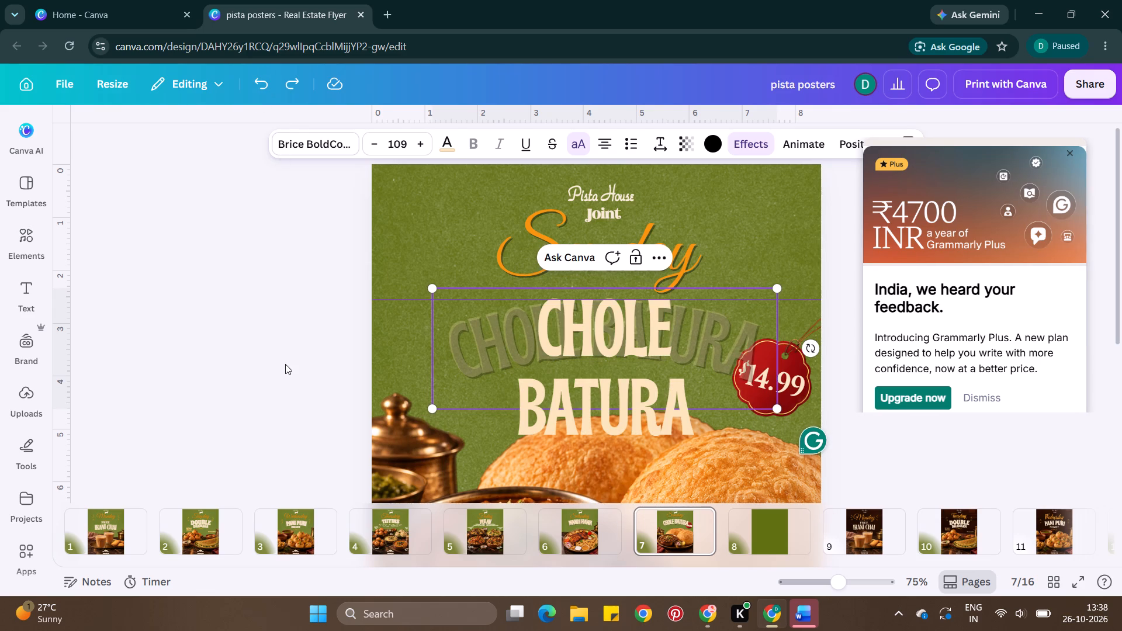
Duplicate the CHOLE BATURA title on the Sunday poster, reducing the copy to BATURA and the original to CHOLE.
click(542, 394)
click(638, 258)
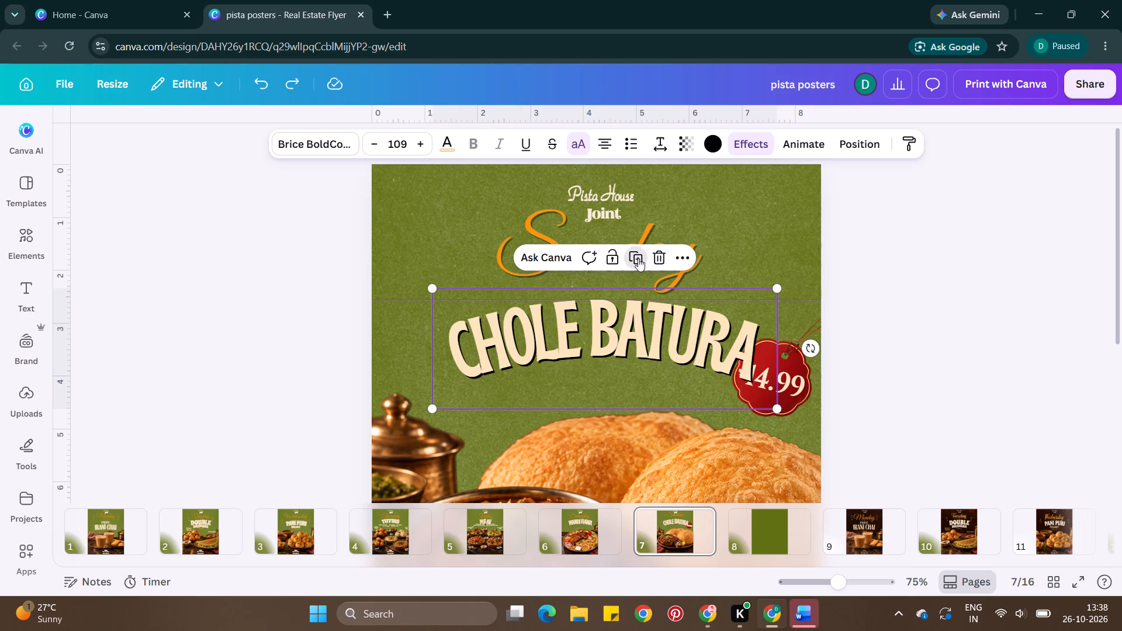
double_click(586, 365)
triple_click(596, 334)
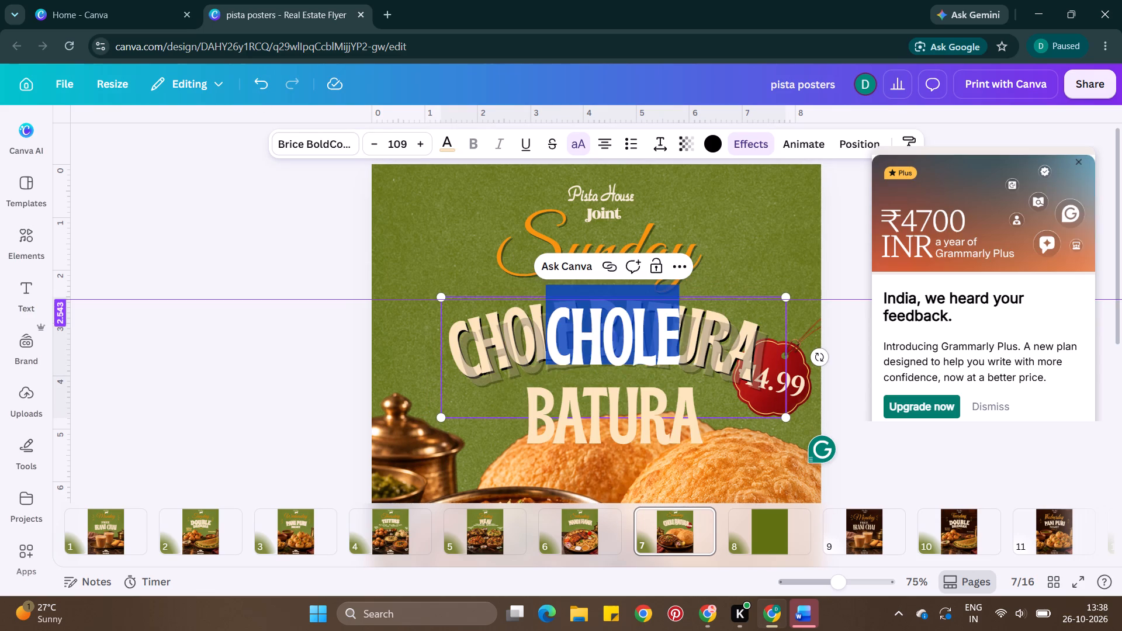
key(BackSpace)
double_click(359, 342)
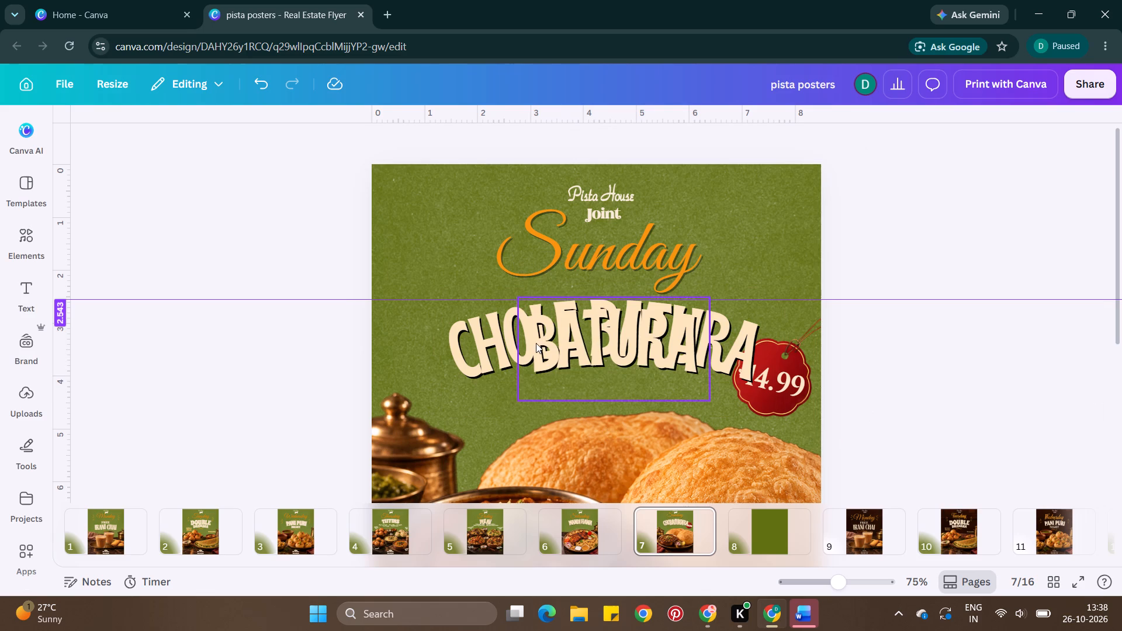
click(502, 344)
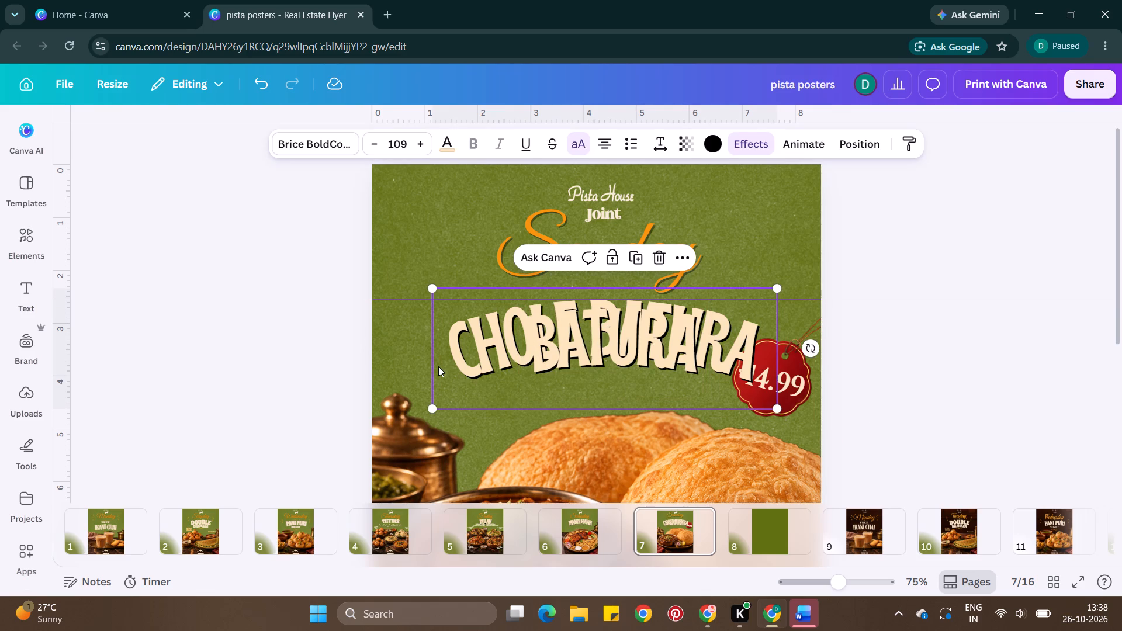
click(438, 366)
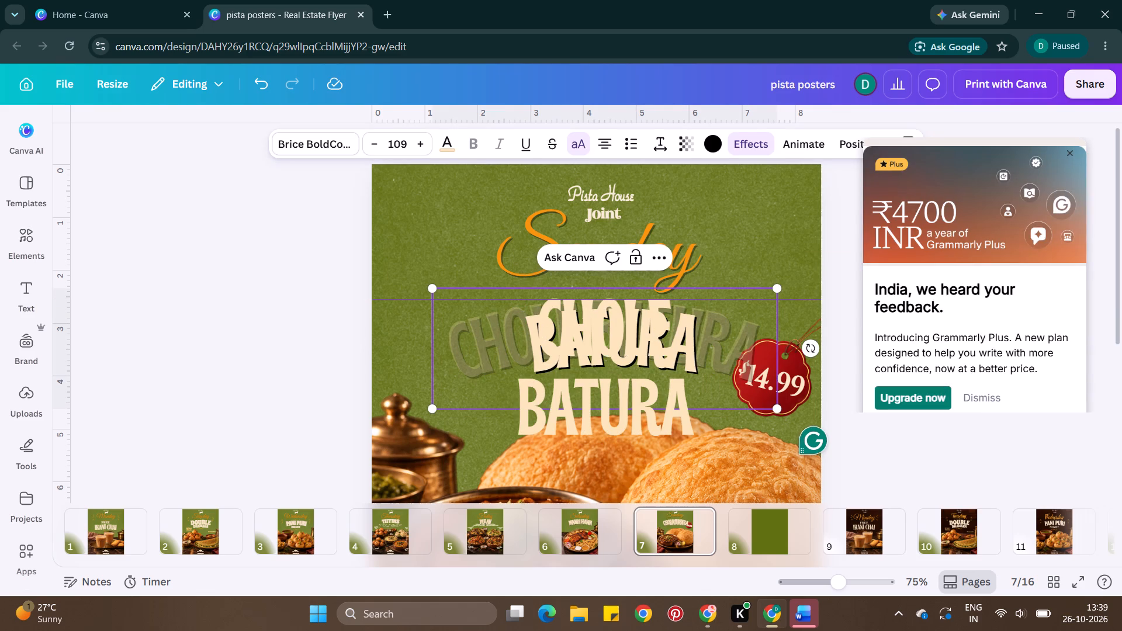
drag(693, 403, 435, 430)
key(BackSpace)
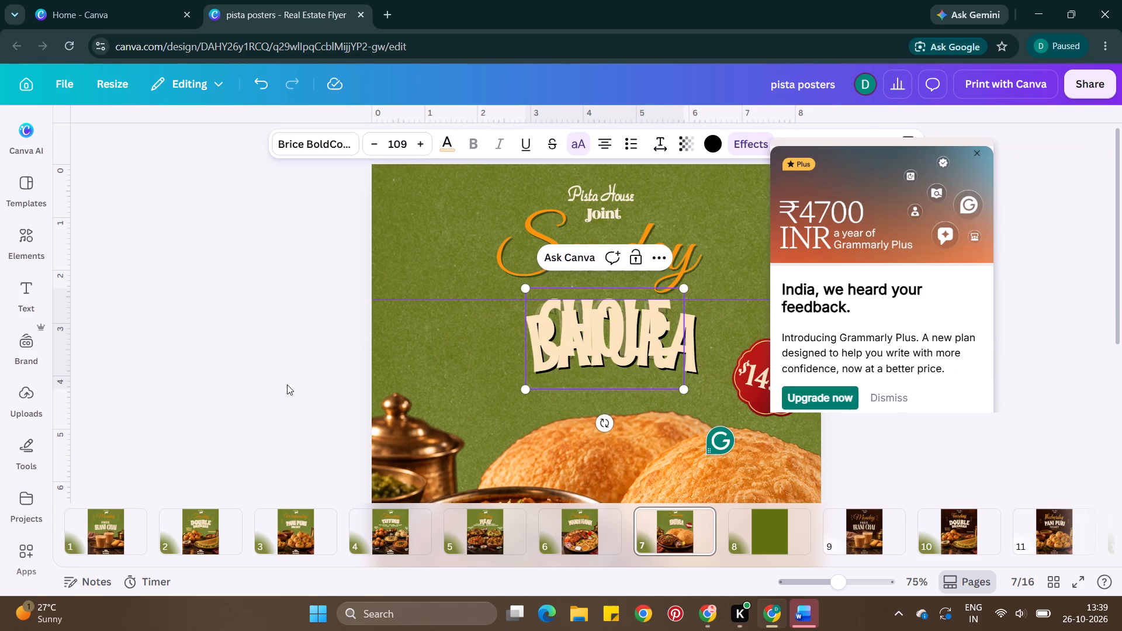
double_click(287, 384)
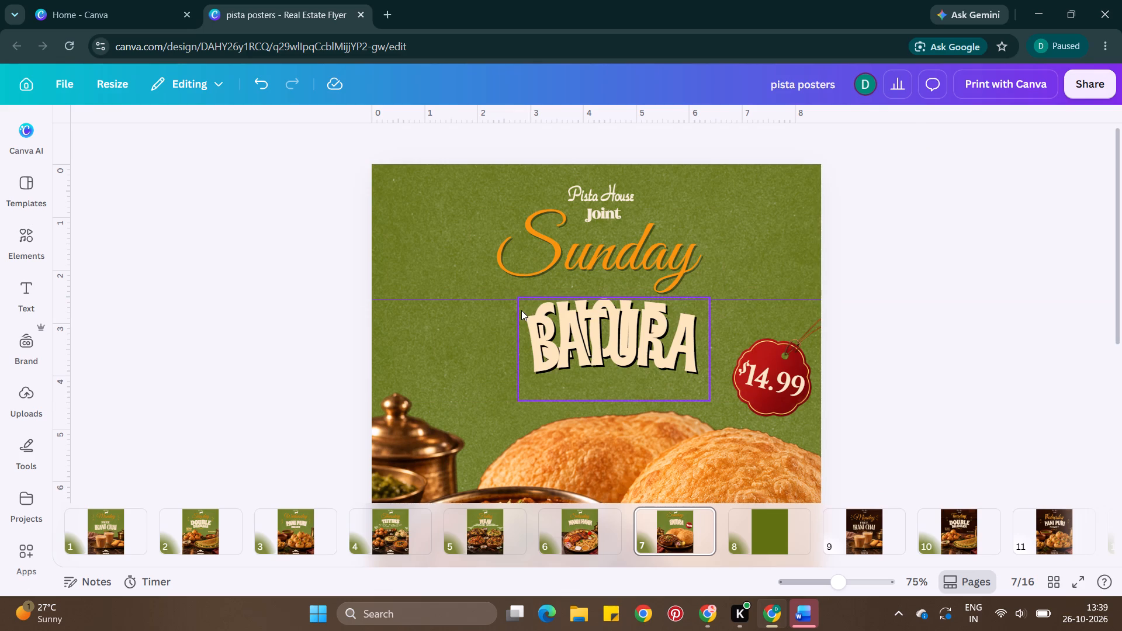
Arrange the two Sunday title words as a stack, with BATURA directly beneath CHOLE and both centred under the day heading.
drag(521, 310, 500, 362)
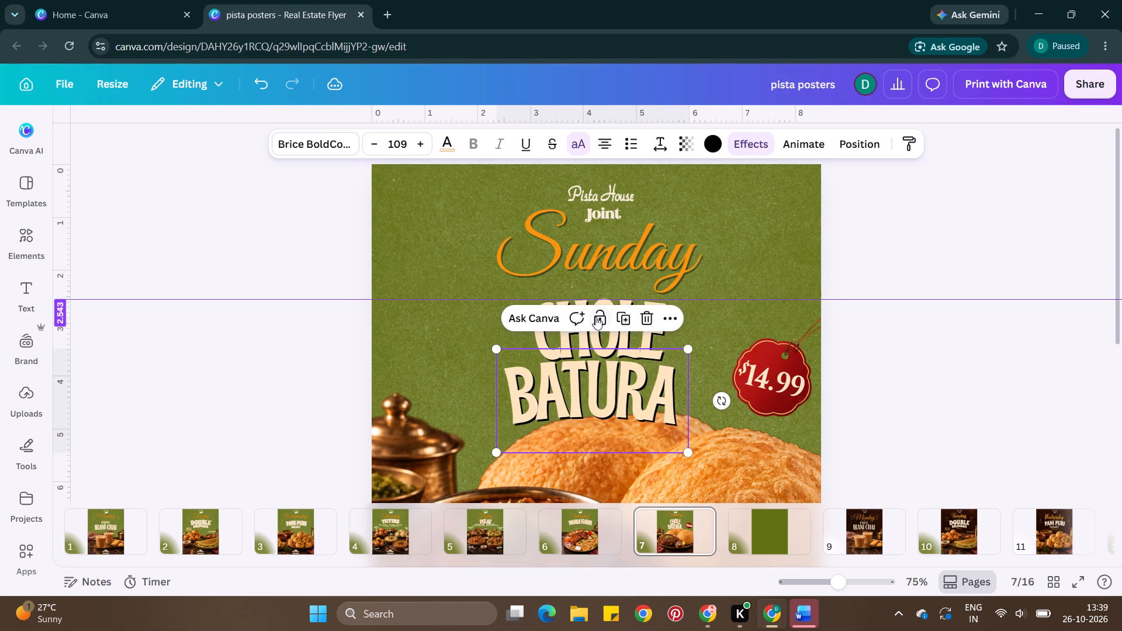
click(587, 344)
click(887, 279)
click(614, 332)
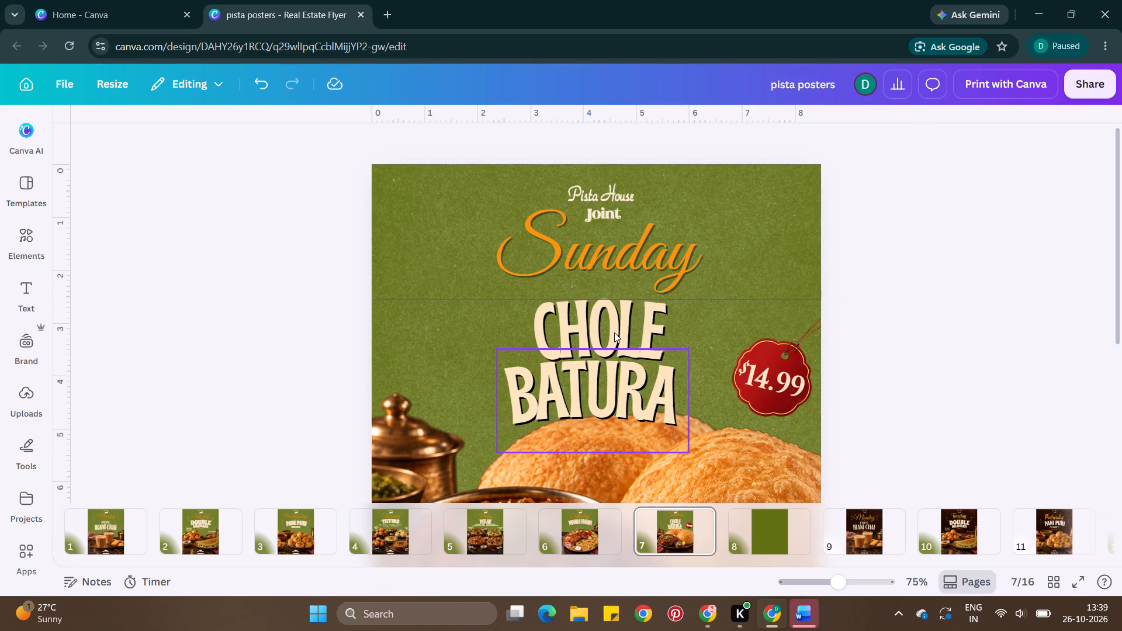
click(594, 338)
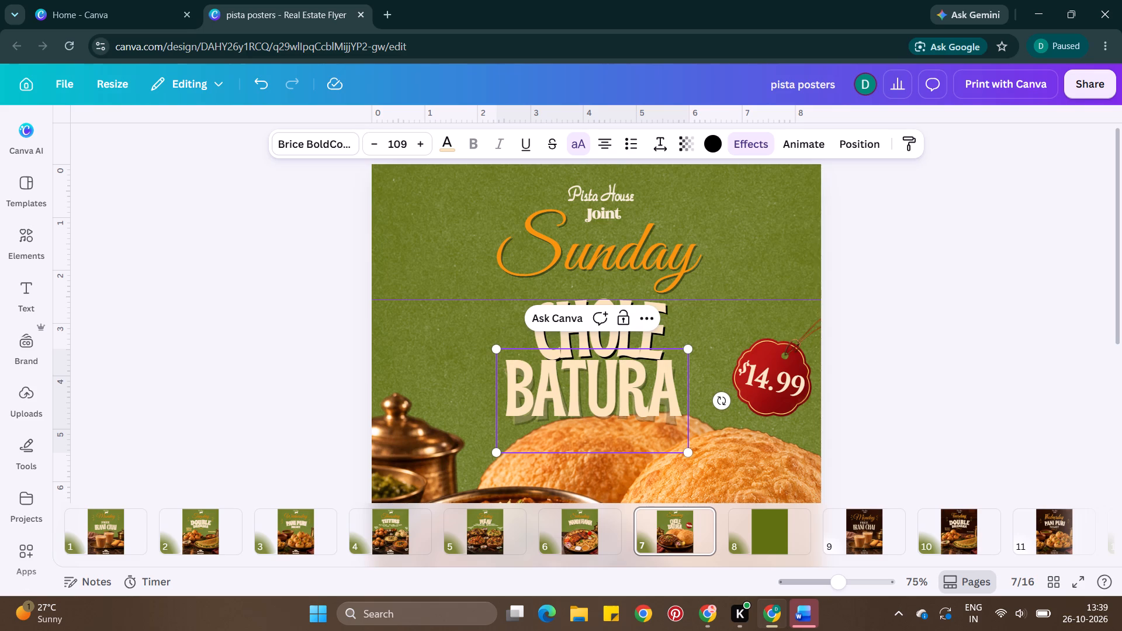
click(397, 307)
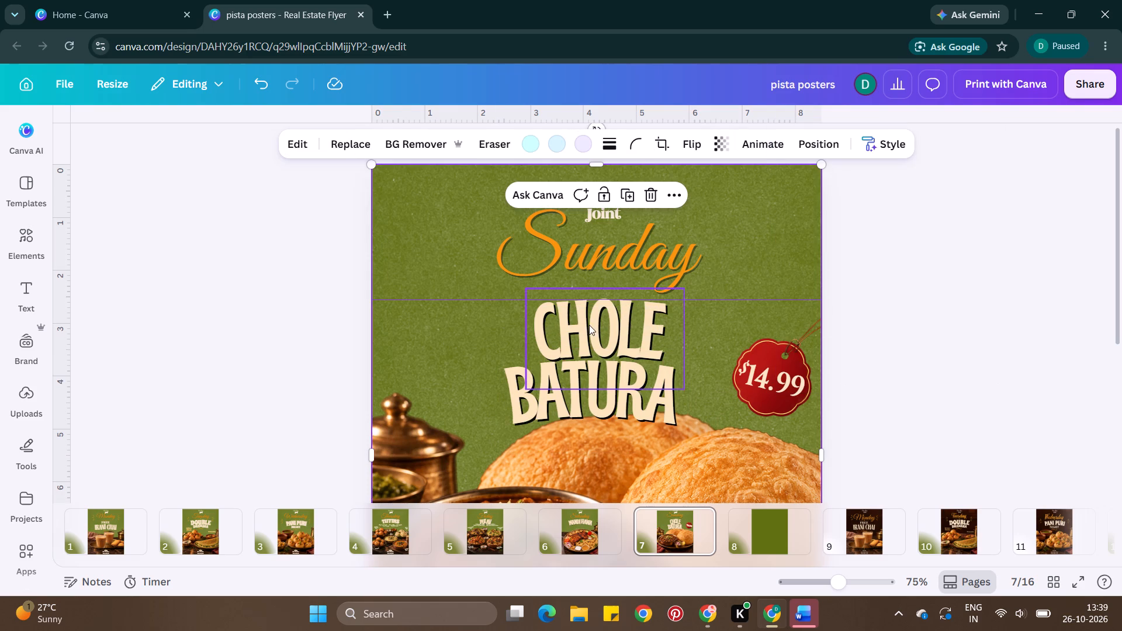
click(586, 323)
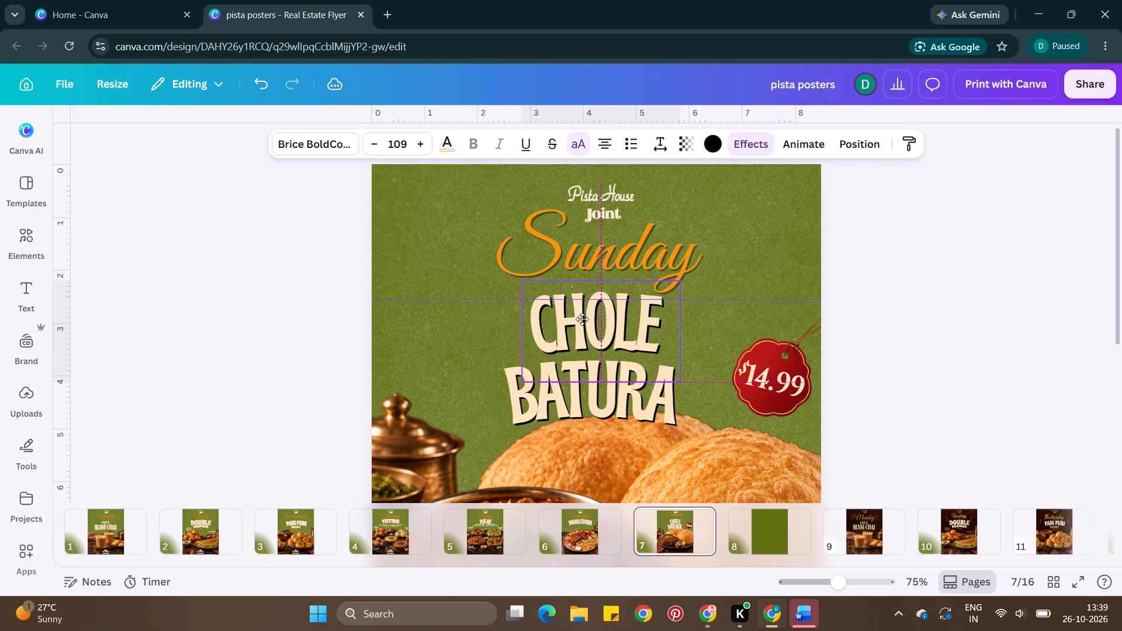
drag(556, 393, 563, 389)
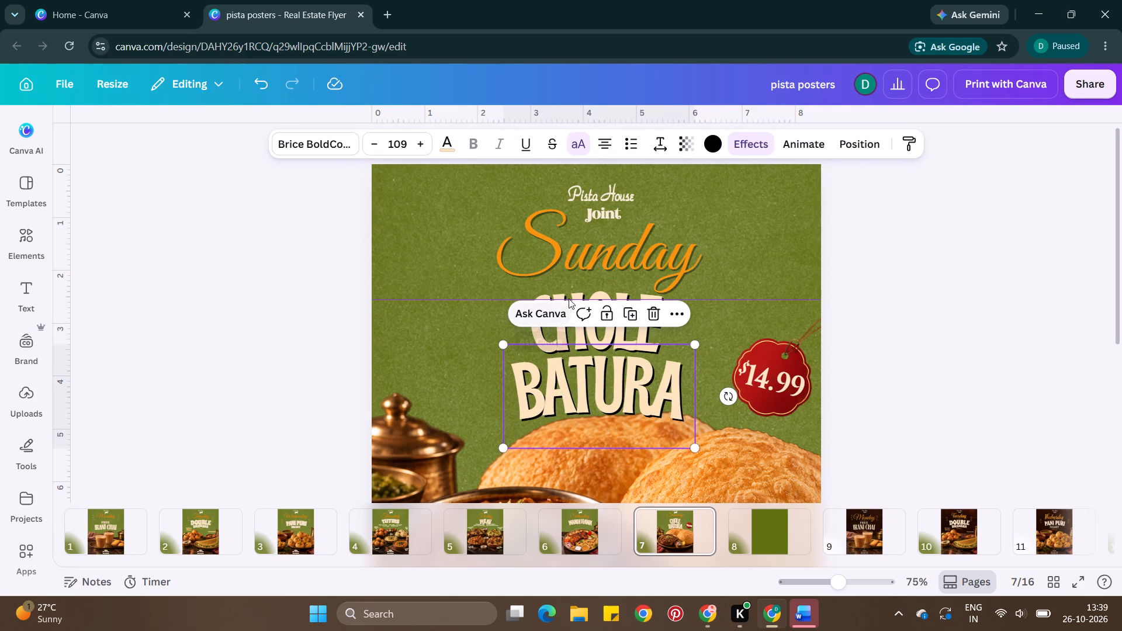
Move the Sunday poster's food photo slightly down so it sits just below the BATURA title.
scroll(724, 377, down, 1)
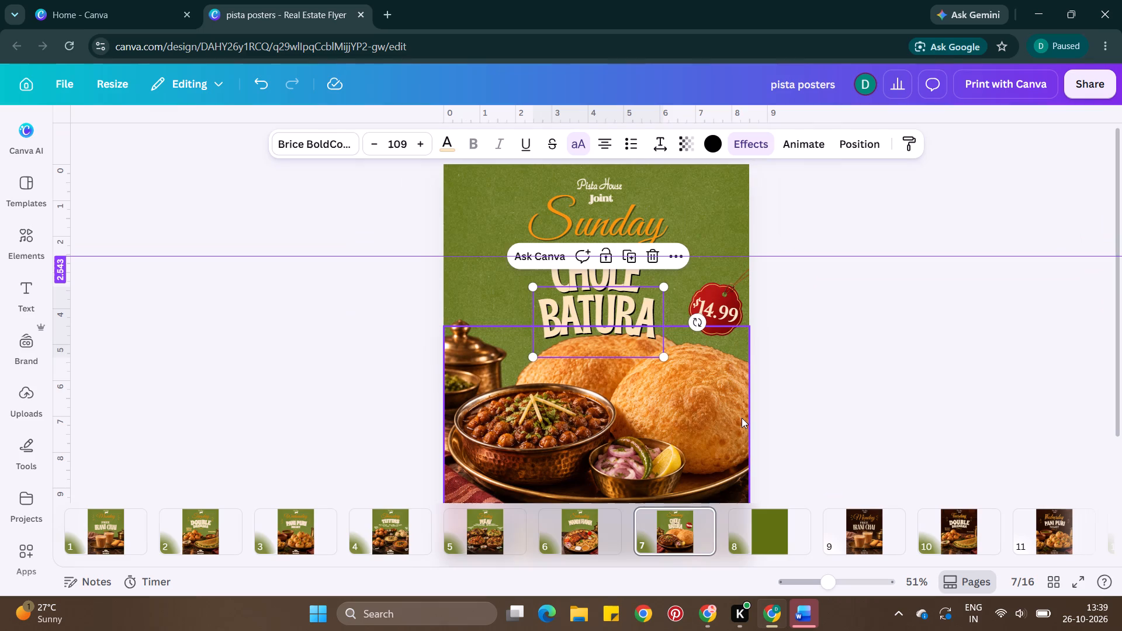
click(742, 418)
scroll(742, 418, down, 1)
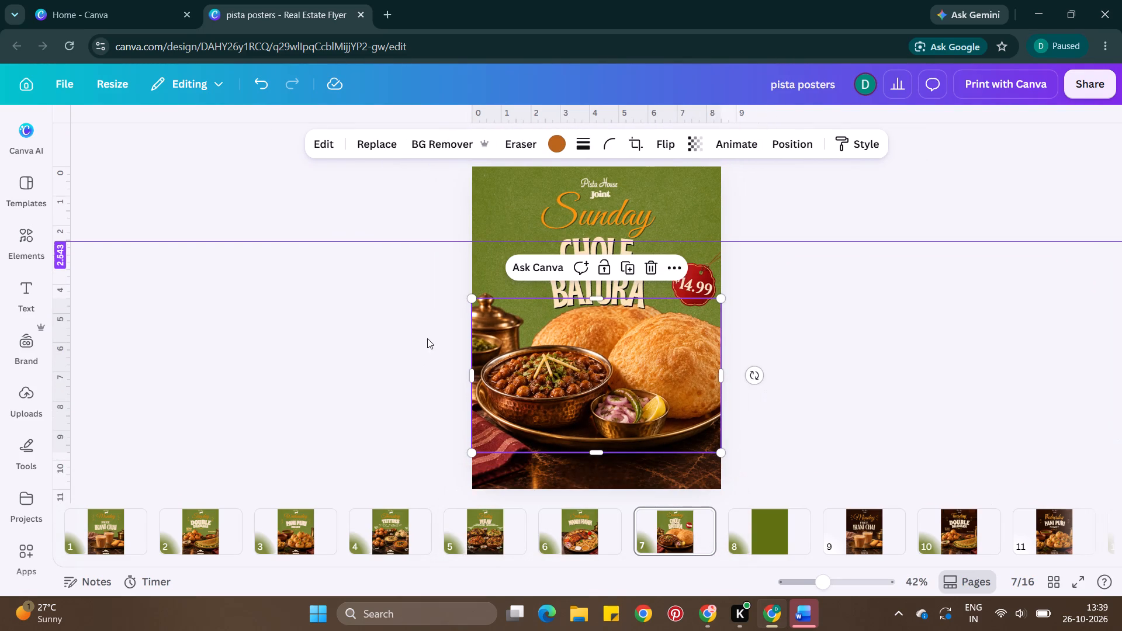
drag(427, 338, 407, 365)
drag(635, 359, 635, 372)
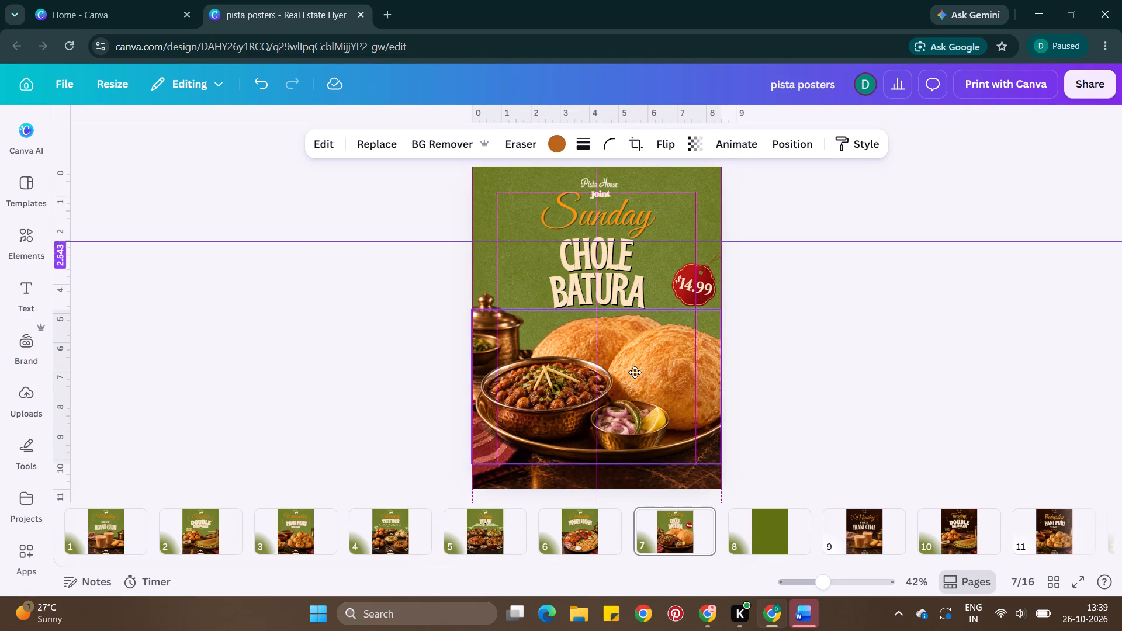
drag(635, 372, 635, 374)
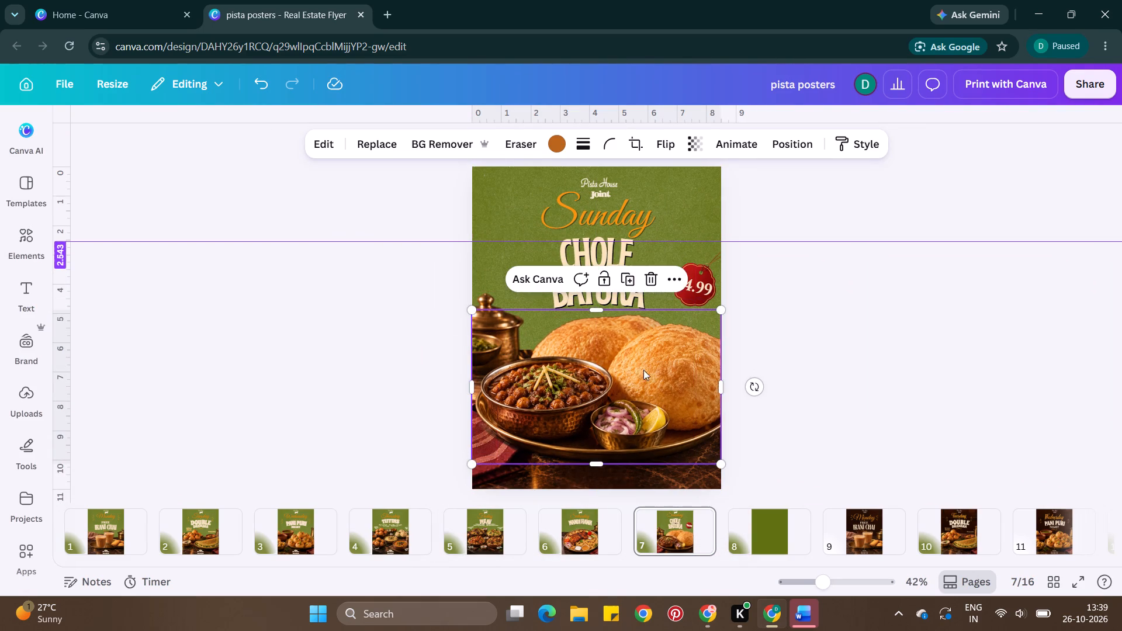
double_click(829, 313)
Delete the old TIFFINS title from the Thursday poster.
click(578, 537)
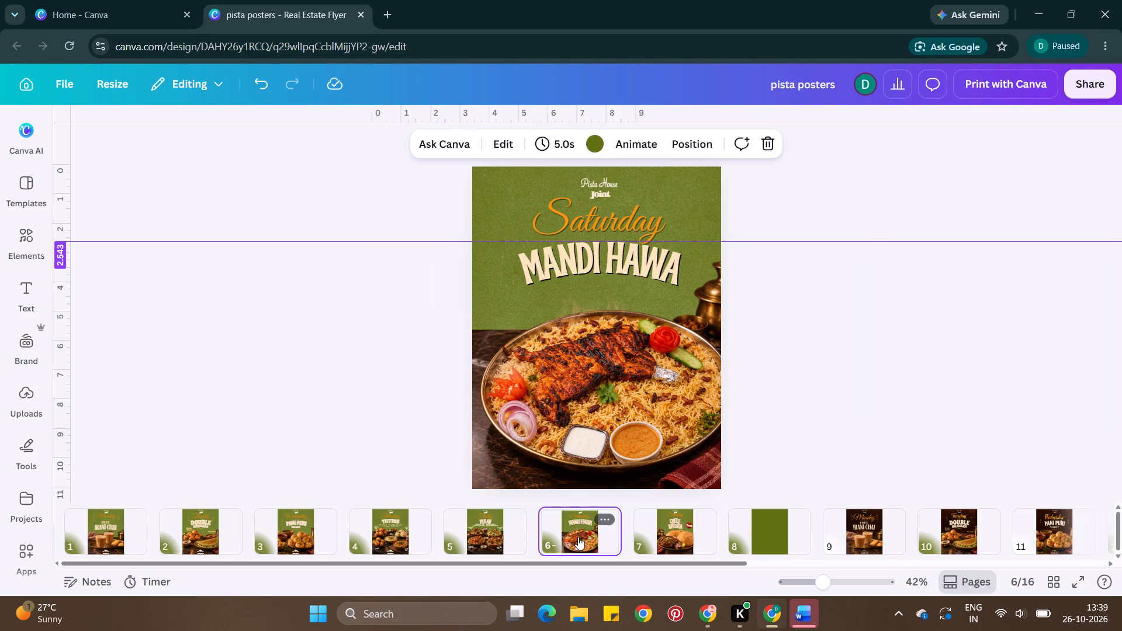
click(491, 522)
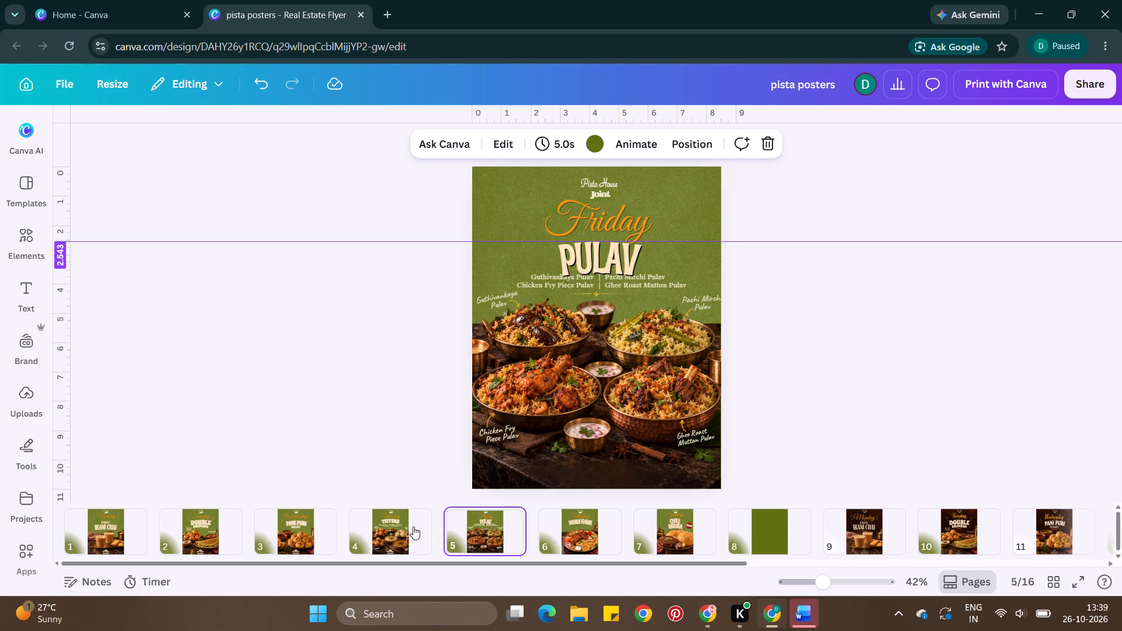
click(419, 520)
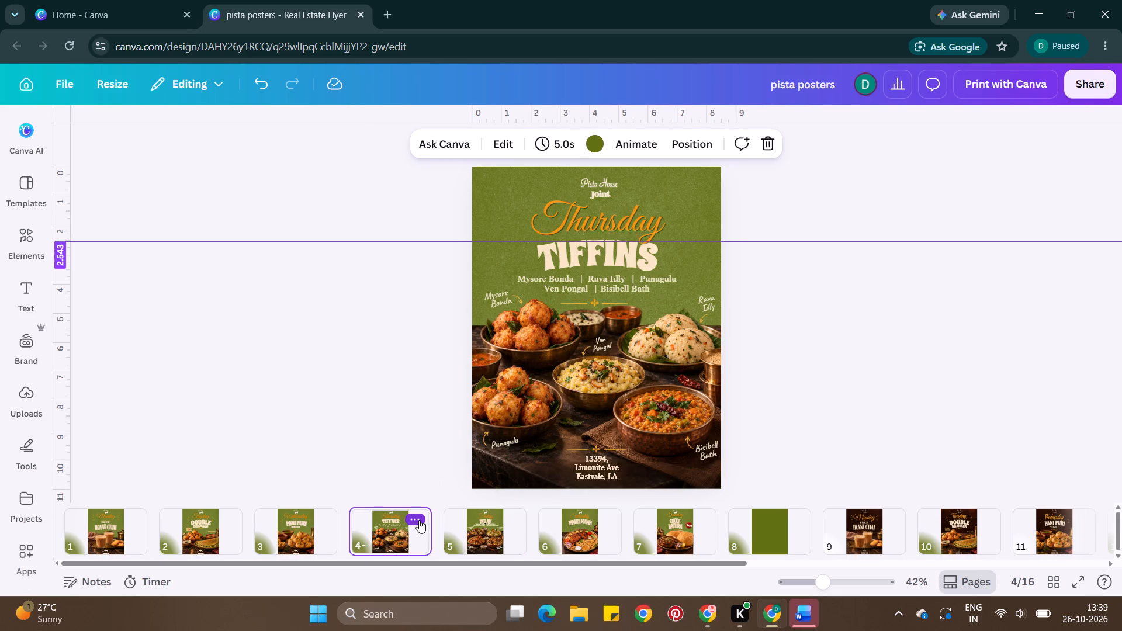
click(588, 252)
key(BackSpace)
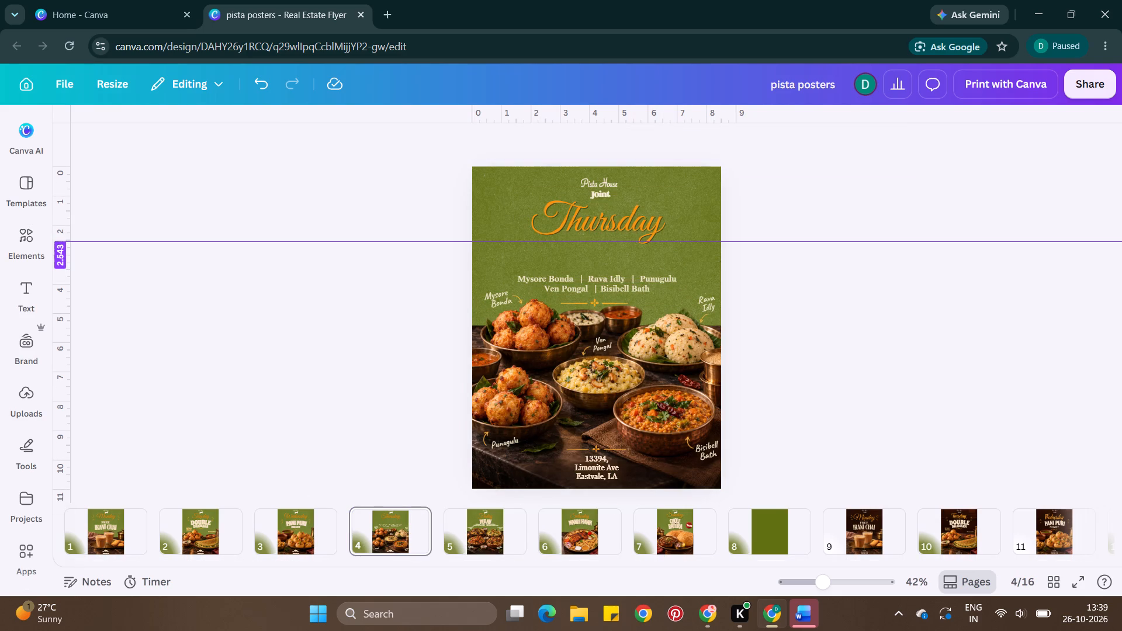
Copy the curved PULAV title from the Friday poster for use on the Thursday poster.
click(480, 528)
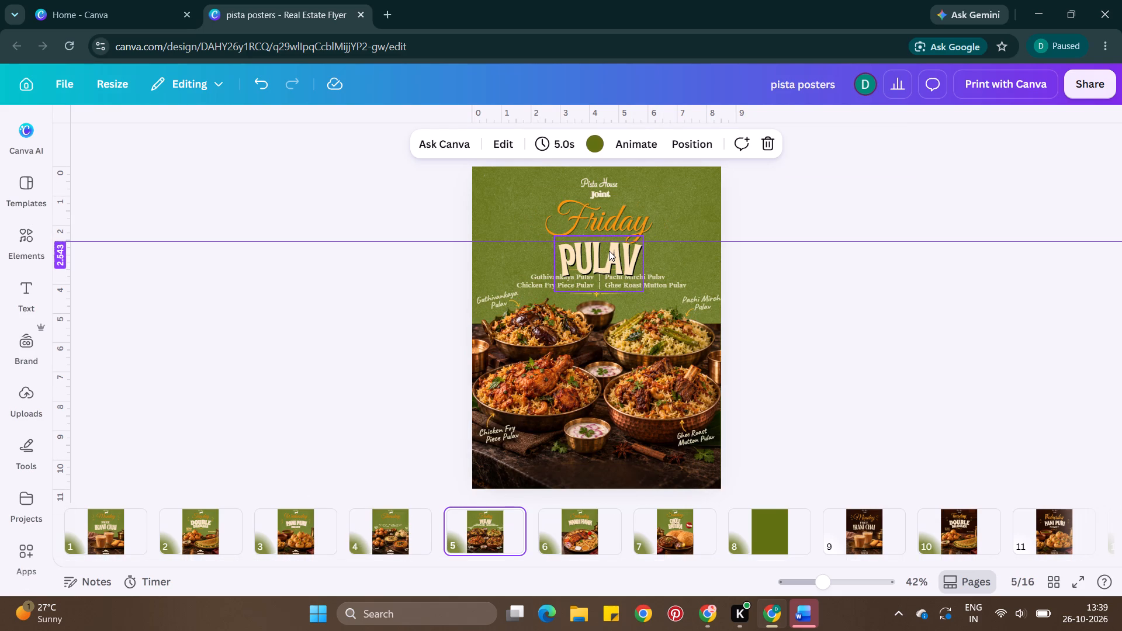
click(609, 251)
key(ctrl+c)
click(384, 521)
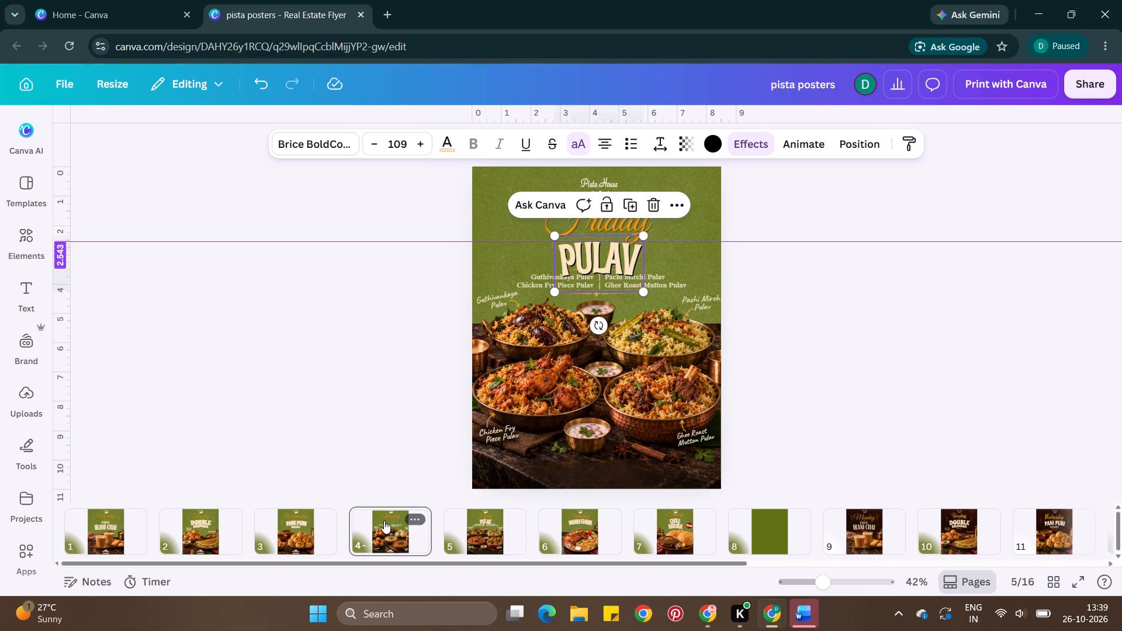
Delete the two lines of dish names and their separators above the divider ornament on the Thursday poster.
click(557, 282)
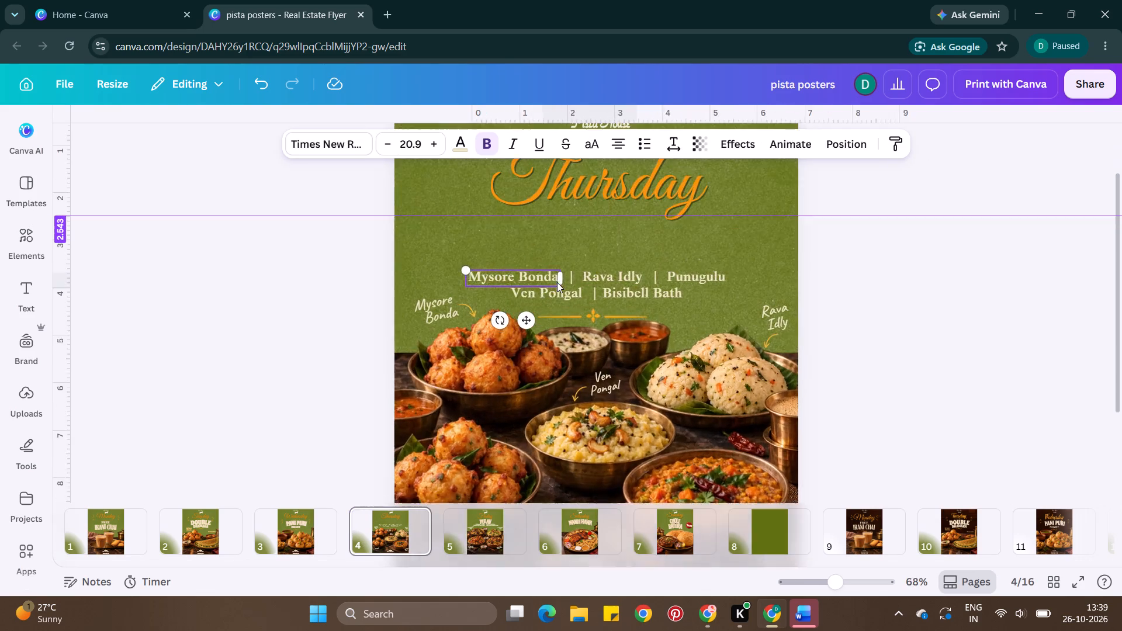
drag(283, 246, 581, 253)
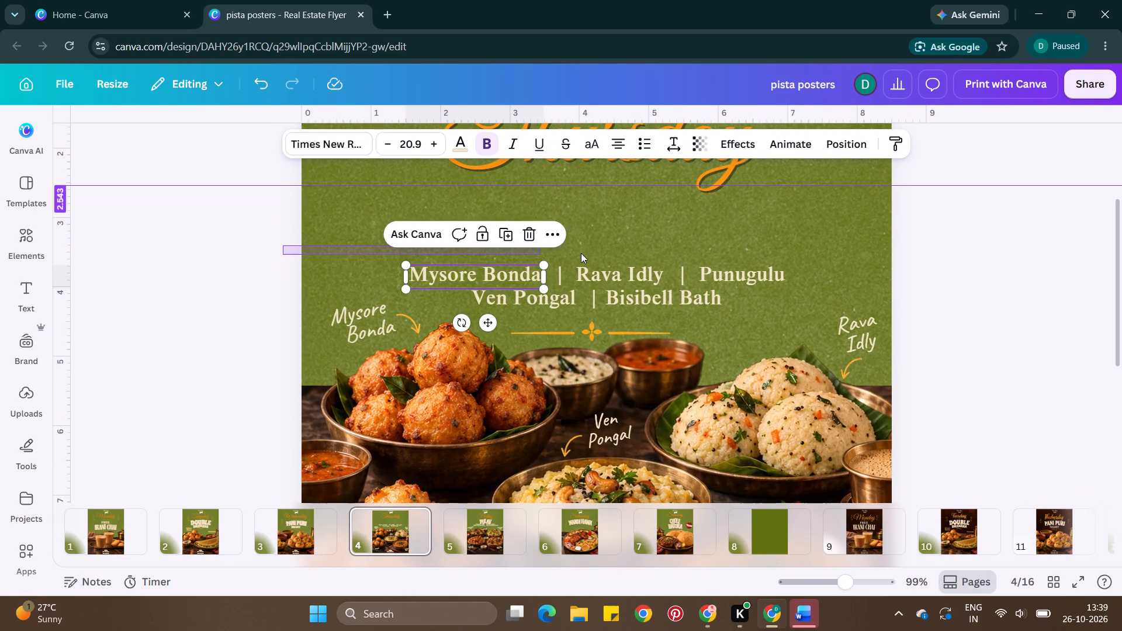
drag(581, 253, 767, 286)
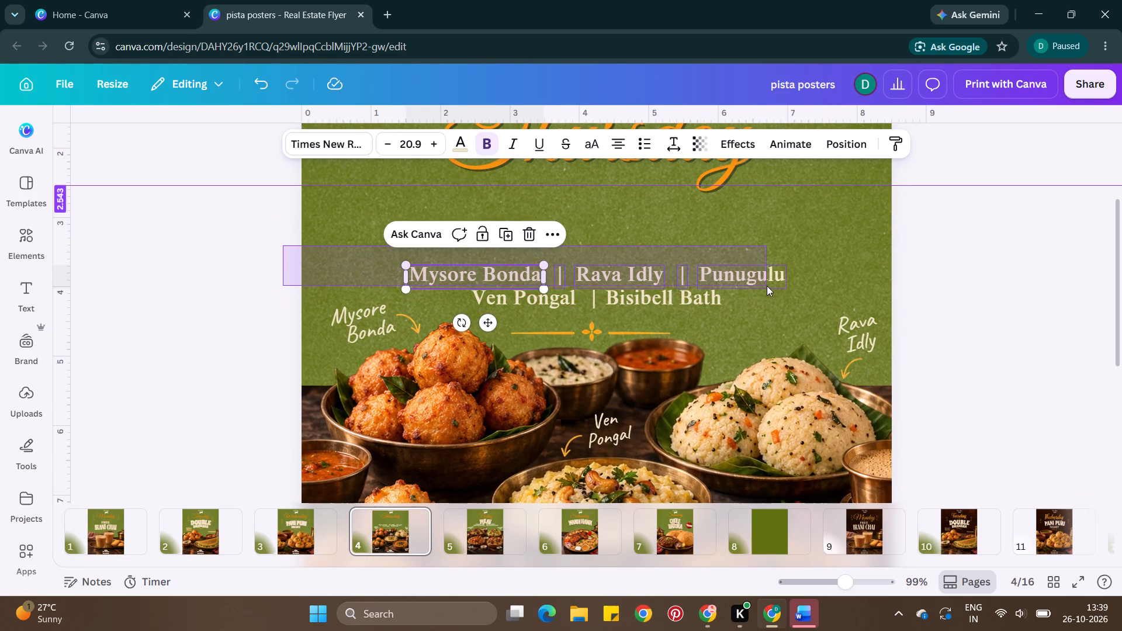
drag(767, 286, 770, 290)
key(BackSpace)
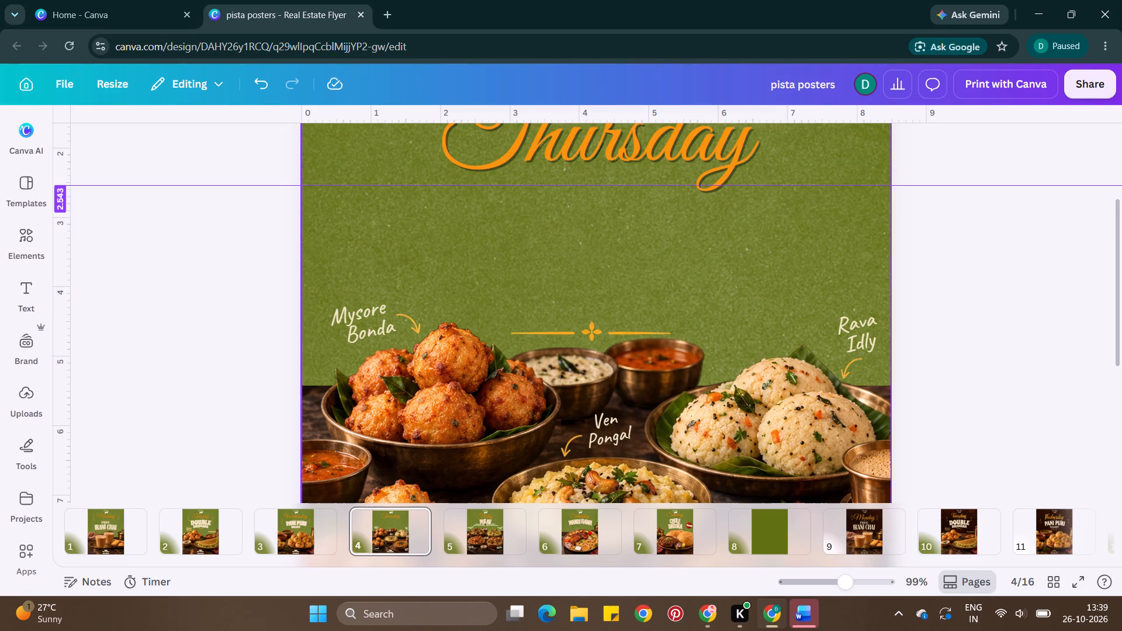
Paste the curved title onto the Thursday poster and reword it as TIFFINS.
key(ctrl+v)
scroll(770, 290, up, 1)
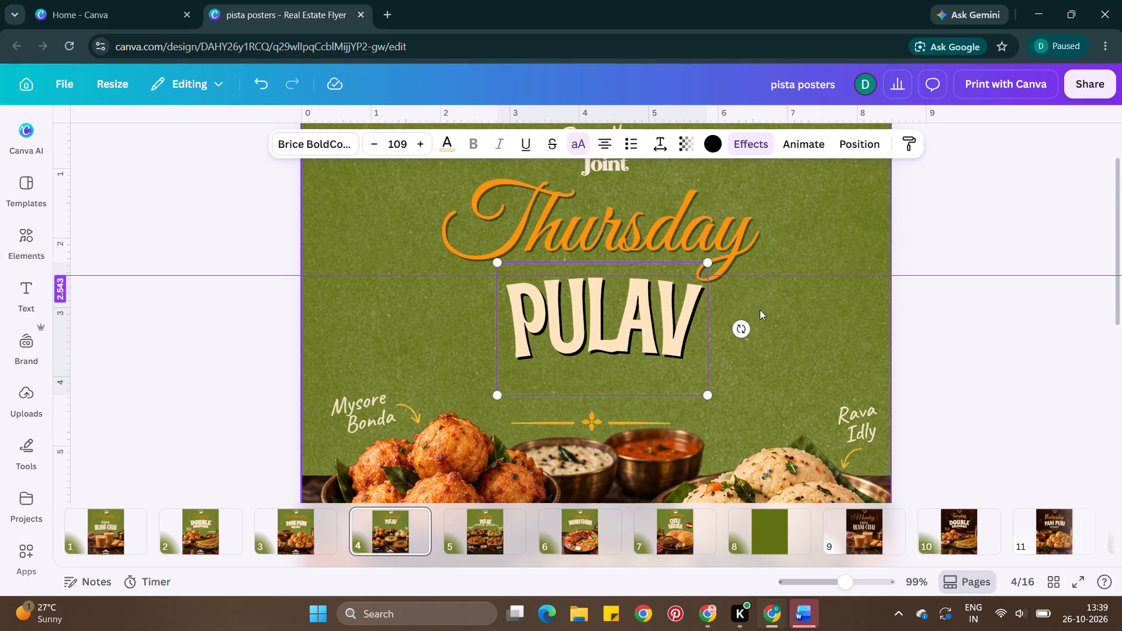
double_click(669, 340)
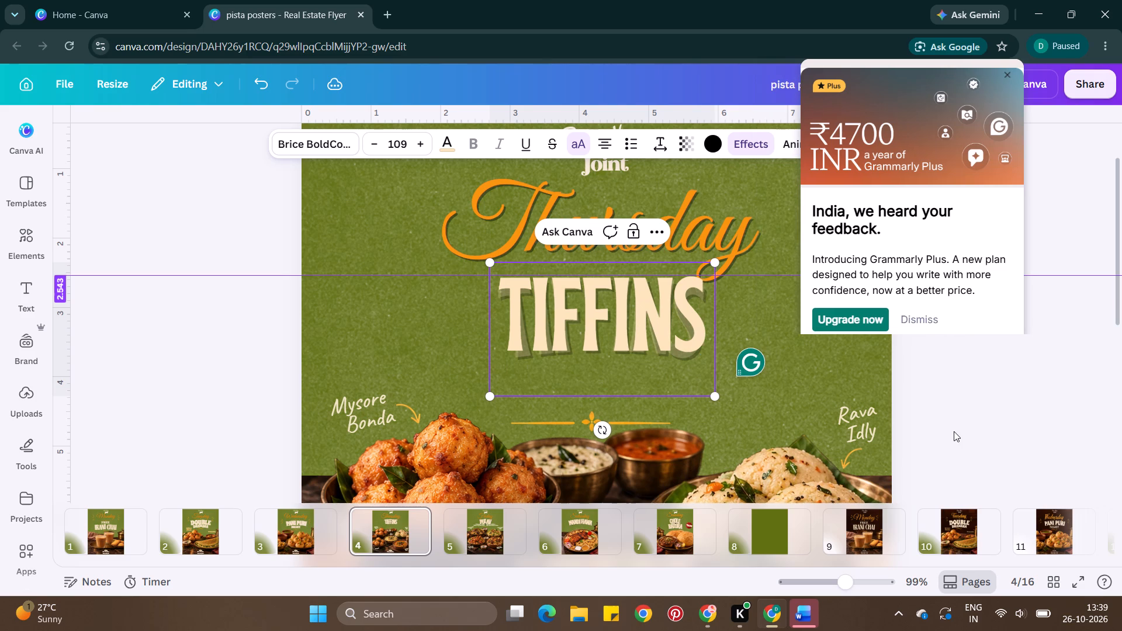
double_click(954, 431)
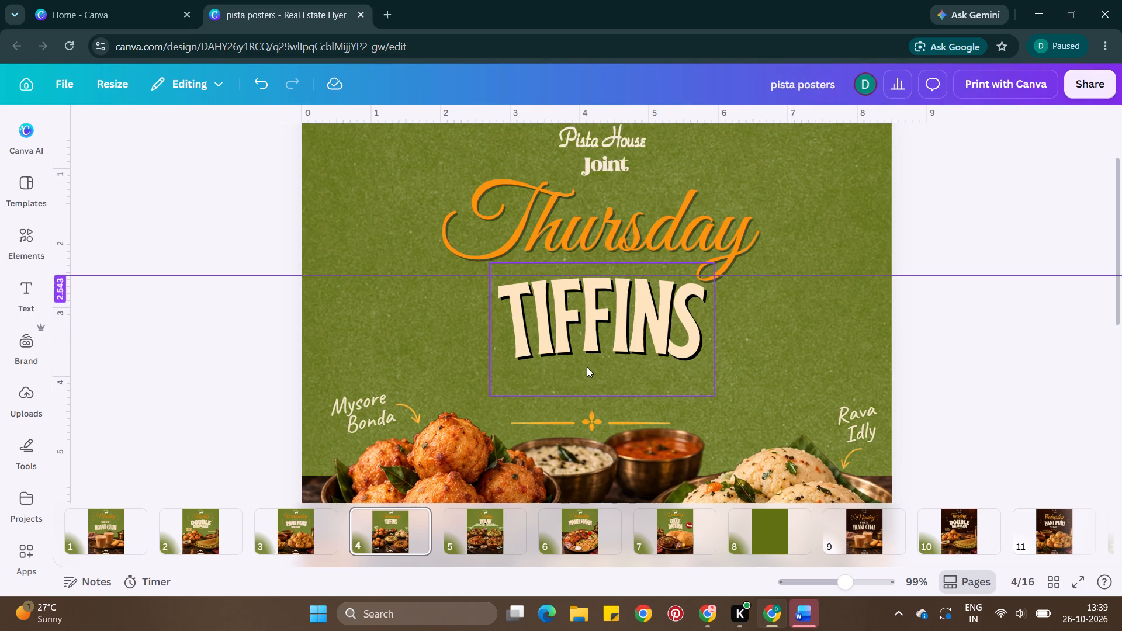
Copy the curved TIFFINS title from the Thursday poster and go to the Wednesday poster.
click(587, 367)
key(ctrl+c)
click(304, 542)
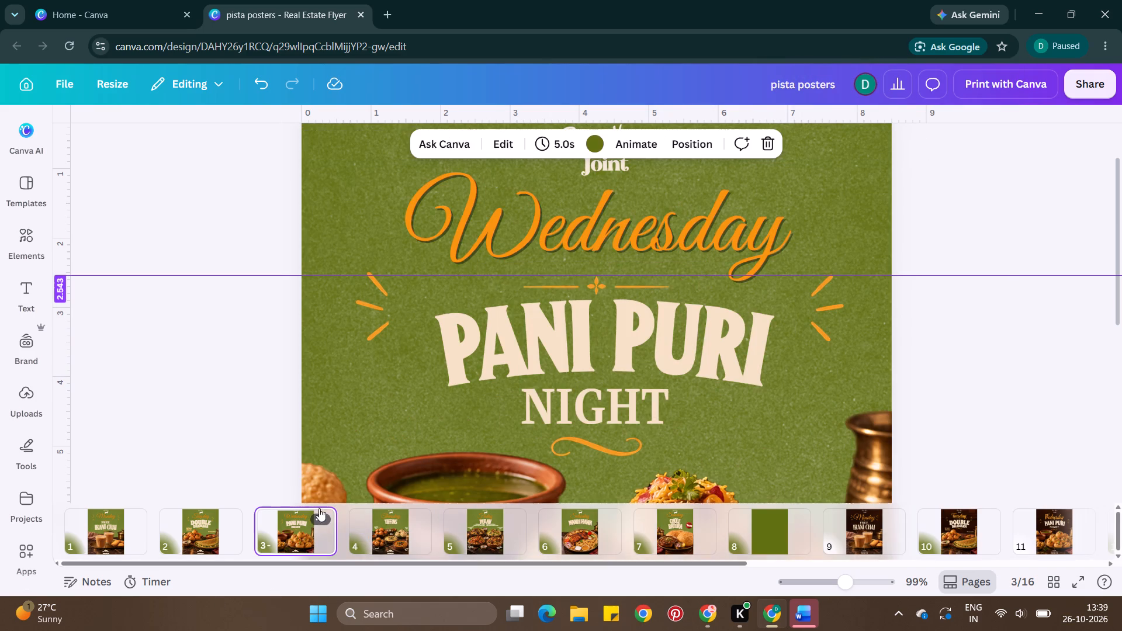
Delete the PANI PURI and NIGHT titles, the divider ornament and both orange ray accents on the Wednesday poster.
click(522, 337)
key(BackSpace)
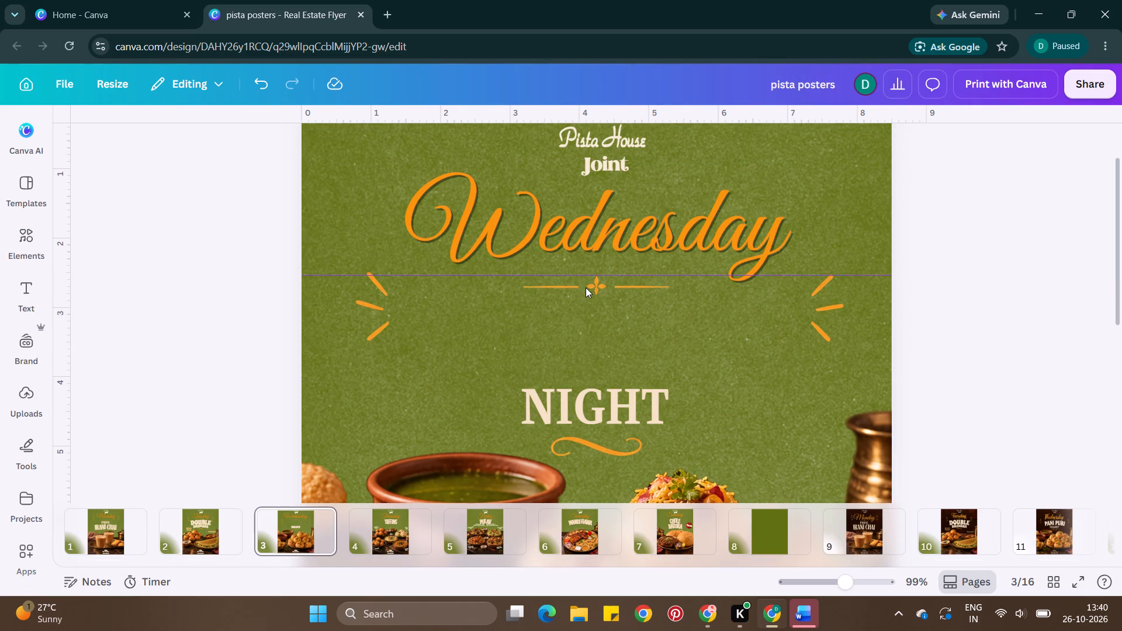
click(589, 292)
key(BackSpace)
click(577, 410)
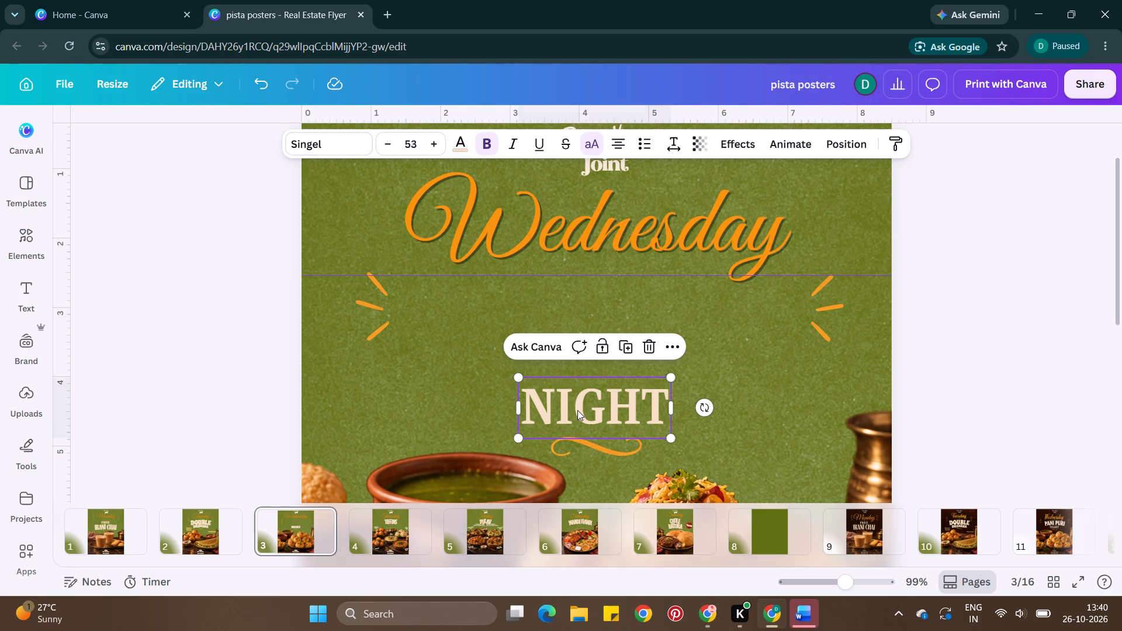
click(380, 328)
key(BackSpace)
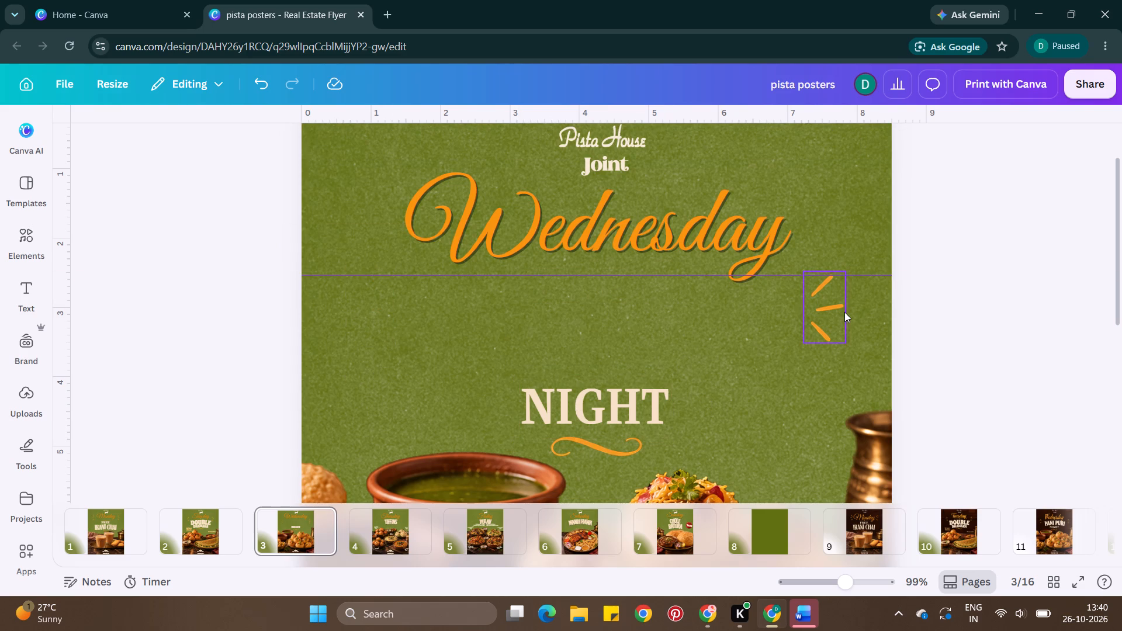
click(844, 312)
key(BackSpace)
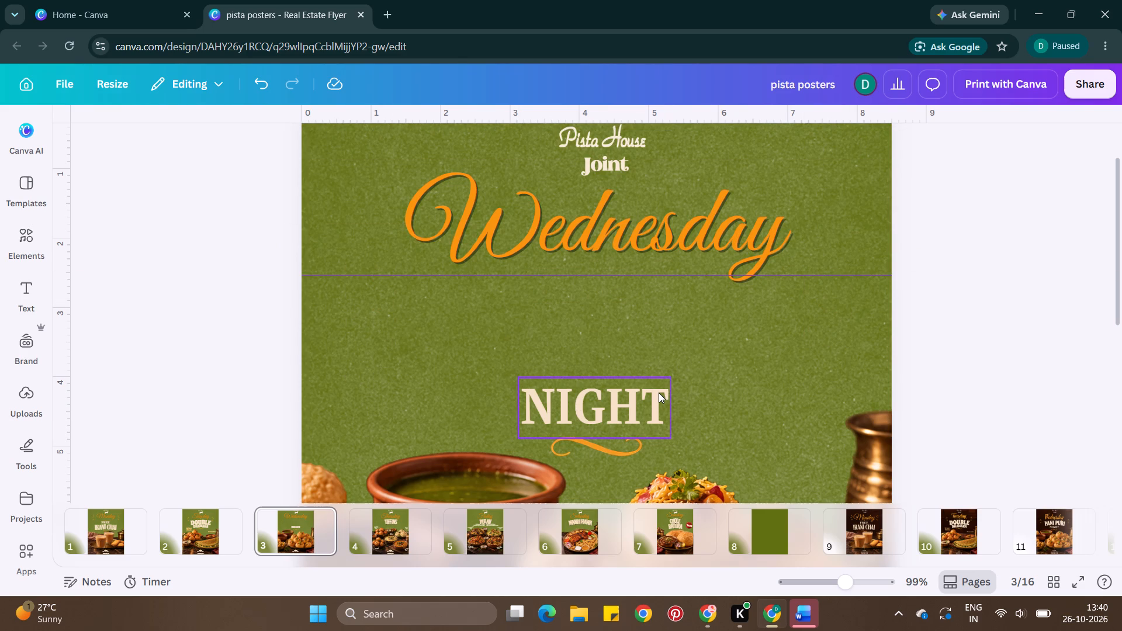
click(659, 393)
key(BackSpace)
Paste the curved title onto the Wednesday poster and reword it as PANIPURI with NIGHT on a second line.
key(ctrl+v)
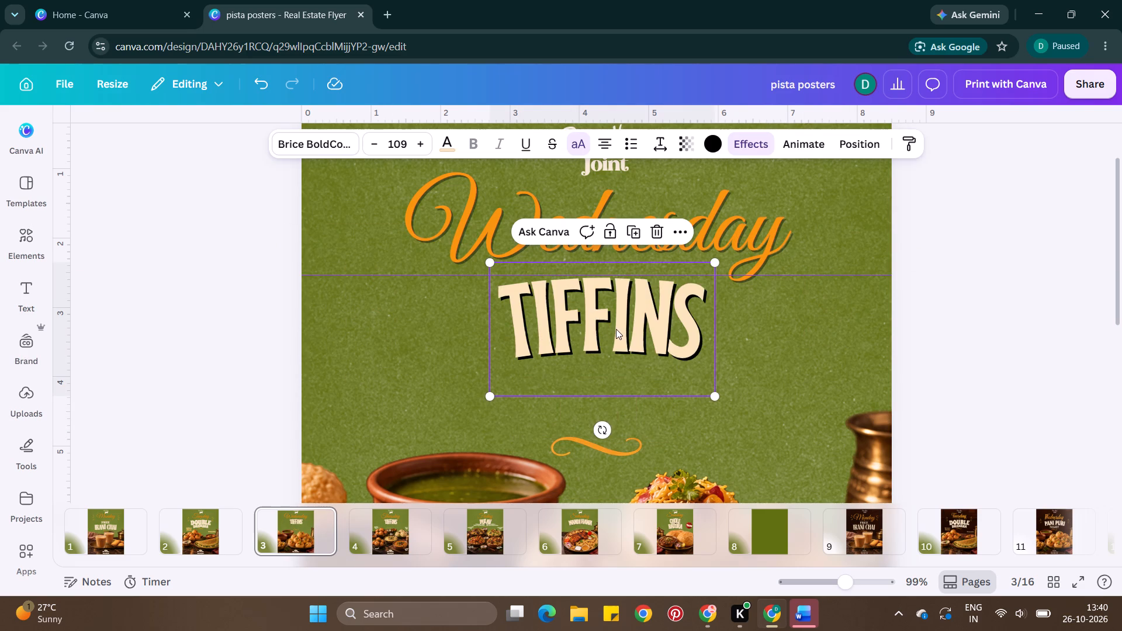
double_click(615, 328)
text(PANI)
key(Right)
key(Right)
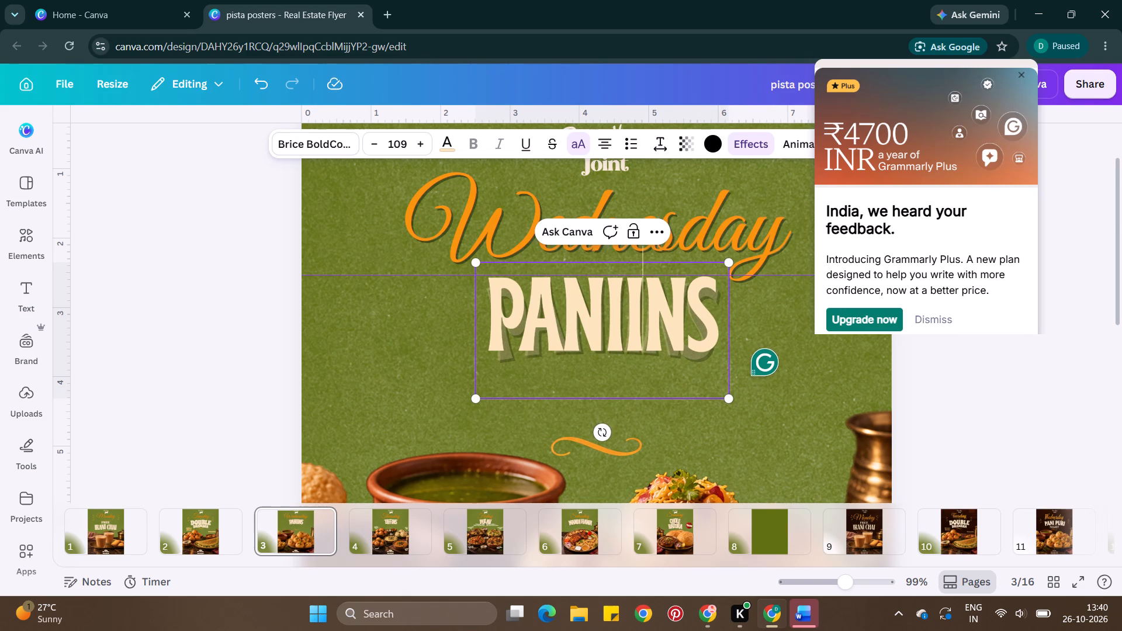
key(Right)
key(Right)
key(BackSpace)
key(BackSpace)
key(BackSpace)
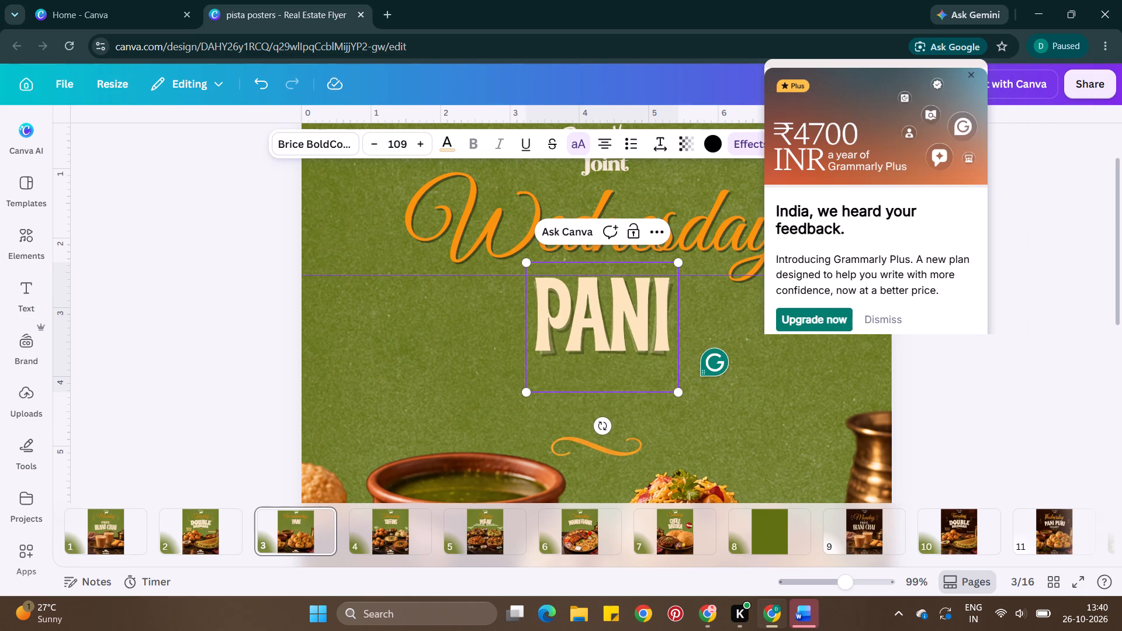
text(PURI)
key(Return)
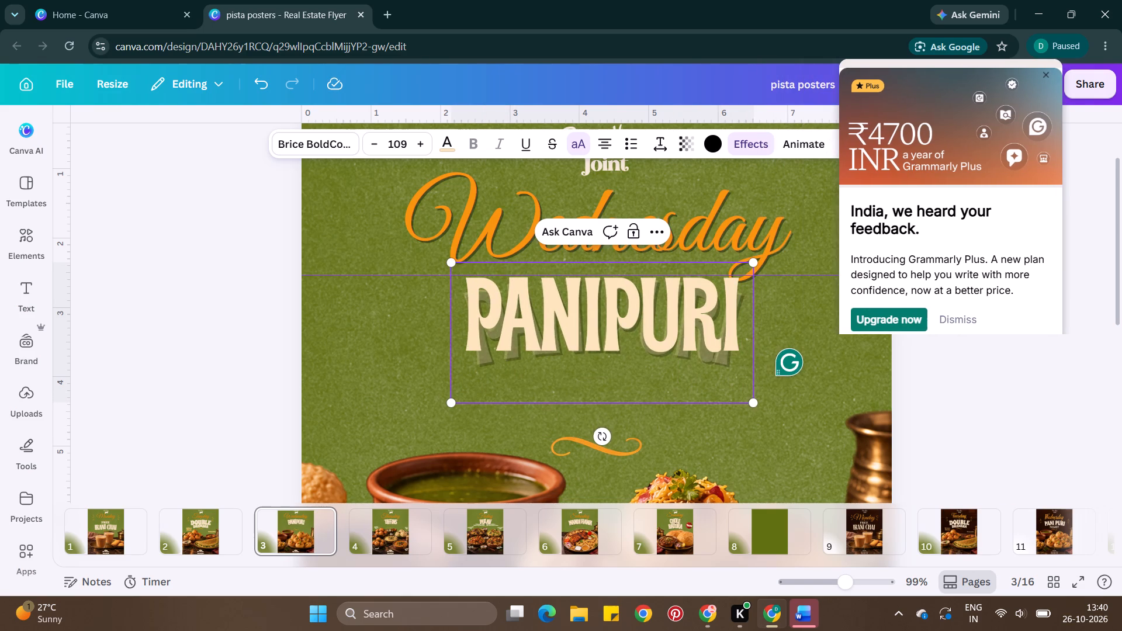
text(NIGHT)
double_click(178, 277)
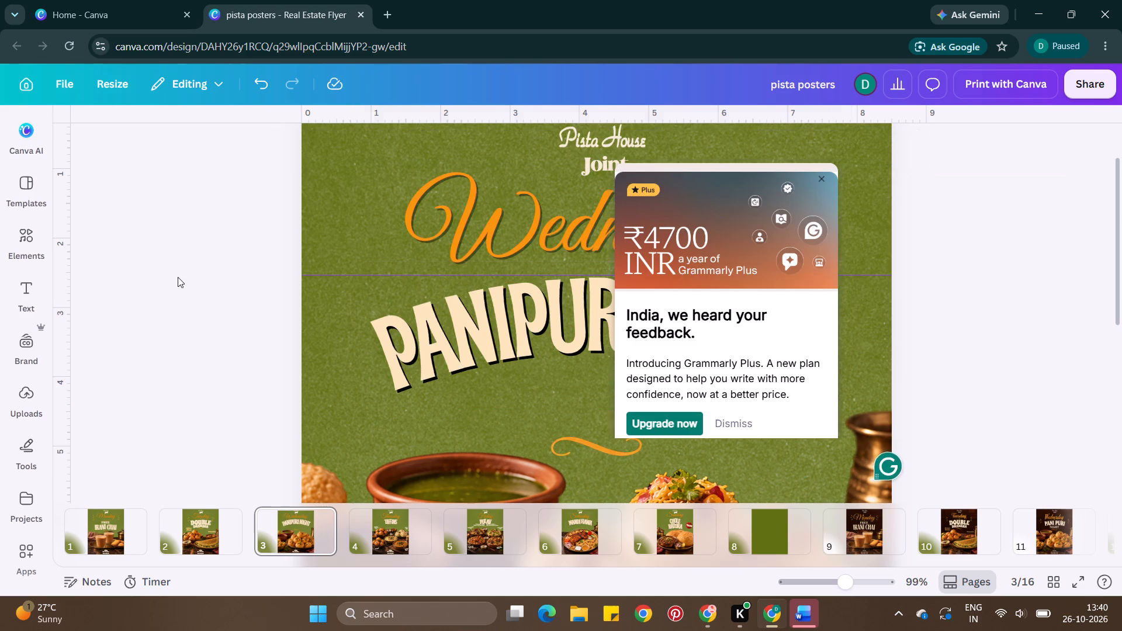
click(932, 360)
Delete the orange swirl ornament above the food photo on the Wednesday poster.
drag(932, 360, 962, 190)
scroll(946, 269, down, 1)
click(608, 450)
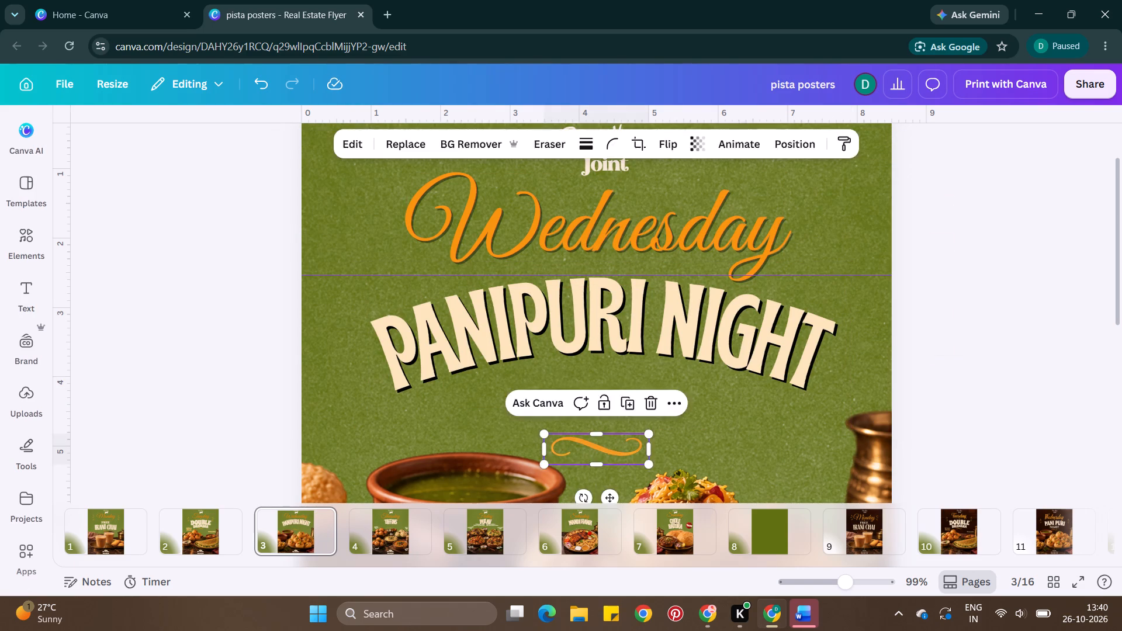
key(BackSpace)
scroll(608, 450, down, 1)
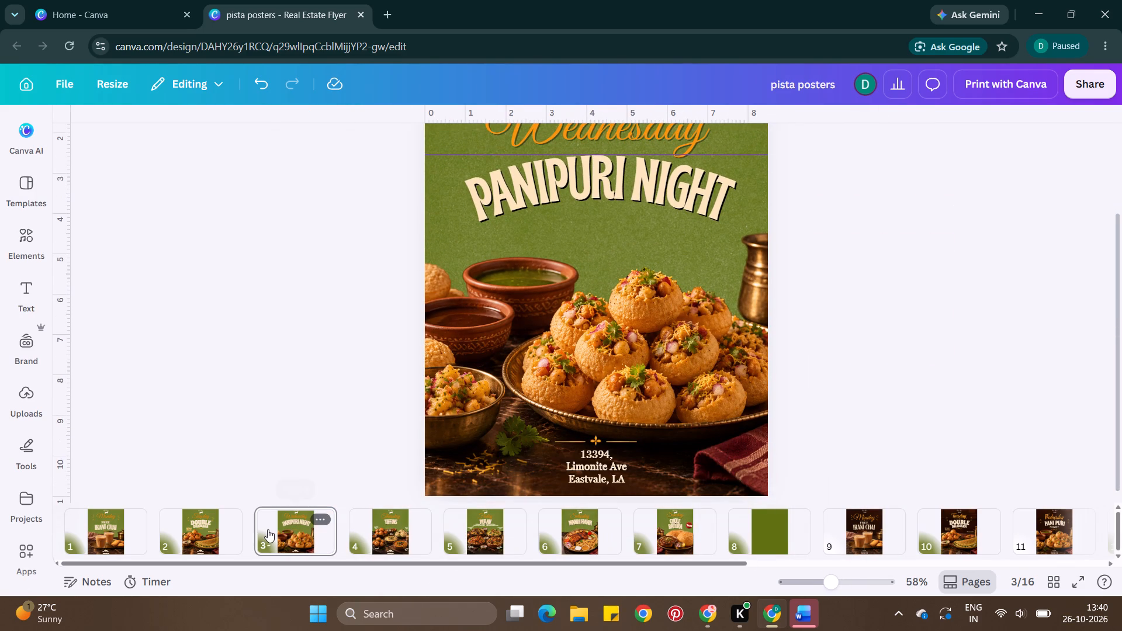
Duplicate the curved PANIPURI NIGHT title and place the copy directly below the original.
click(625, 170)
key(ctrl+c)
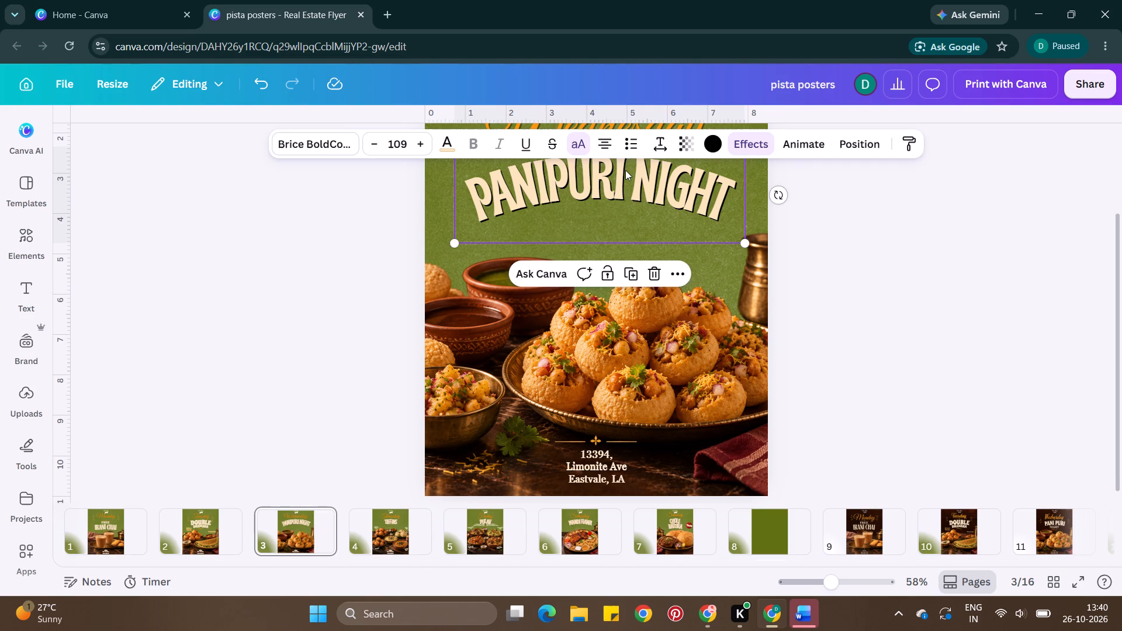
double_click(629, 190)
click(853, 203)
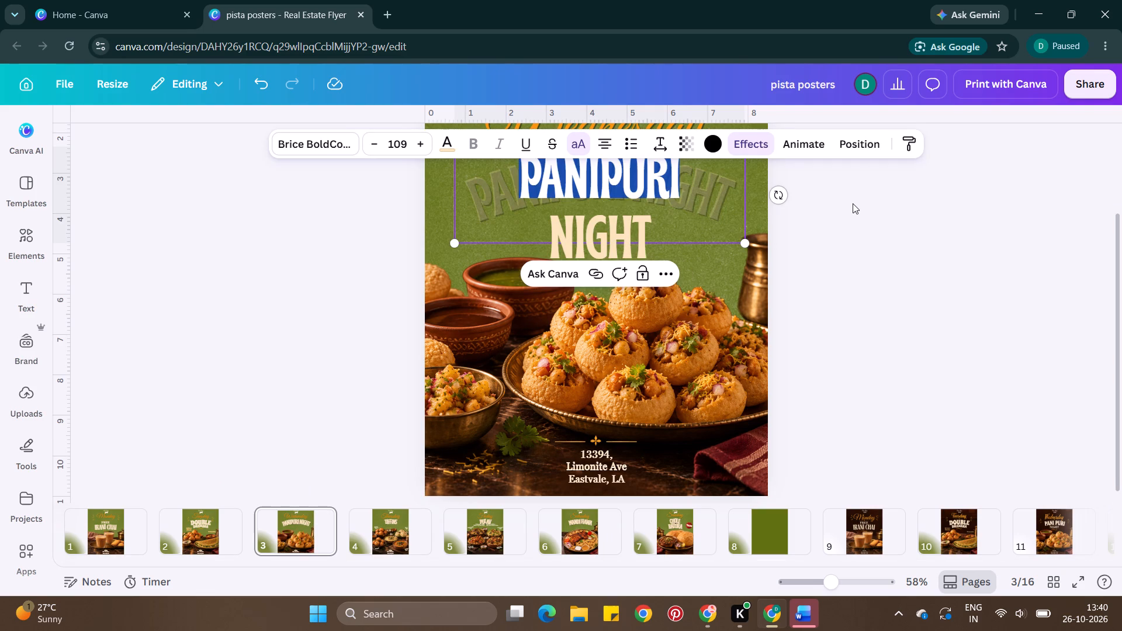
click(705, 212)
click(636, 280)
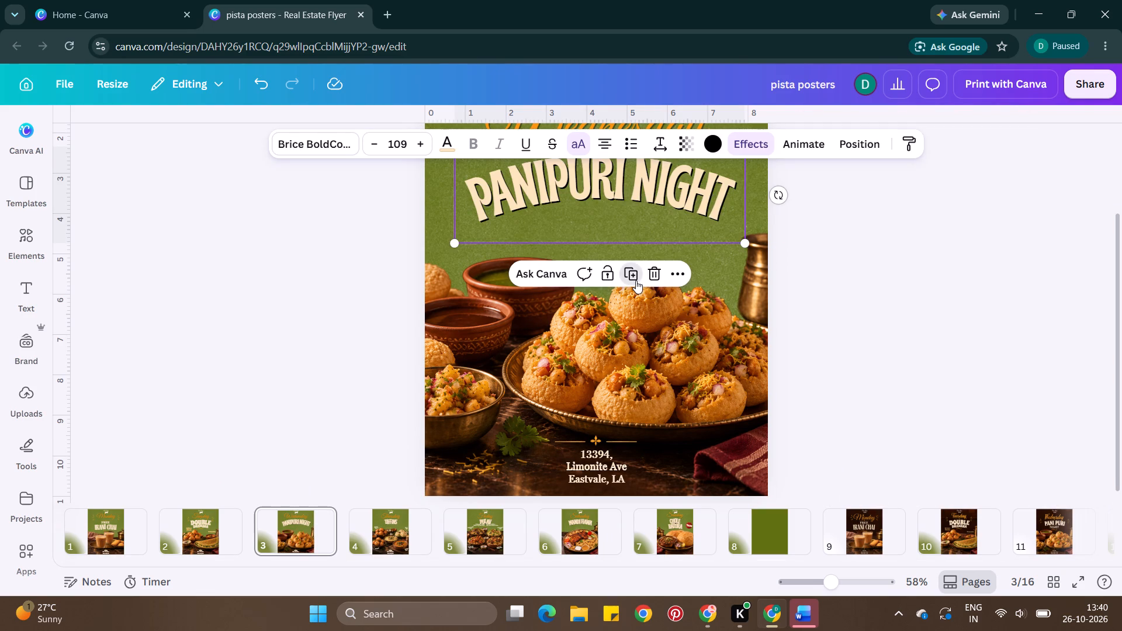
drag(644, 207, 639, 247)
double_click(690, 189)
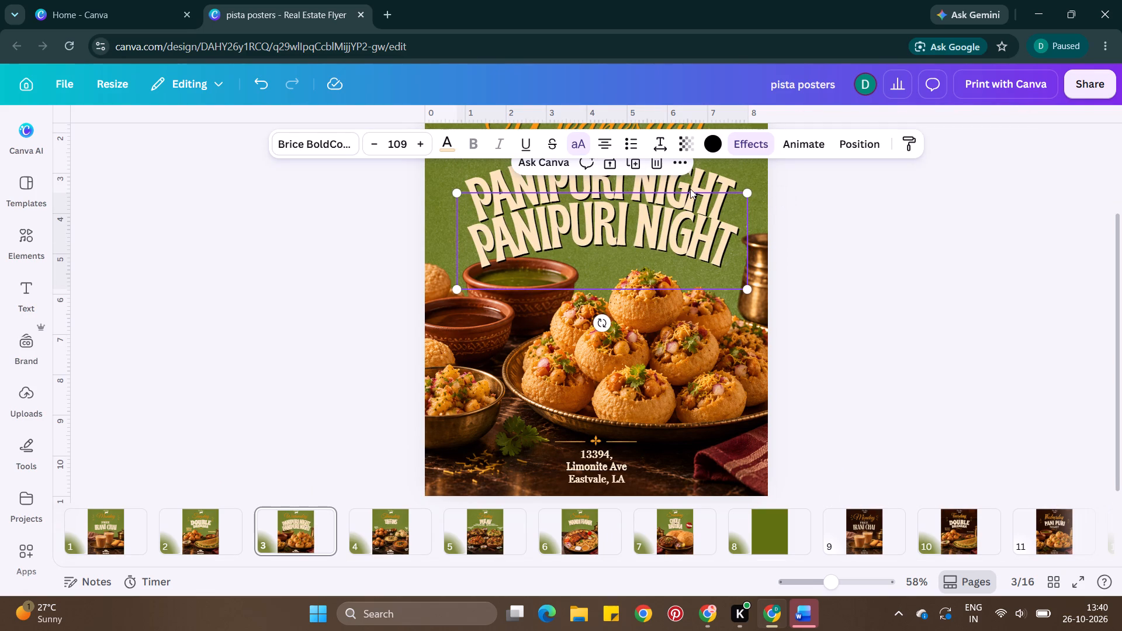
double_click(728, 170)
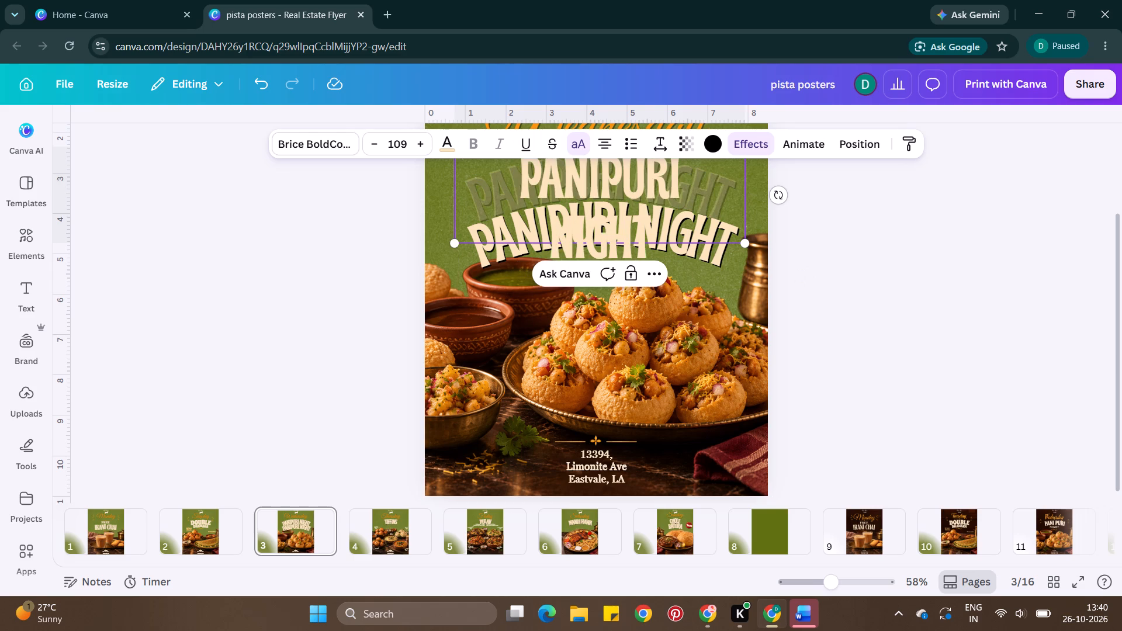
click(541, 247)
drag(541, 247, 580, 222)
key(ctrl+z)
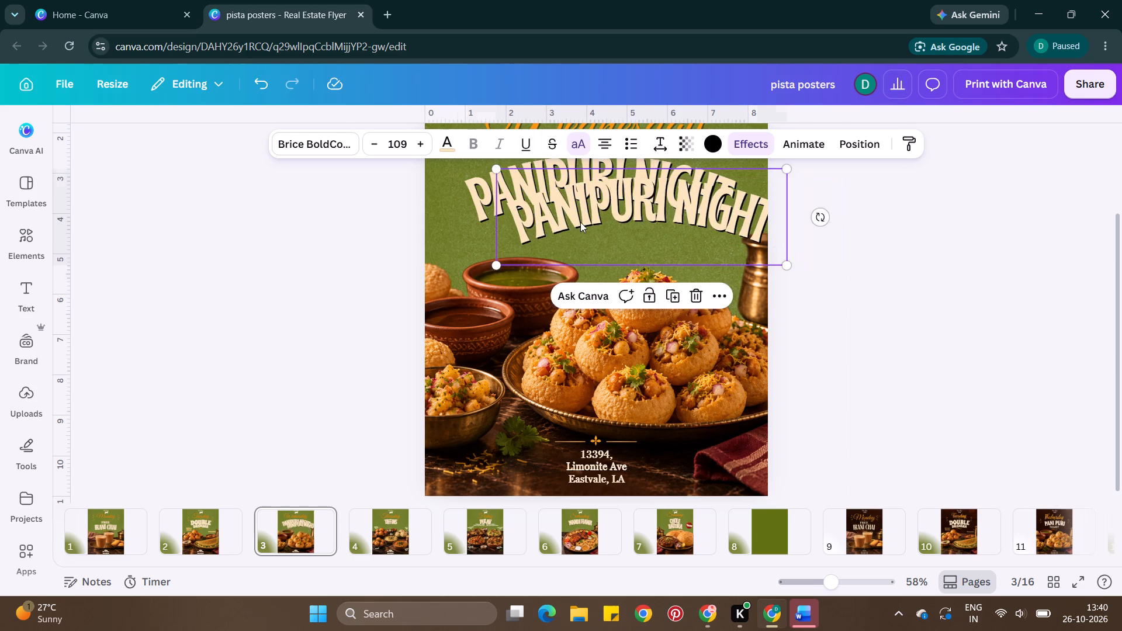
Remove the word NIGHT from the upper curved title, leaving PANIPURI on one line.
double_click(702, 173)
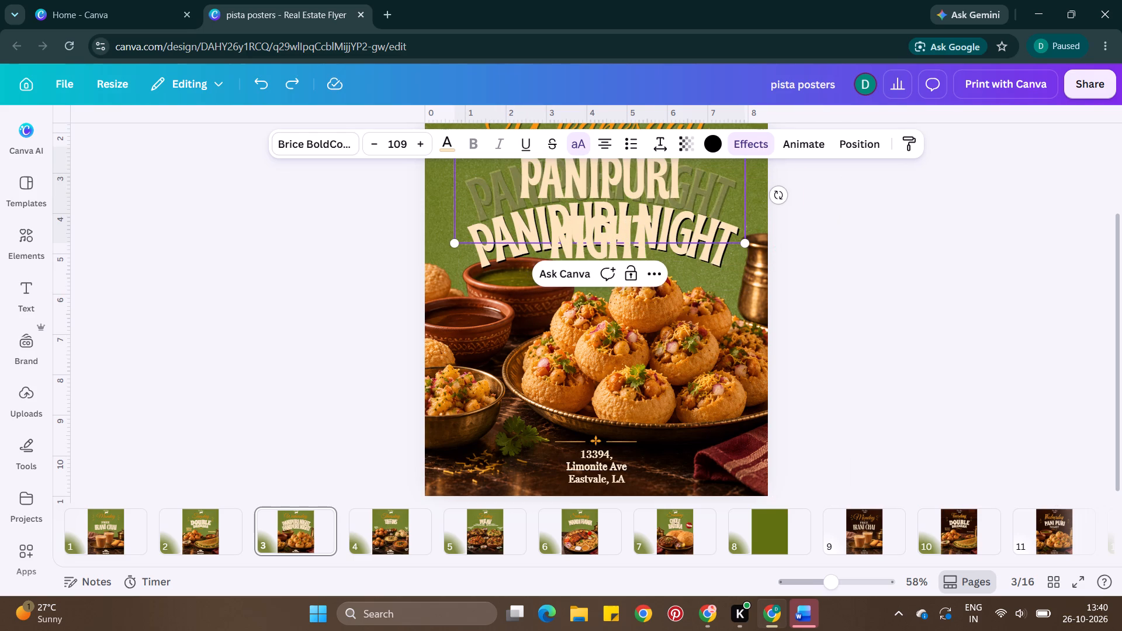
drag(666, 230, 541, 233)
key(BackSpace)
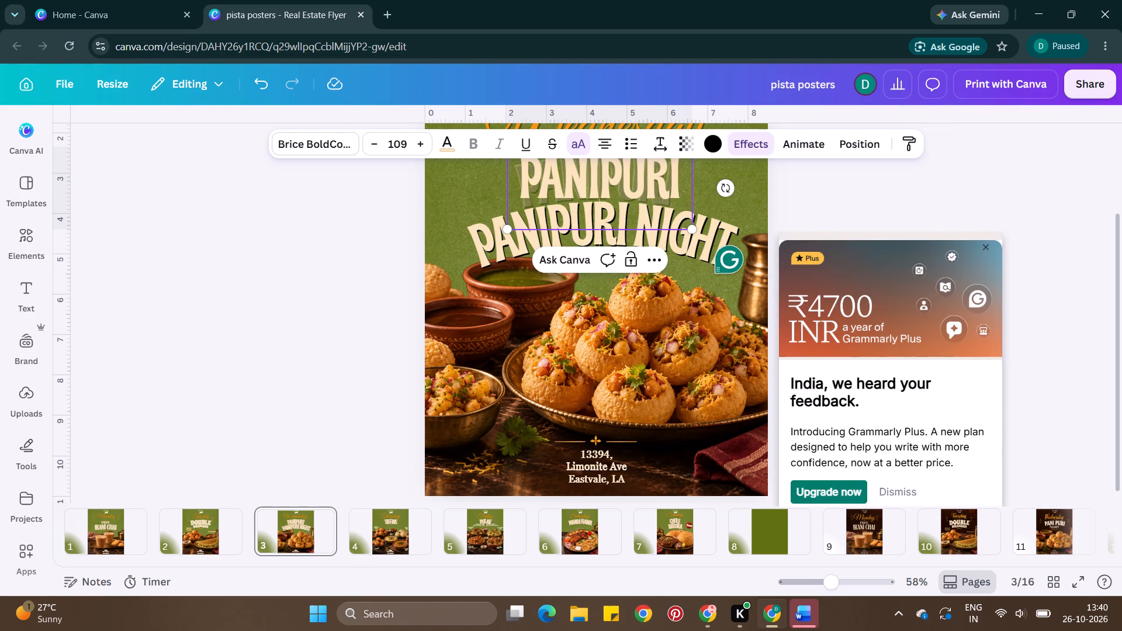
key(BackSpace)
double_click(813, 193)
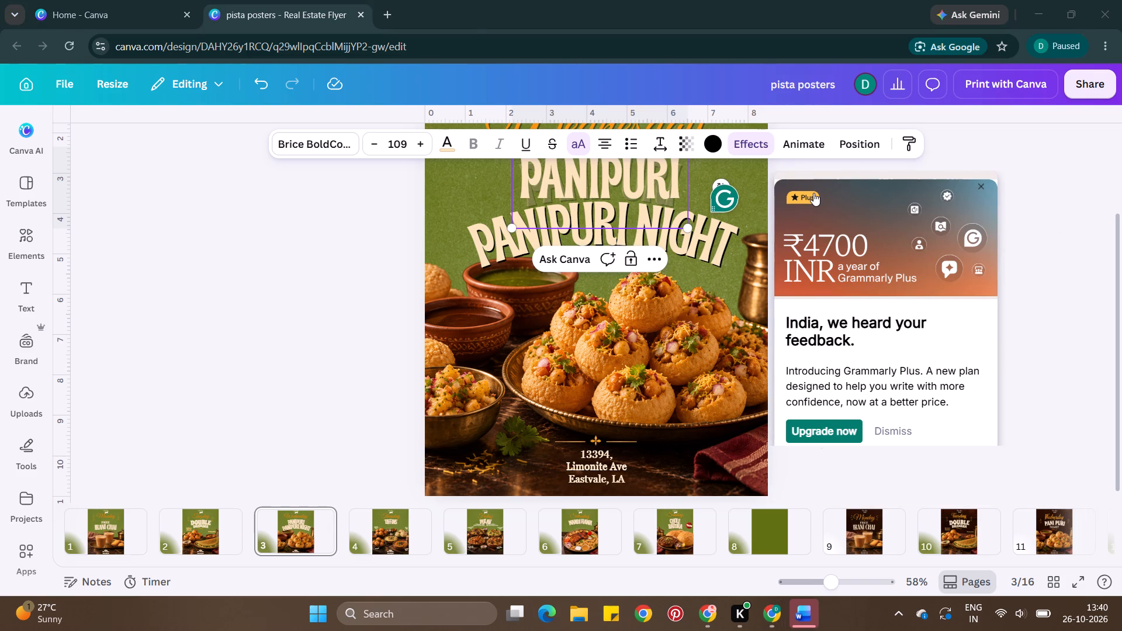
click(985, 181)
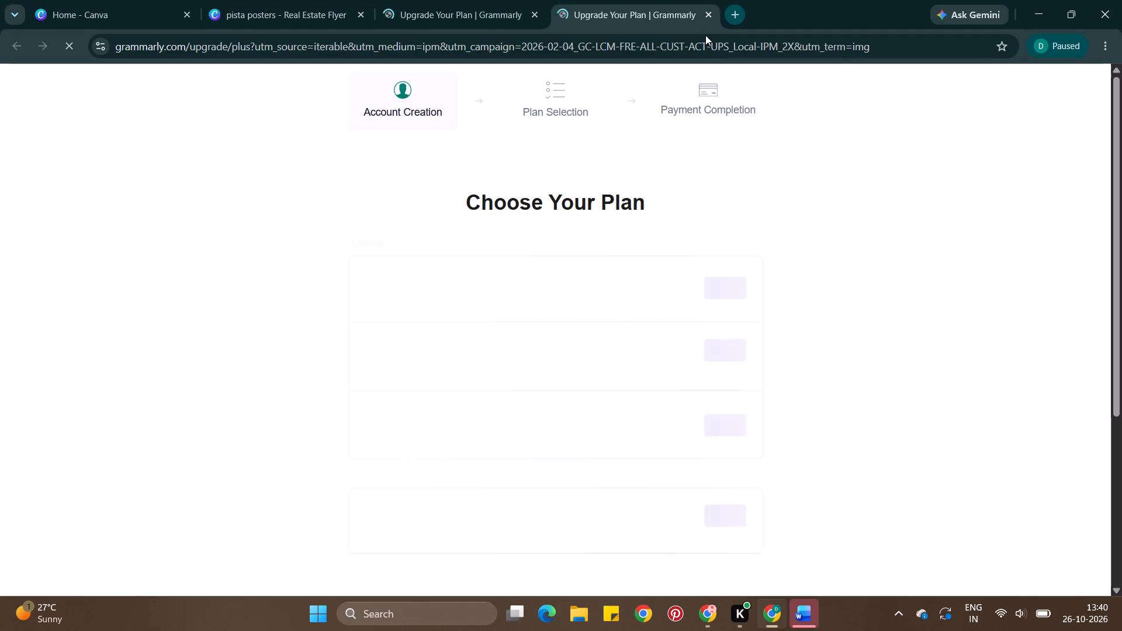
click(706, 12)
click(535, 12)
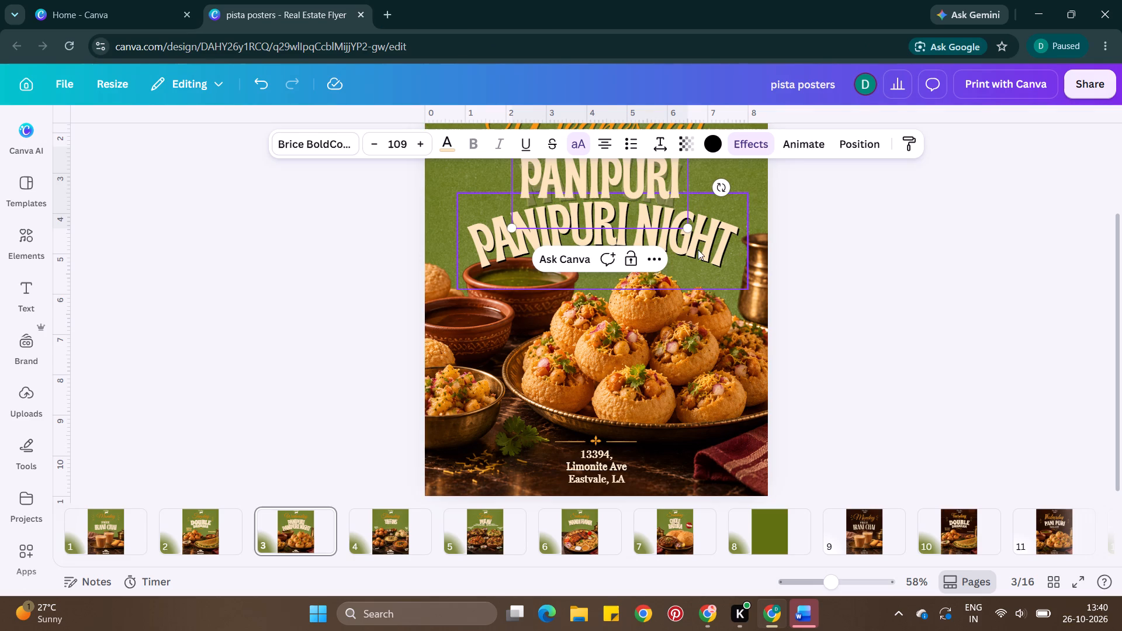
Remove the word PANIPURI from the lower curved title so that it reads NIGHT.
click(698, 249)
double_click(698, 249)
double_click(647, 237)
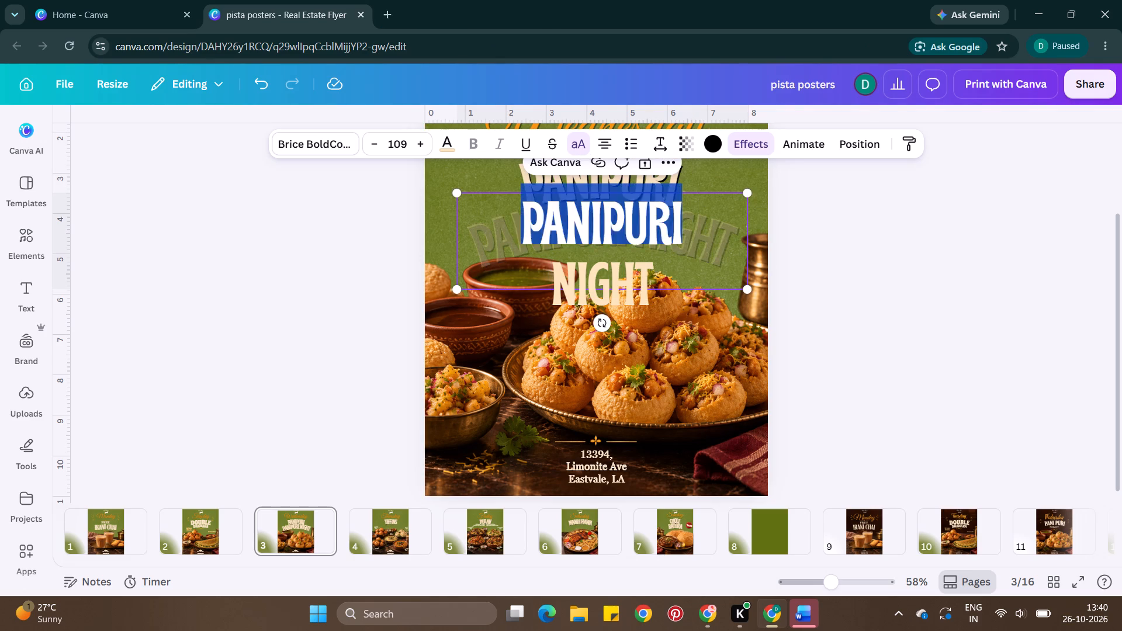
key(BackSpace)
key(Right)
key(0)
key(BackSpace)
double_click(911, 316)
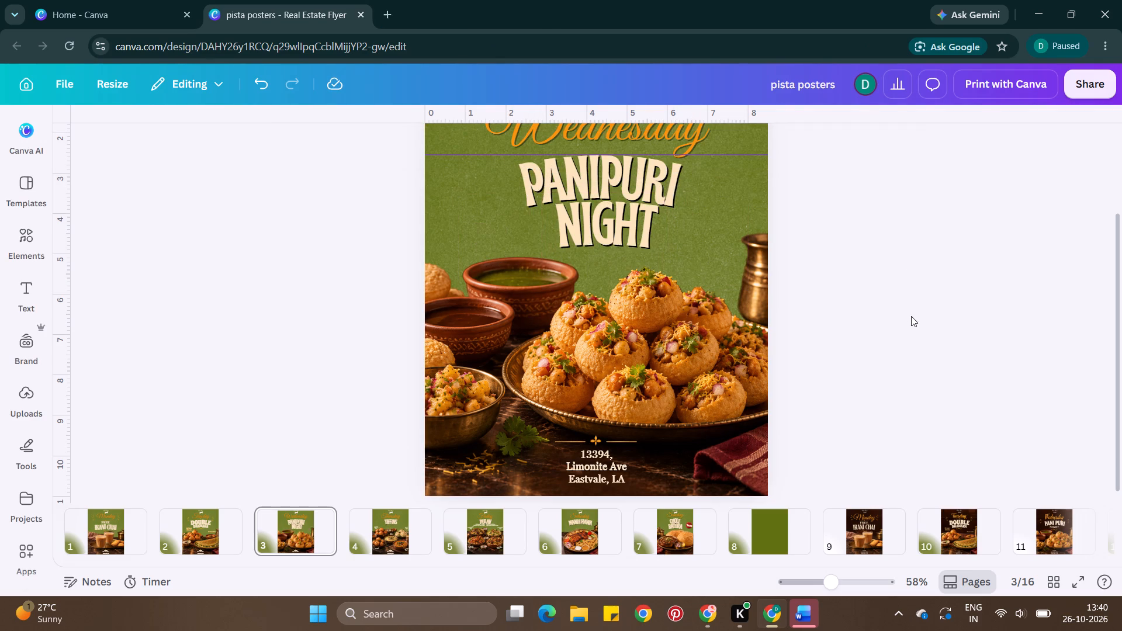
Centre the curved NIGHT line horizontally on the Wednesday poster, just beneath PANIPURI.
drag(603, 228, 598, 234)
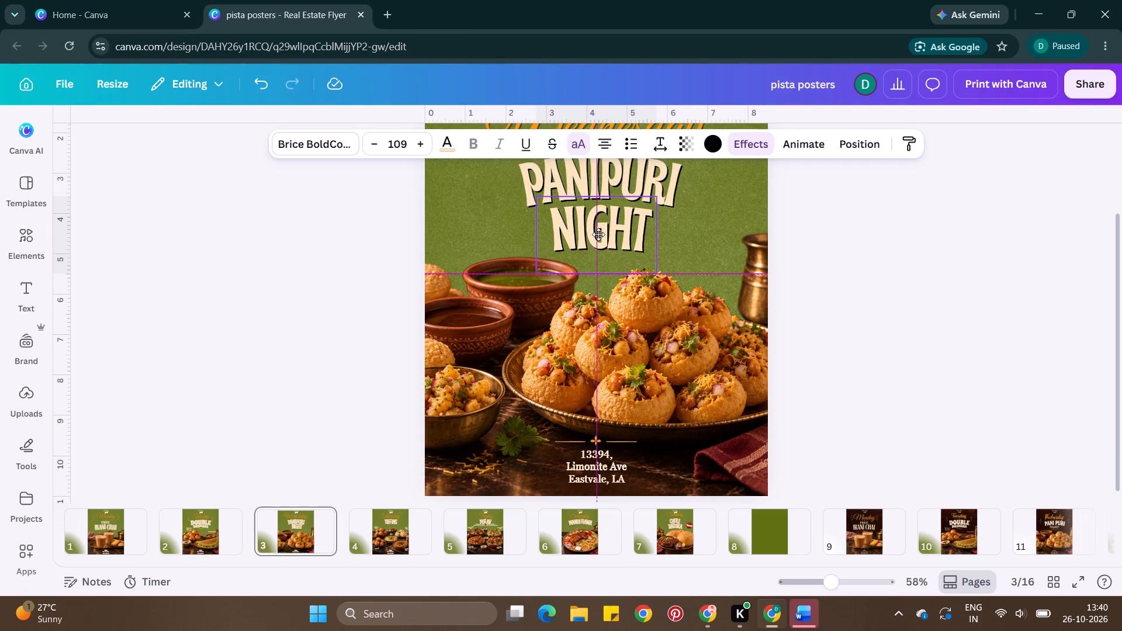
drag(598, 234, 596, 235)
scroll(596, 235, up, 1)
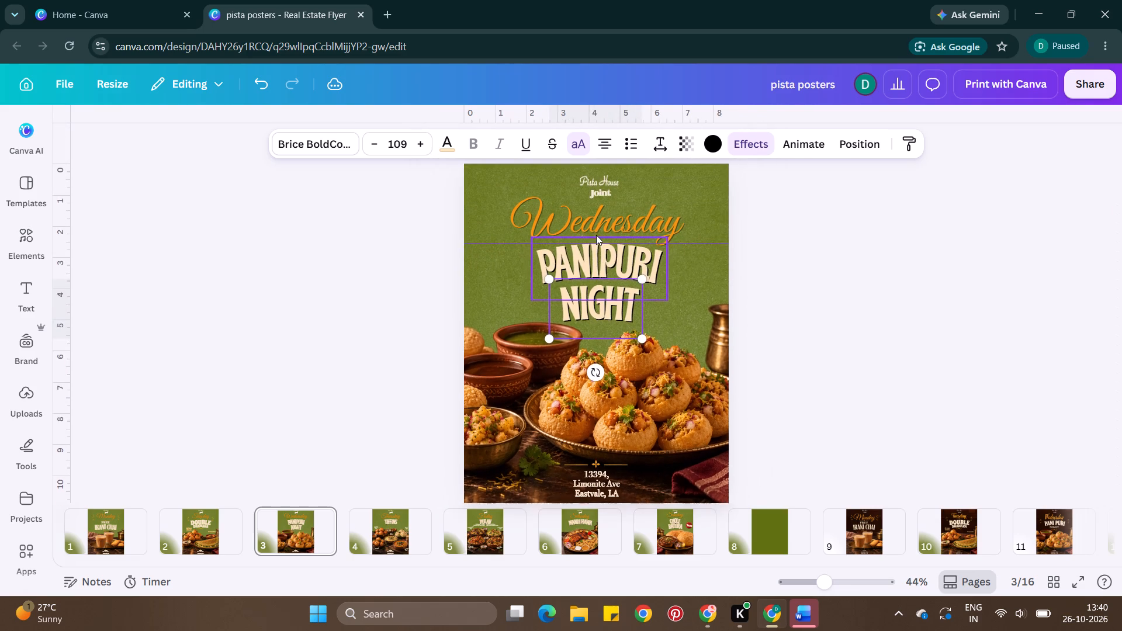
double_click(789, 284)
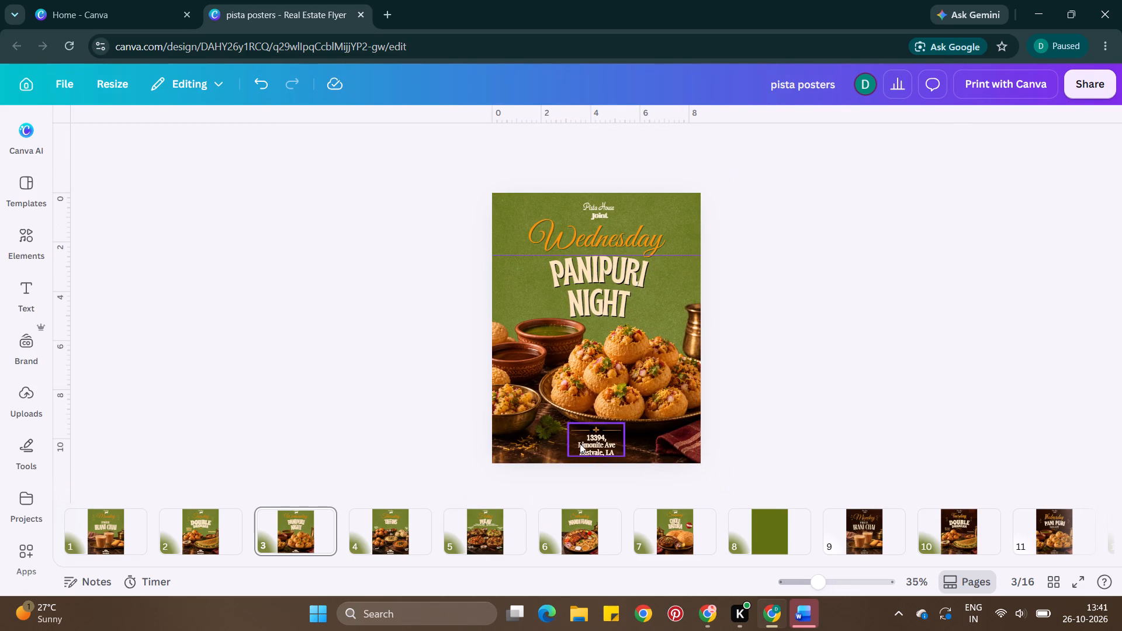
Replace the address block on the Thursday poster with a copy of the Wednesday poster's address block.
click(580, 443)
key(ctrl+c)
click(387, 527)
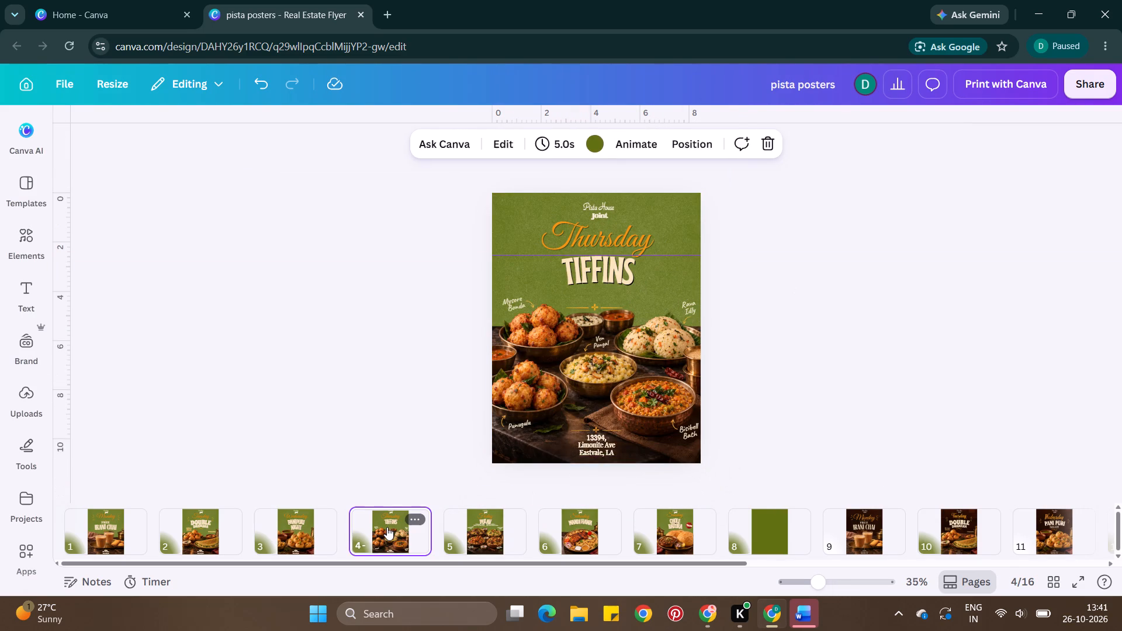
key(ctrl+v)
key(ctrl+z)
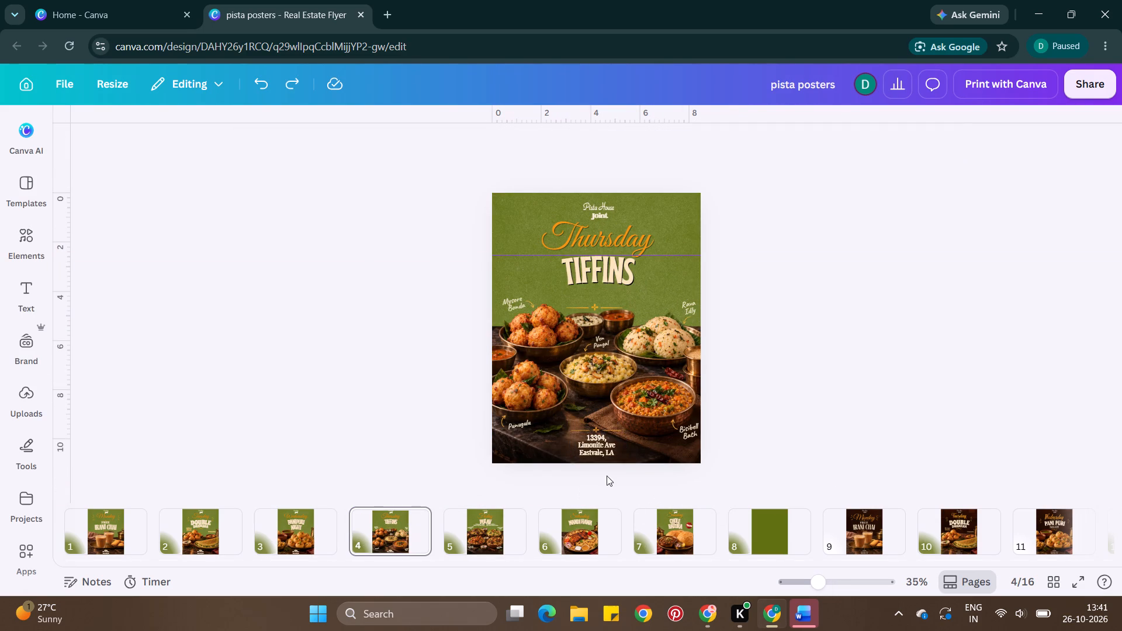
click(609, 456)
key(BackSpace)
key(ctrl+v)
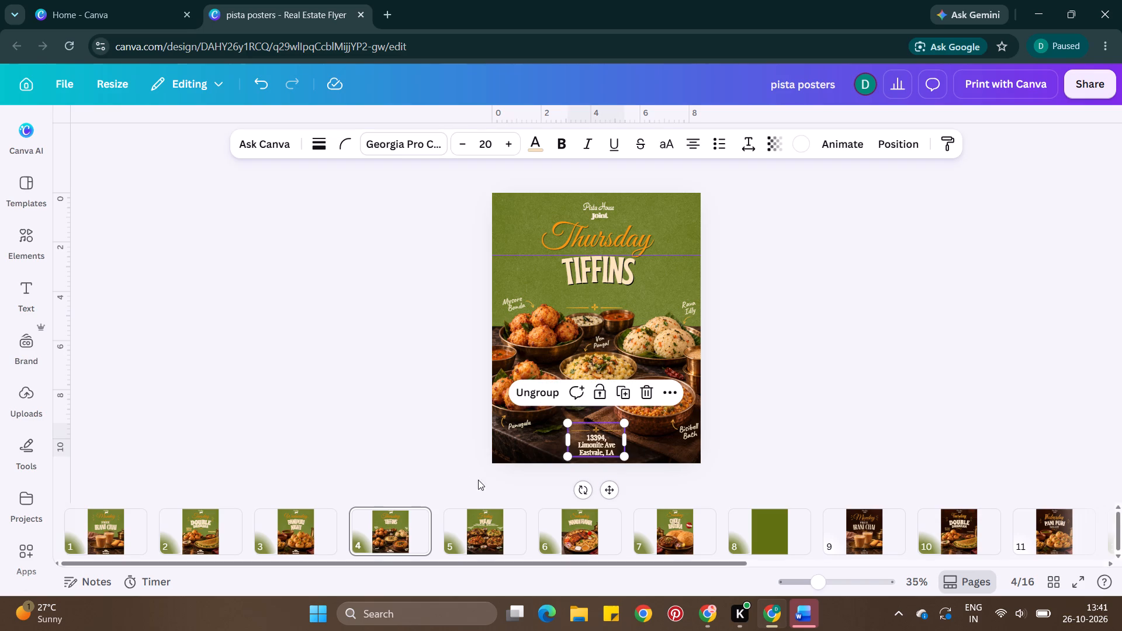
Paste the copied address block onto the Friday poster.
click(472, 504)
click(487, 532)
key(ctrl+v)
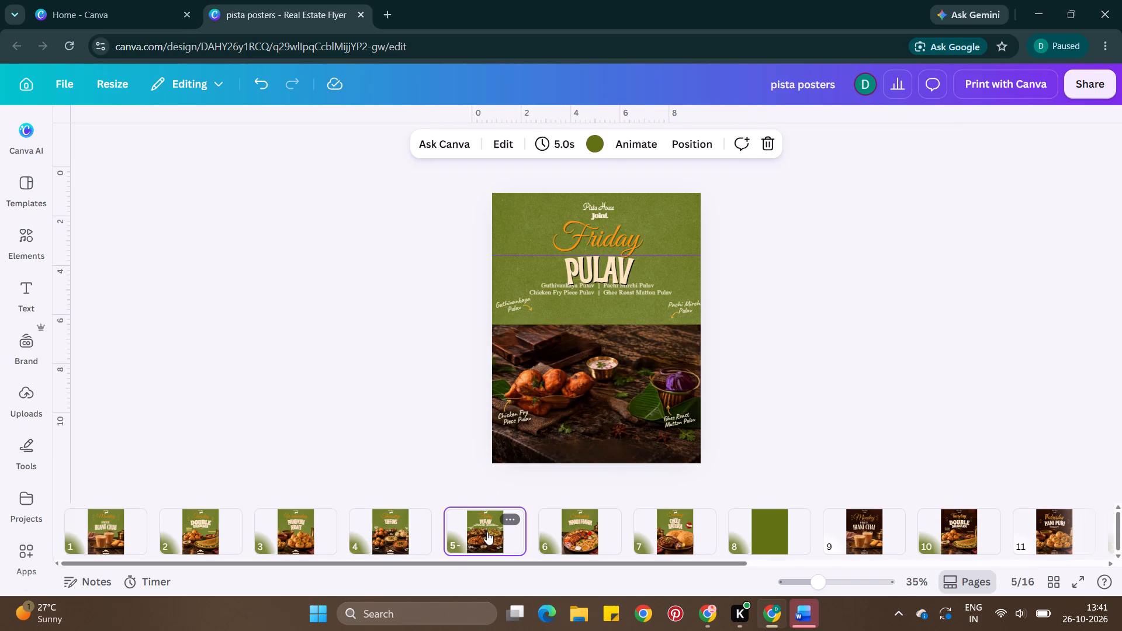
Paste the copied address block onto the Saturday poster.
click(593, 526)
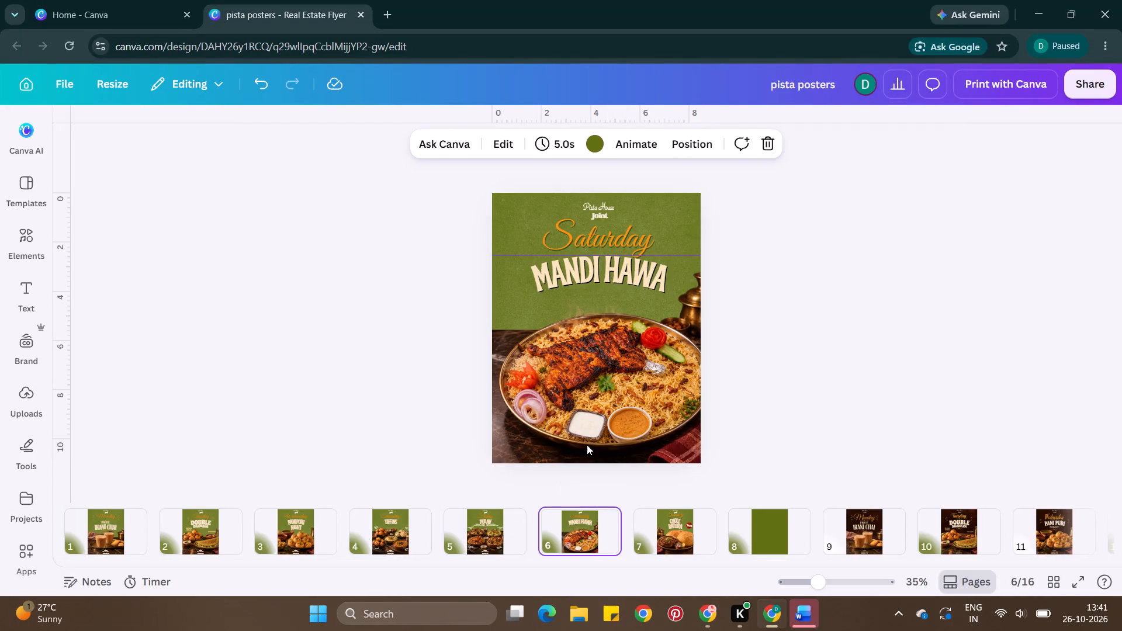
click(587, 445)
key(ctrl+v)
Shrink the mandi platter photo slightly on the Saturday poster and reposition it in the lower half beneath the MANDI HAWA title.
drag(647, 328, 648, 317)
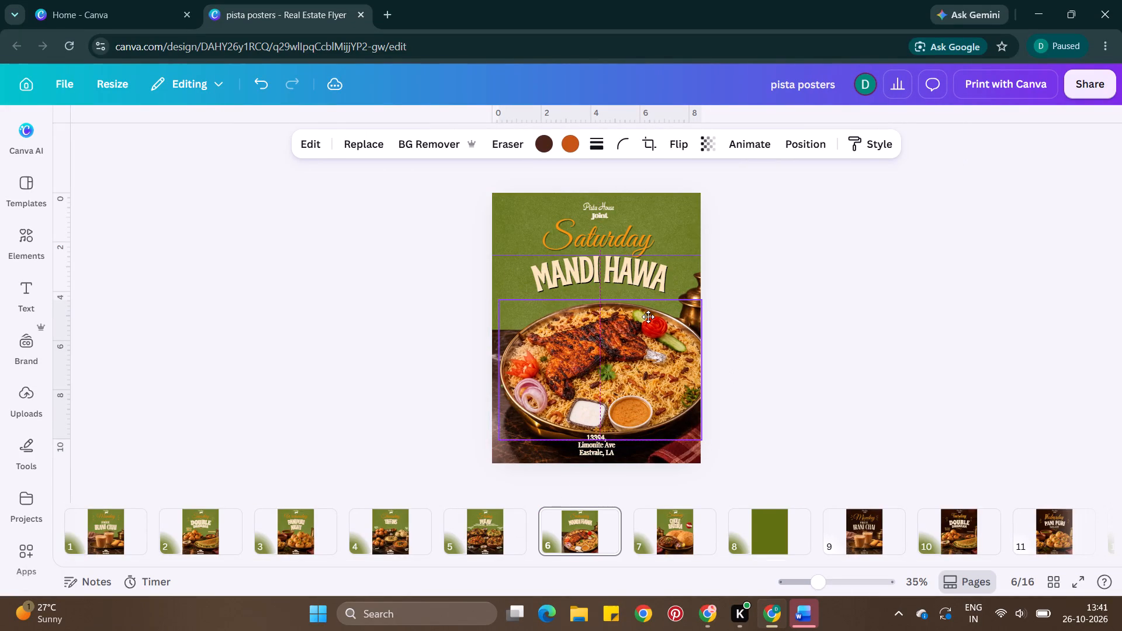
drag(648, 317, 648, 321)
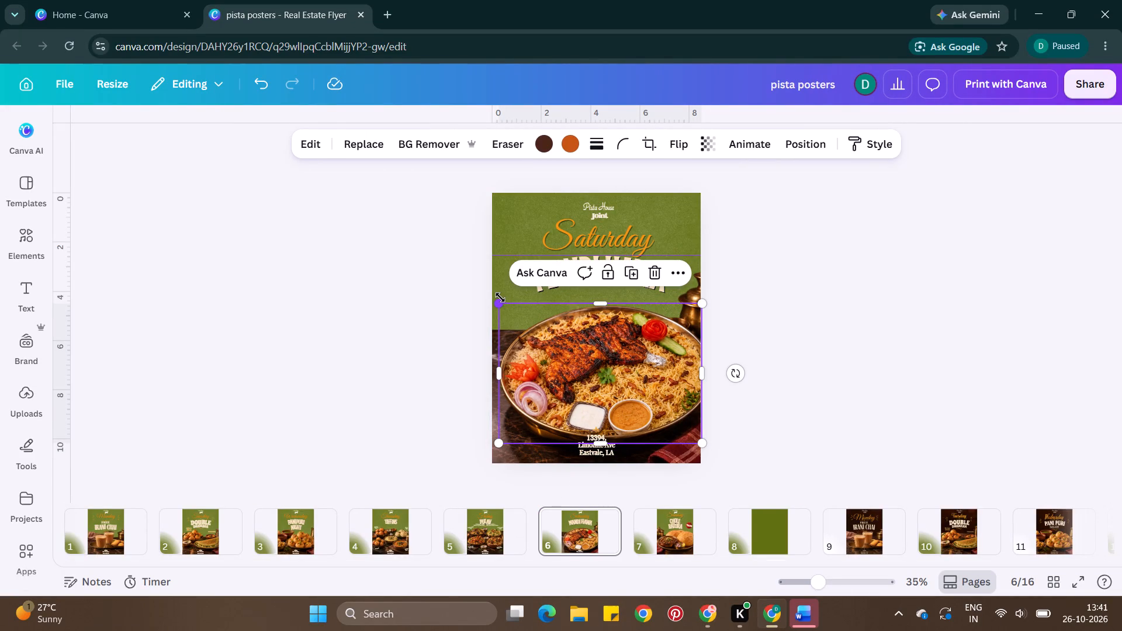
drag(500, 297, 518, 306)
drag(578, 362, 567, 362)
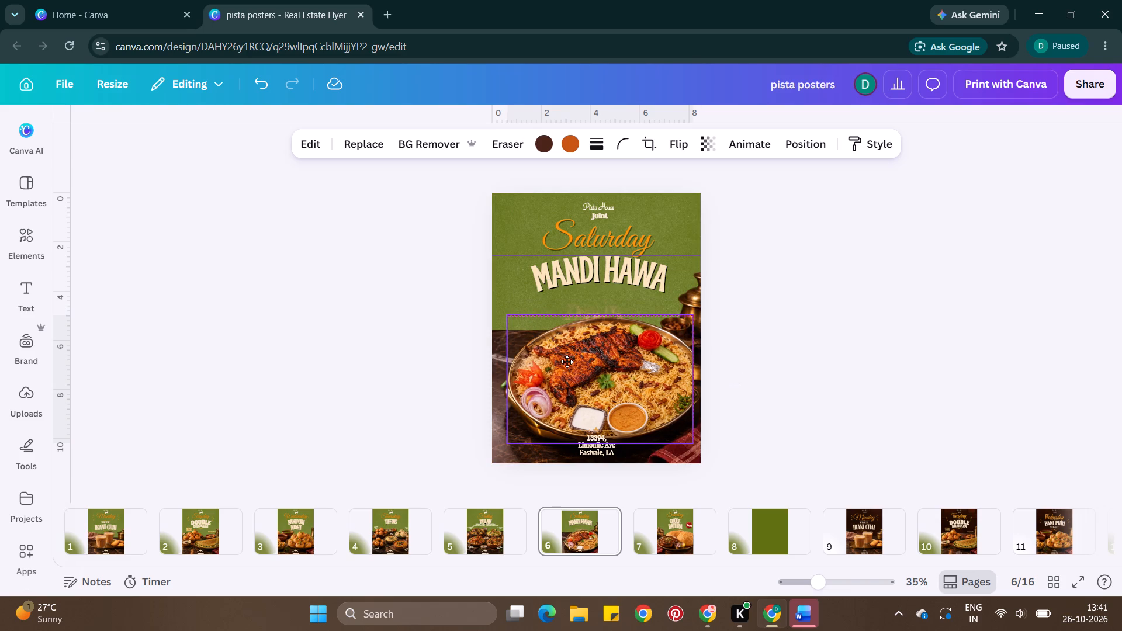
drag(567, 362, 565, 363)
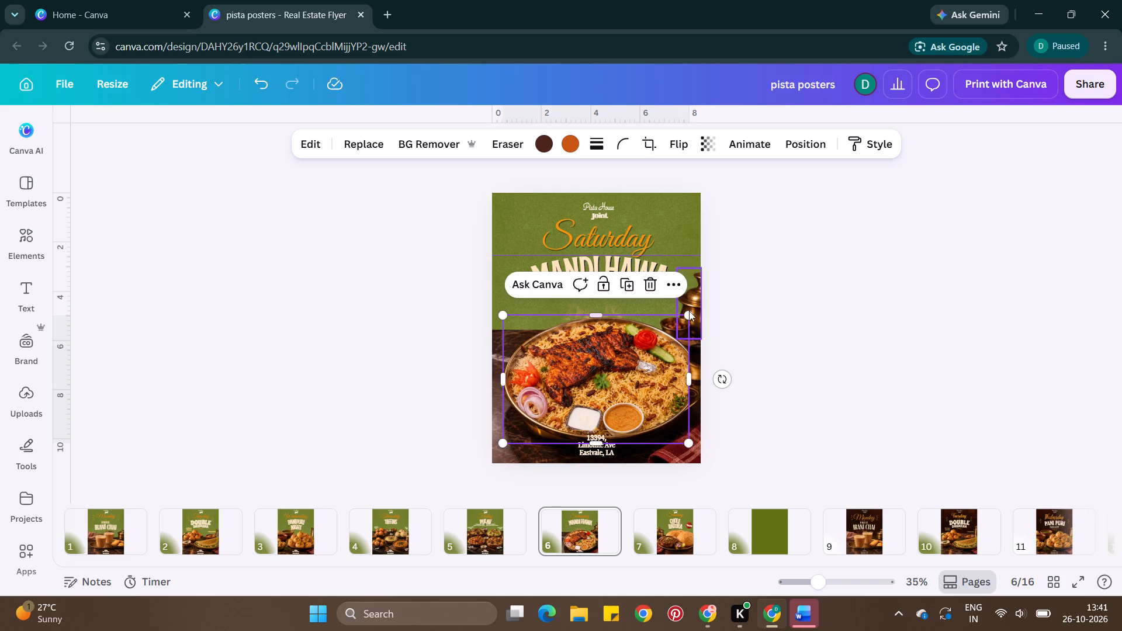
drag(691, 316, 709, 316)
drag(629, 356, 629, 353)
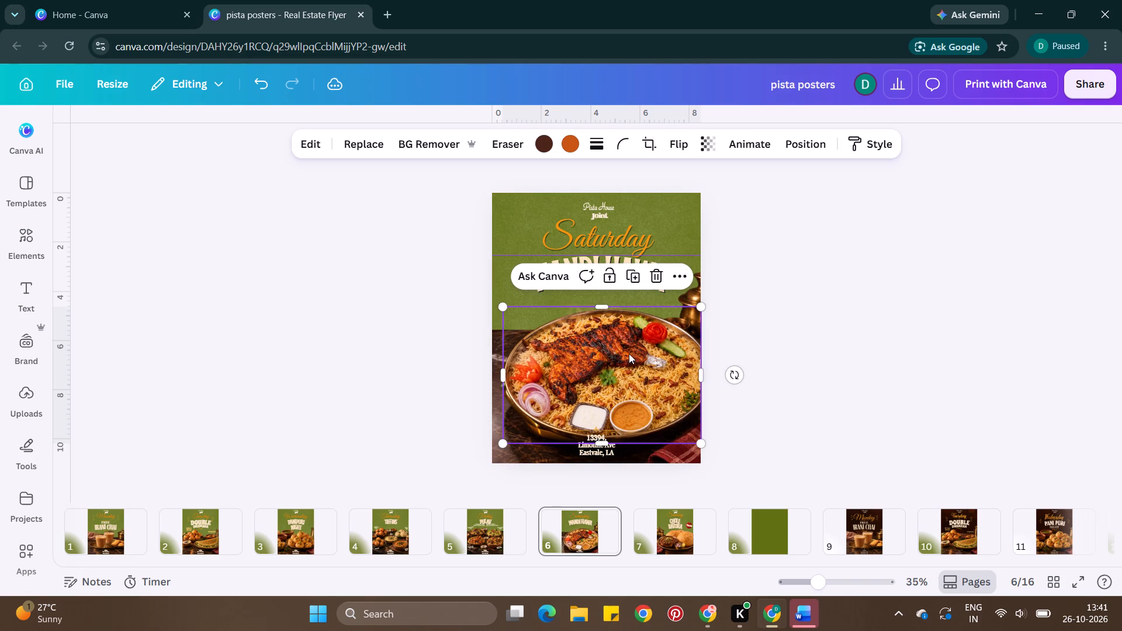
drag(629, 353, 629, 362)
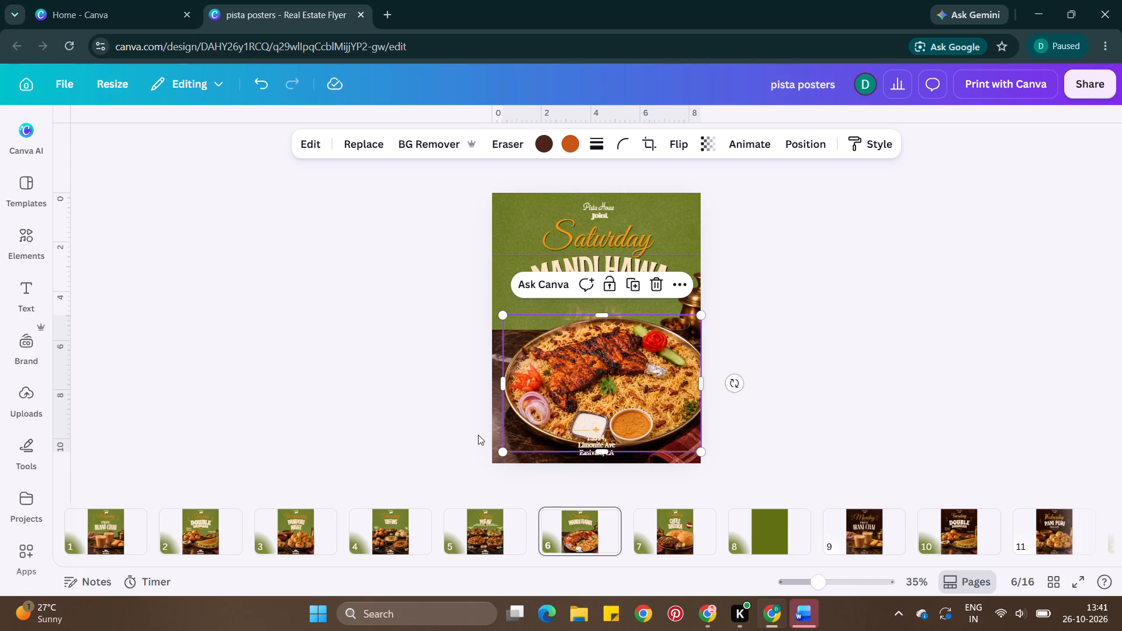
Move the dark tabletop photo up on the Saturday poster so its lower edge lines up with the poster's bottom edge.
drag(497, 436, 497, 419)
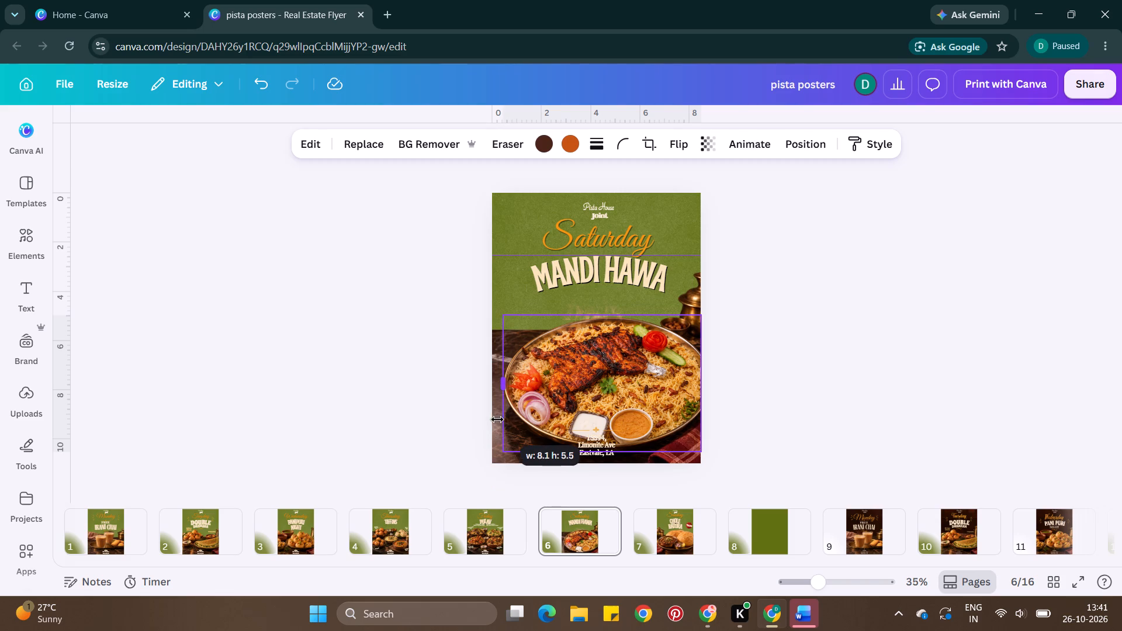
drag(497, 419, 534, 432)
drag(504, 434, 505, 422)
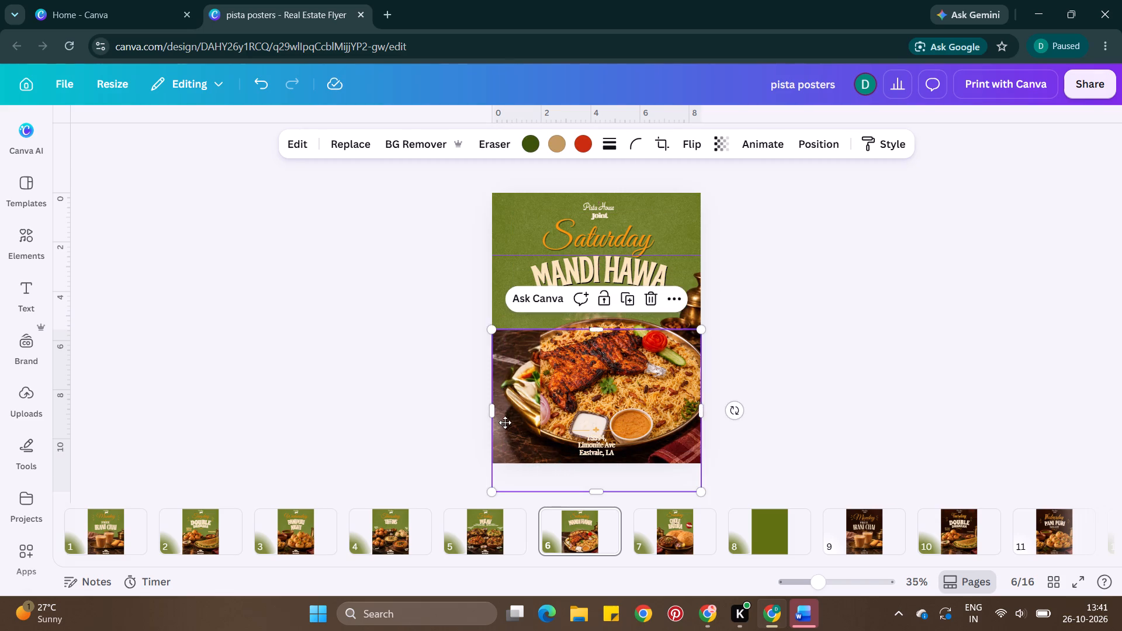
drag(505, 422, 499, 409)
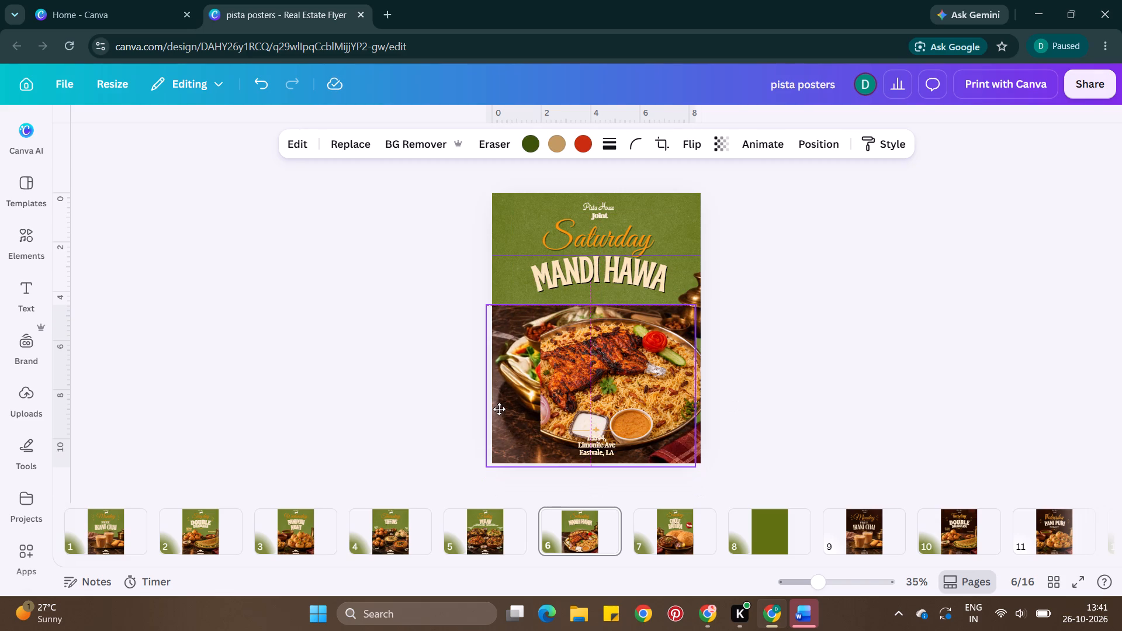
drag(499, 409, 504, 408)
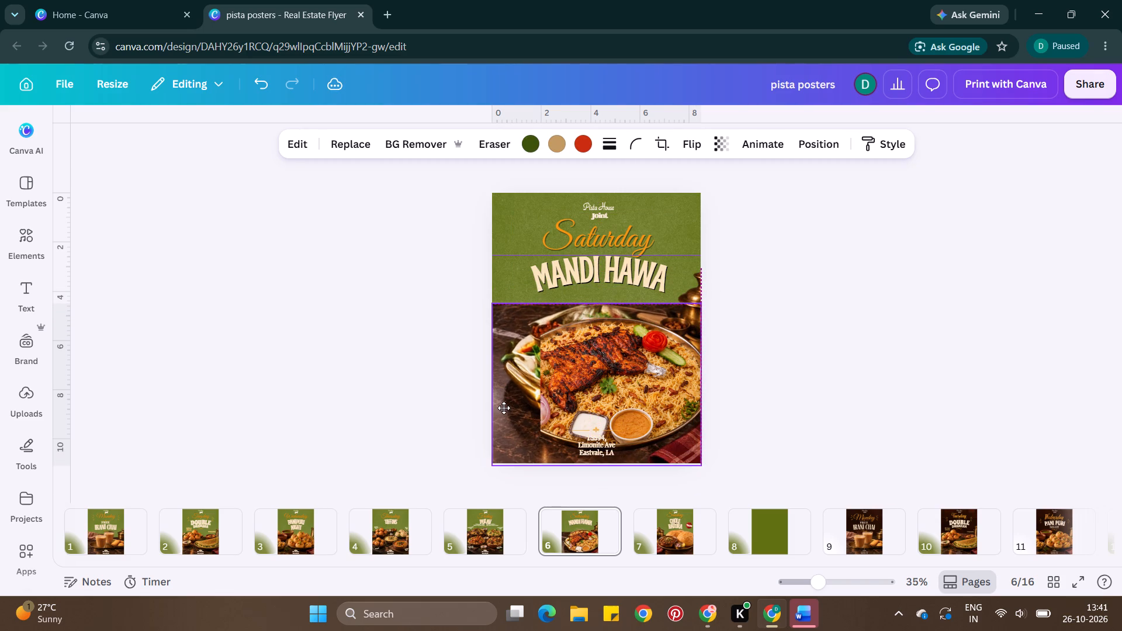
drag(504, 408, 504, 403)
Move the platter photo up over the tabletop and extend its cropped left side so the whole plate shows.
drag(585, 341, 595, 323)
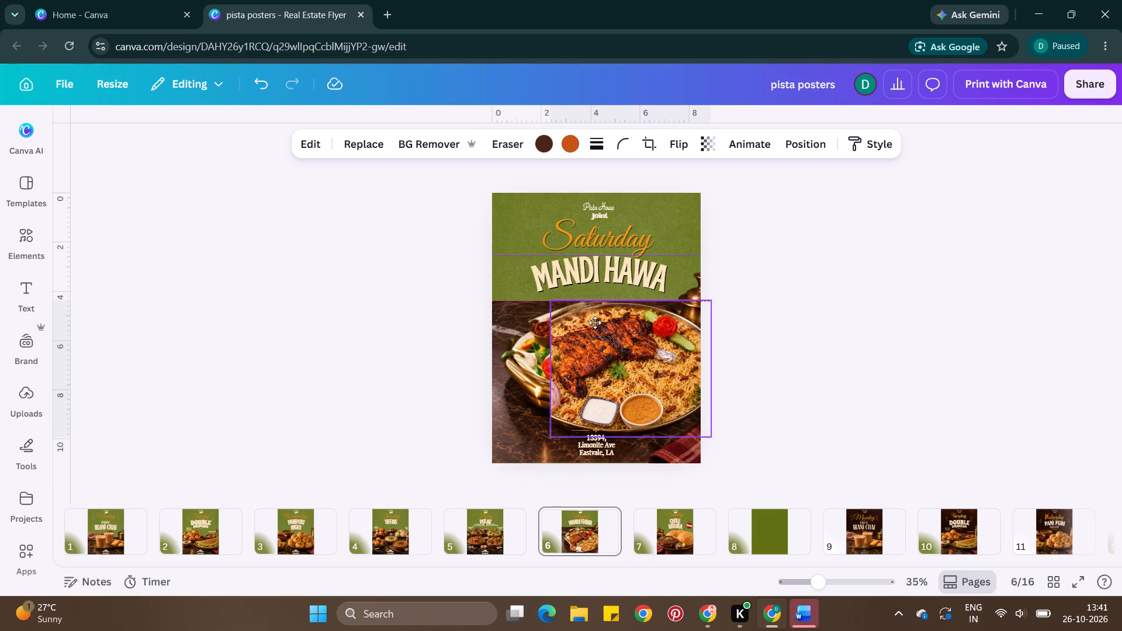
drag(595, 323, 594, 321)
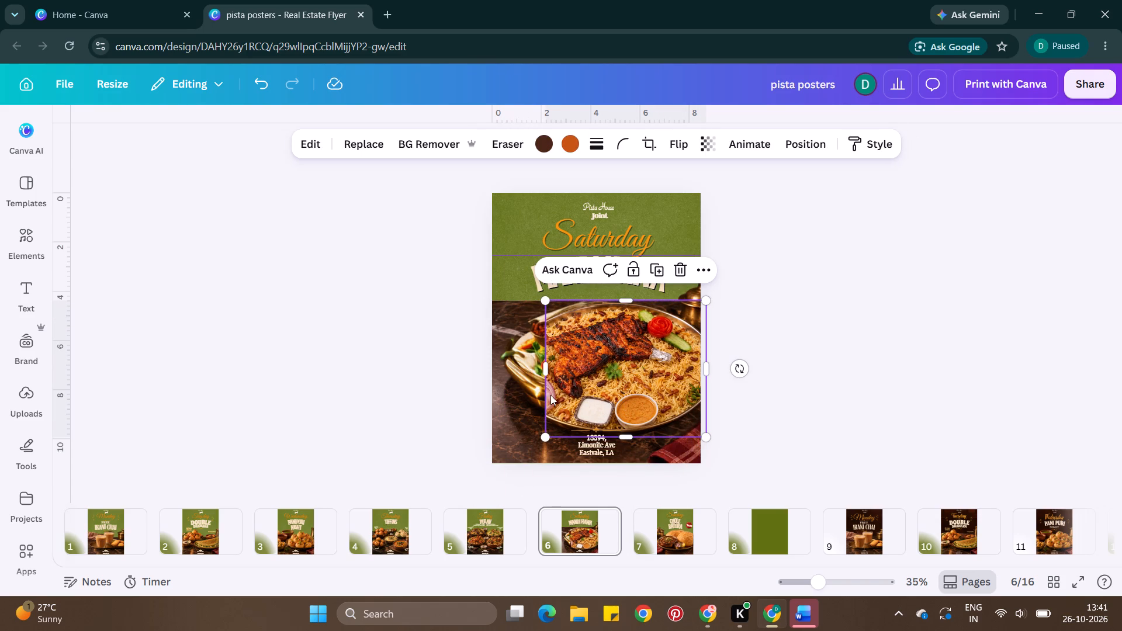
drag(541, 439, 527, 429)
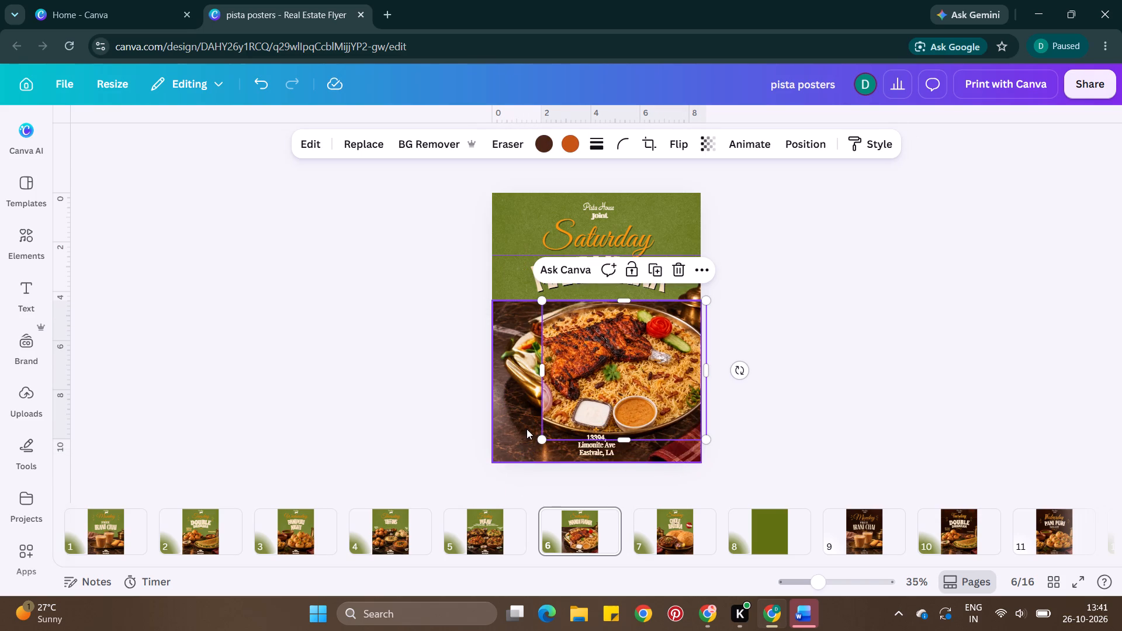
key(ctrl+z)
drag(546, 365, 505, 366)
key(ctrl+z)
drag(546, 359, 522, 360)
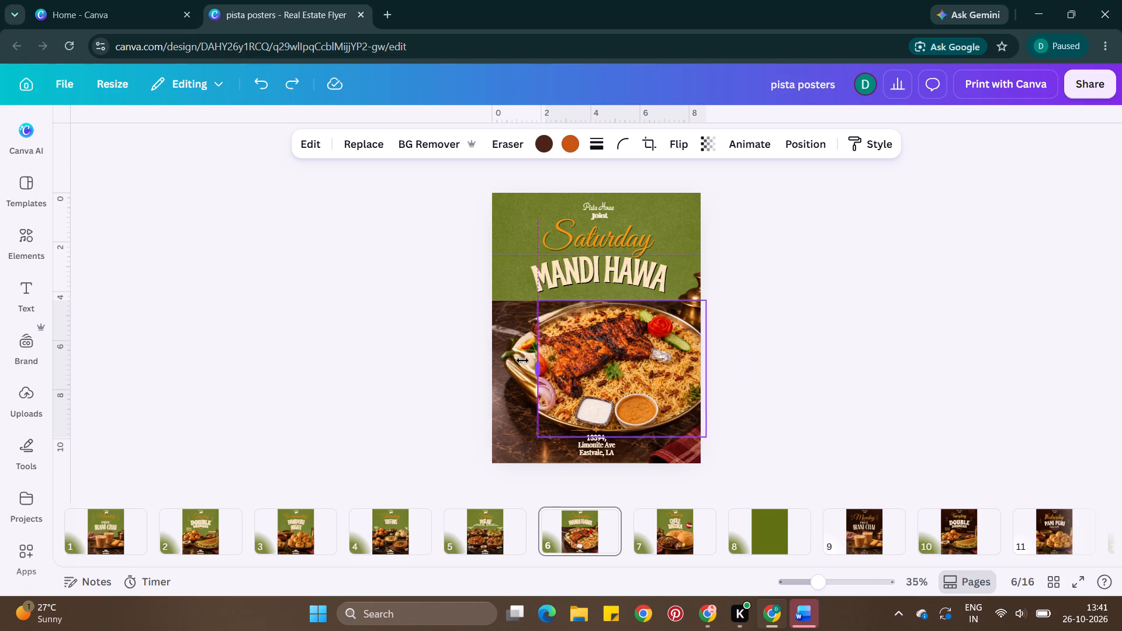
drag(522, 360, 512, 360)
click(512, 360)
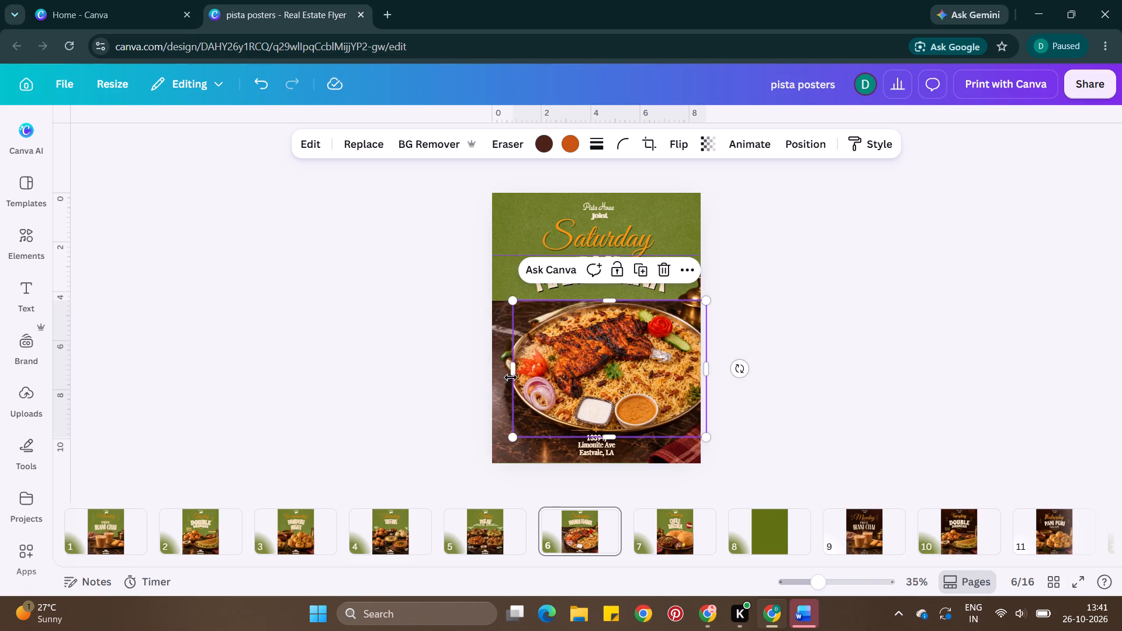
drag(511, 372, 505, 371)
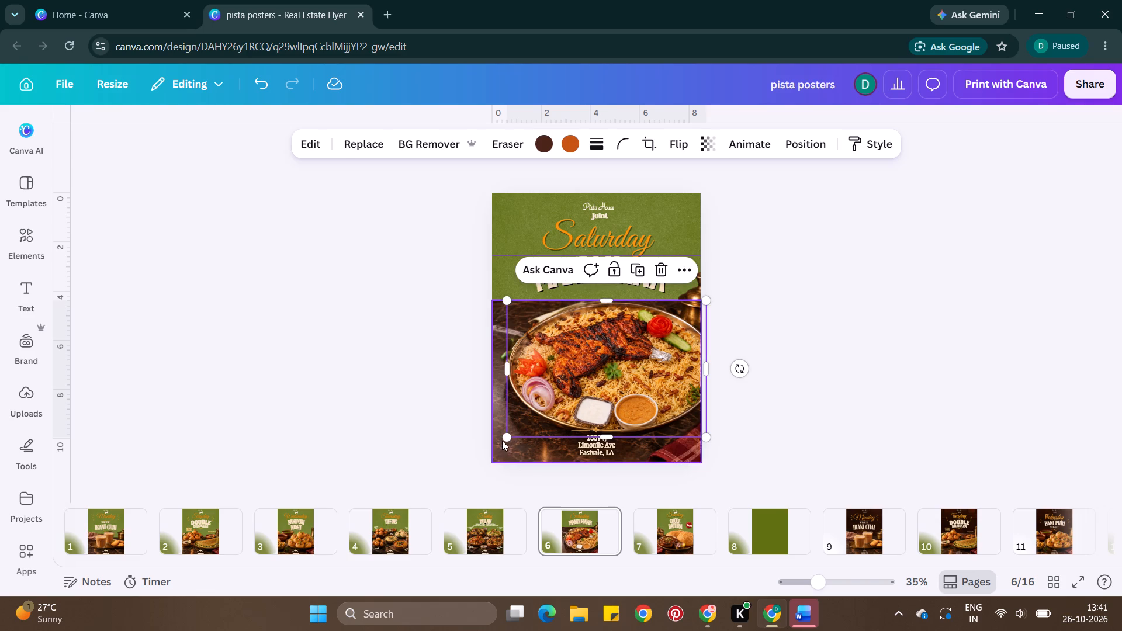
Scale down the platter photo and place it against the poster's right edge, clear of the address block.
drag(502, 441, 520, 429)
key(ctrl+z)
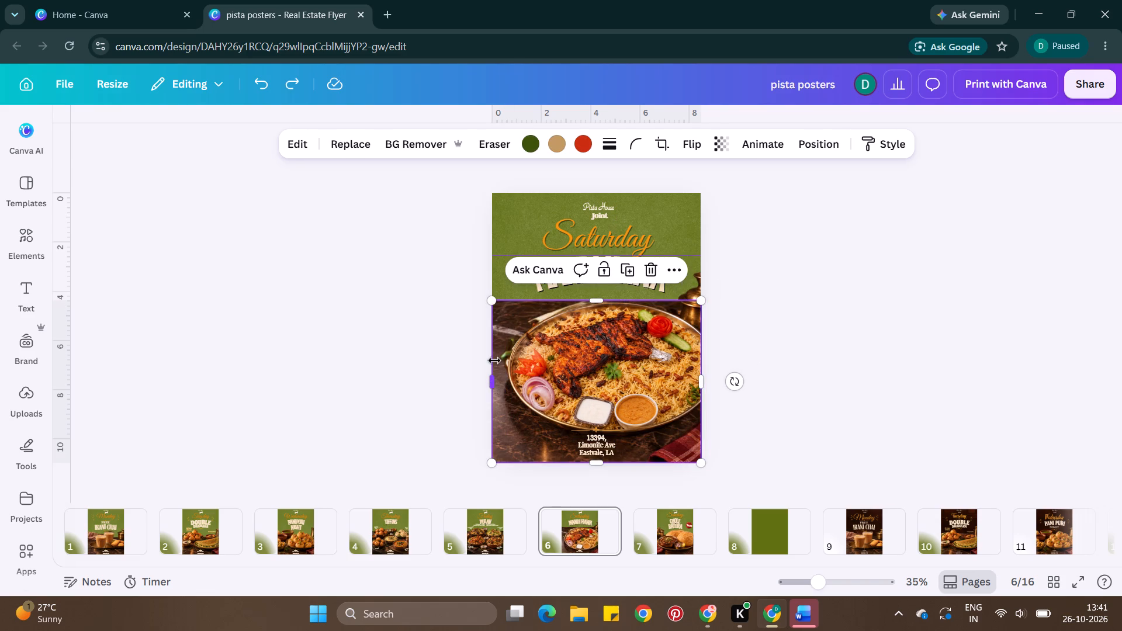
click(537, 363)
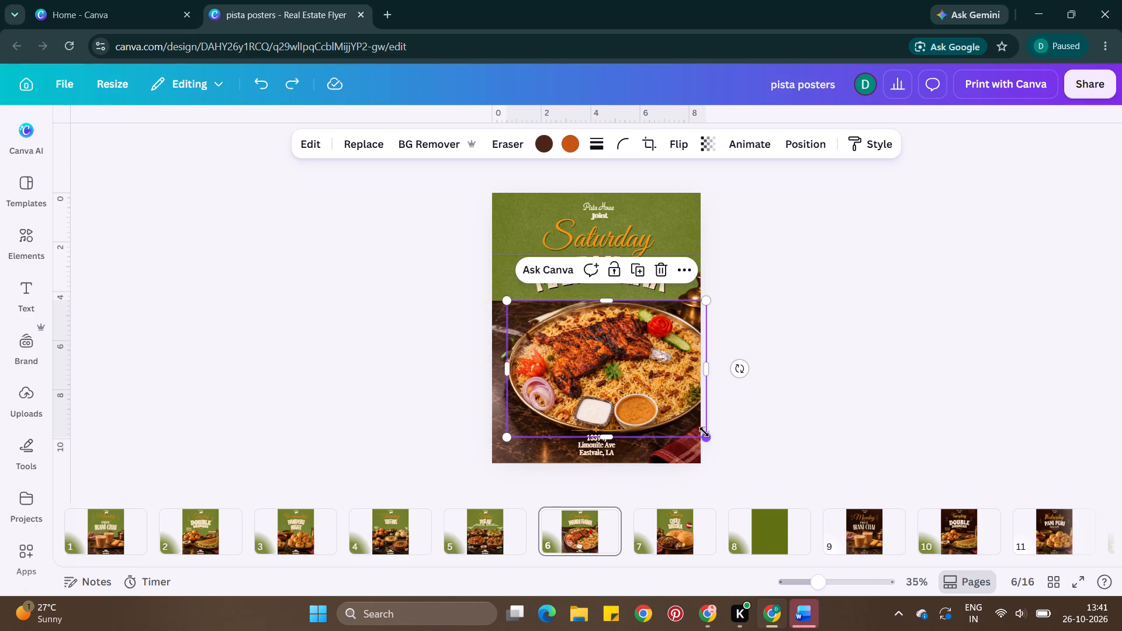
drag(708, 439, 689, 420)
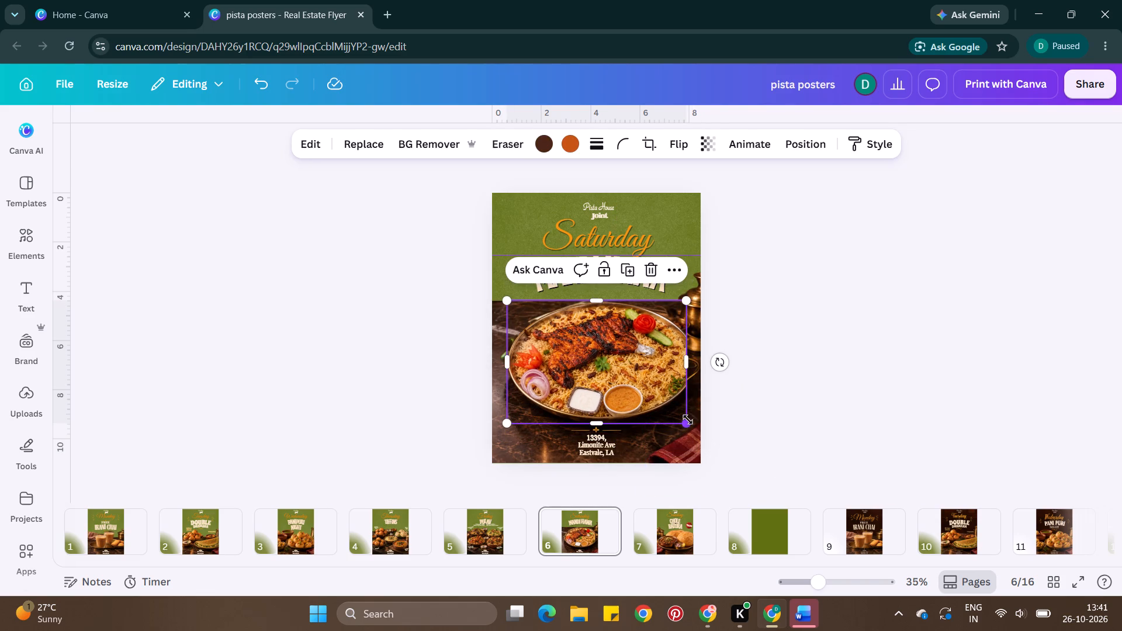
drag(688, 419, 711, 424)
drag(678, 394, 677, 387)
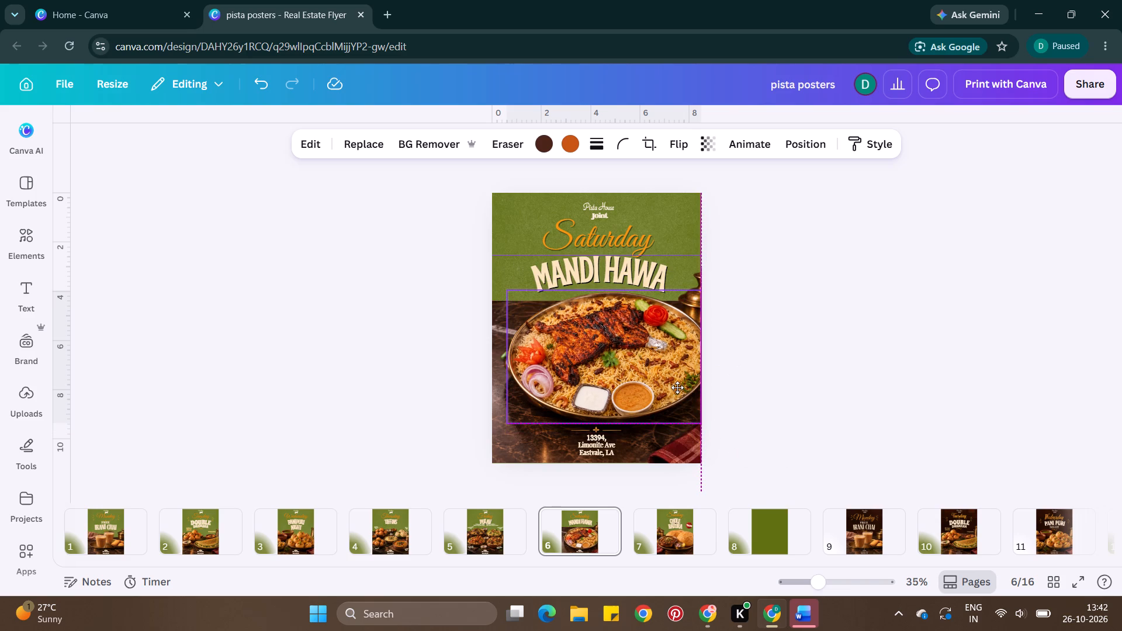
drag(677, 387, 677, 389)
Crop the tabletop photo's top edge down to behind the middle of the platter.
click(497, 328)
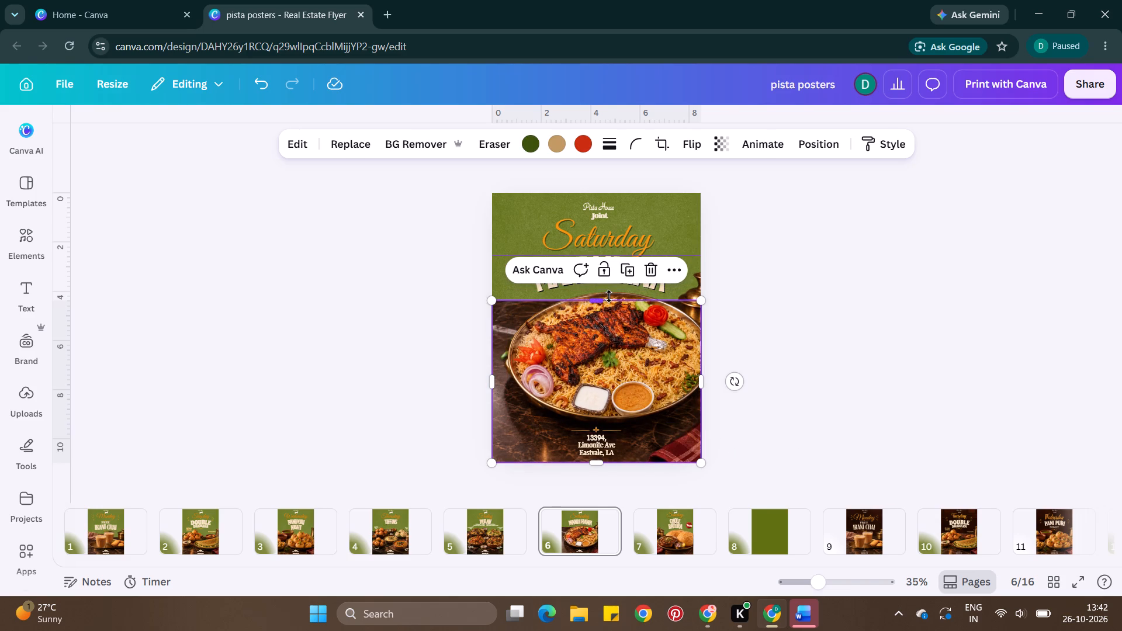
drag(605, 300, 614, 339)
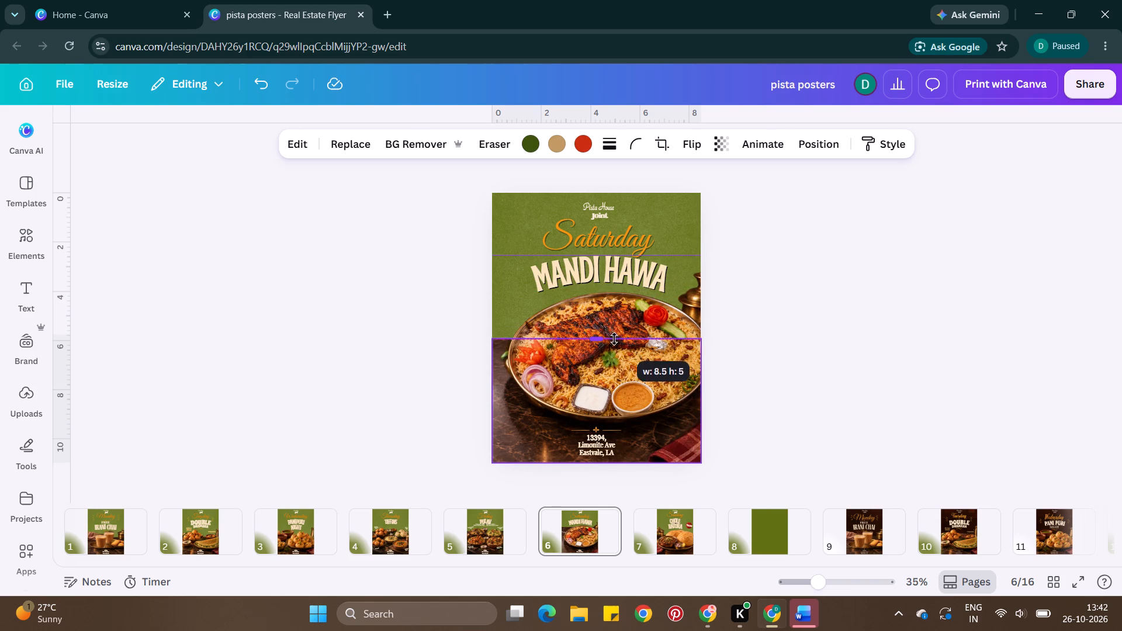
drag(614, 339, 615, 359)
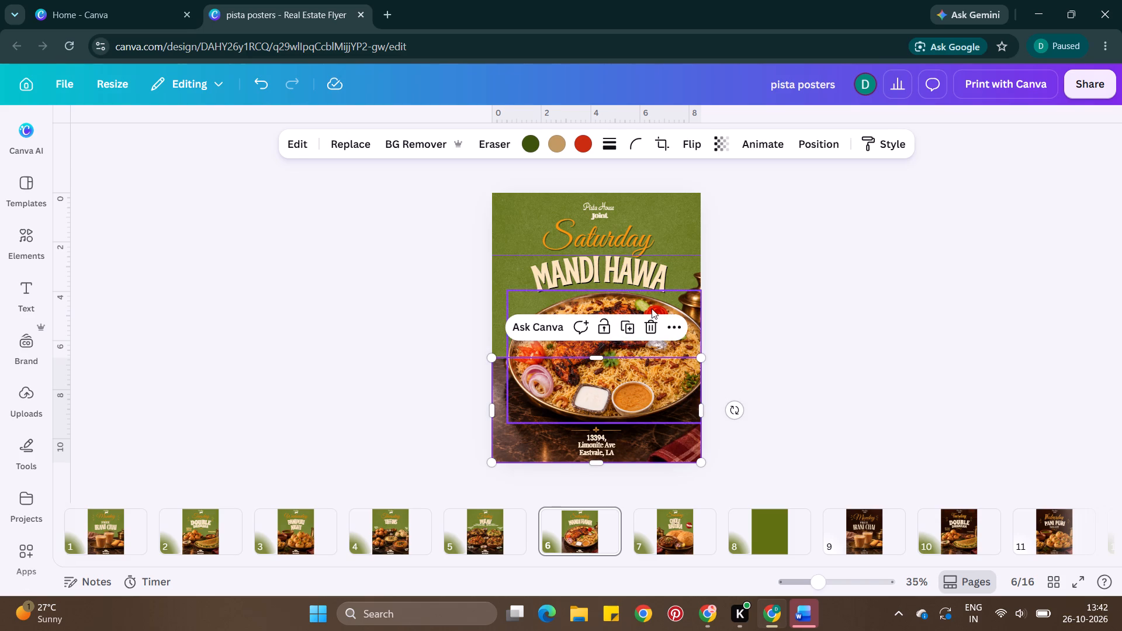
Move the platter photo down slightly to leave a gap beneath the MANDI HAWA title.
drag(652, 308, 651, 314)
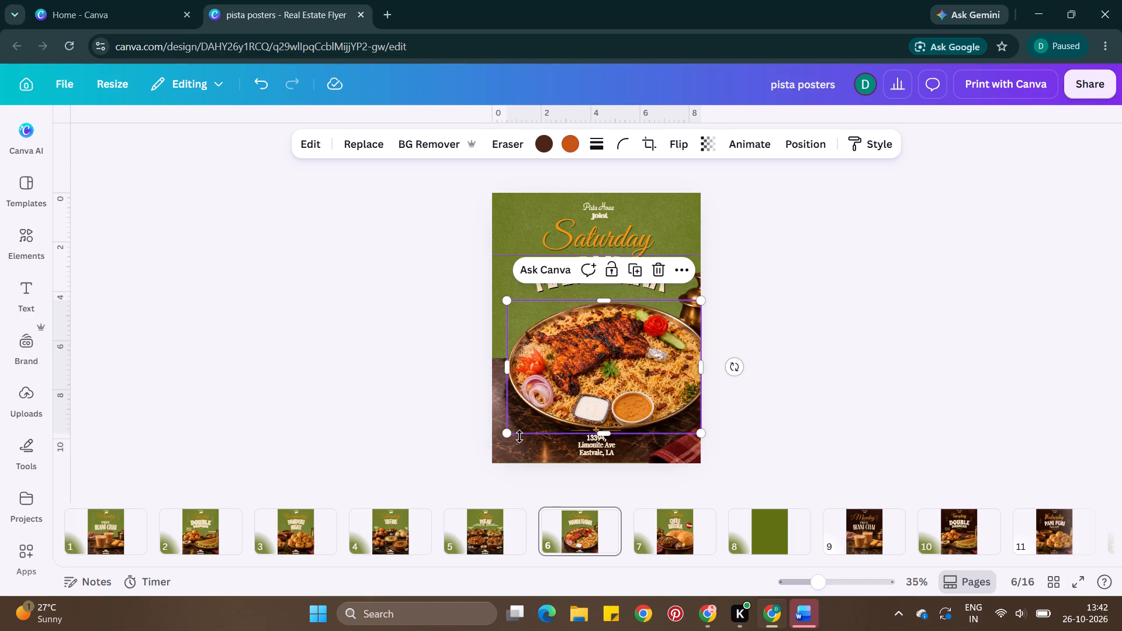
double_click(760, 378)
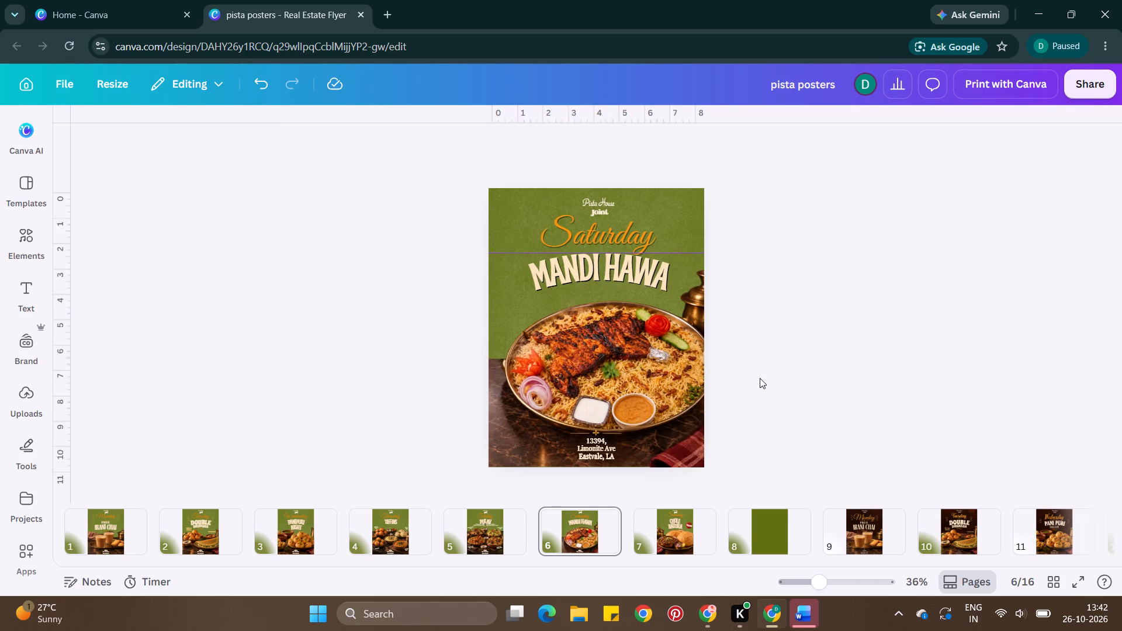
Extend the tabletop photo's top edge upward behind the platter, making the photo about 5 in high.
click(459, 418)
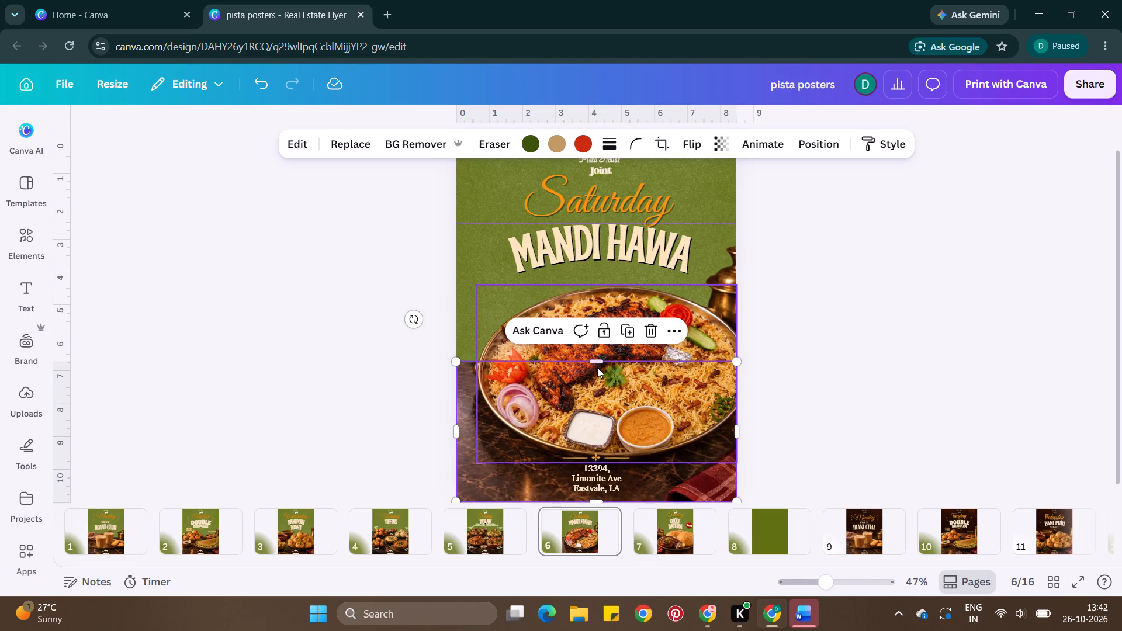
click(597, 367)
click(455, 411)
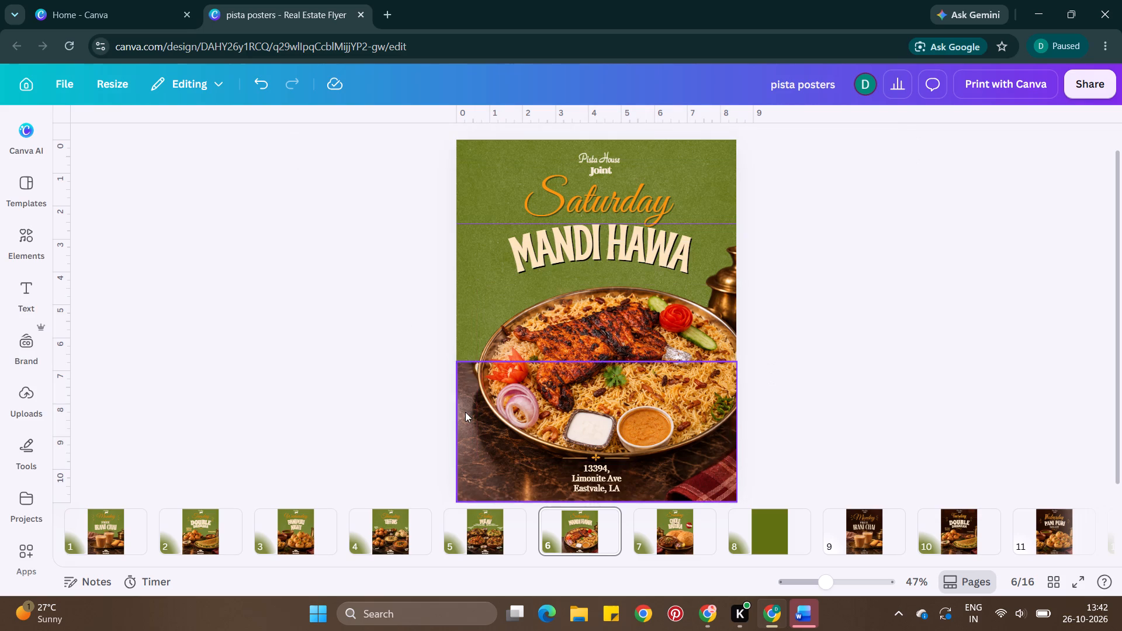
click(465, 412)
drag(601, 361, 627, 337)
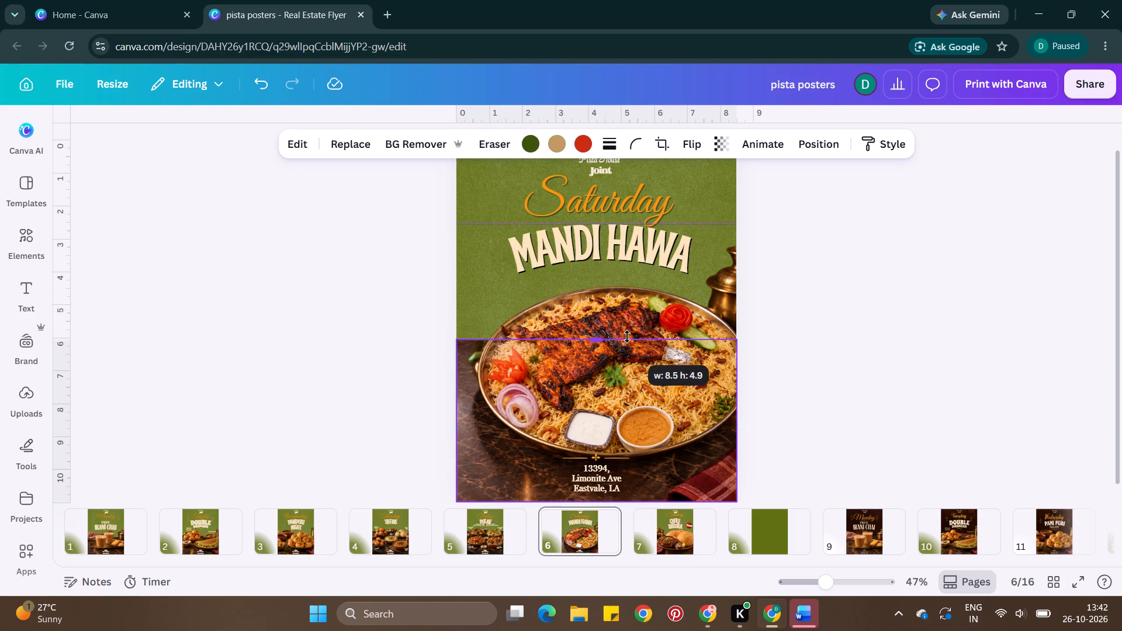
drag(627, 337, 632, 333)
double_click(791, 321)
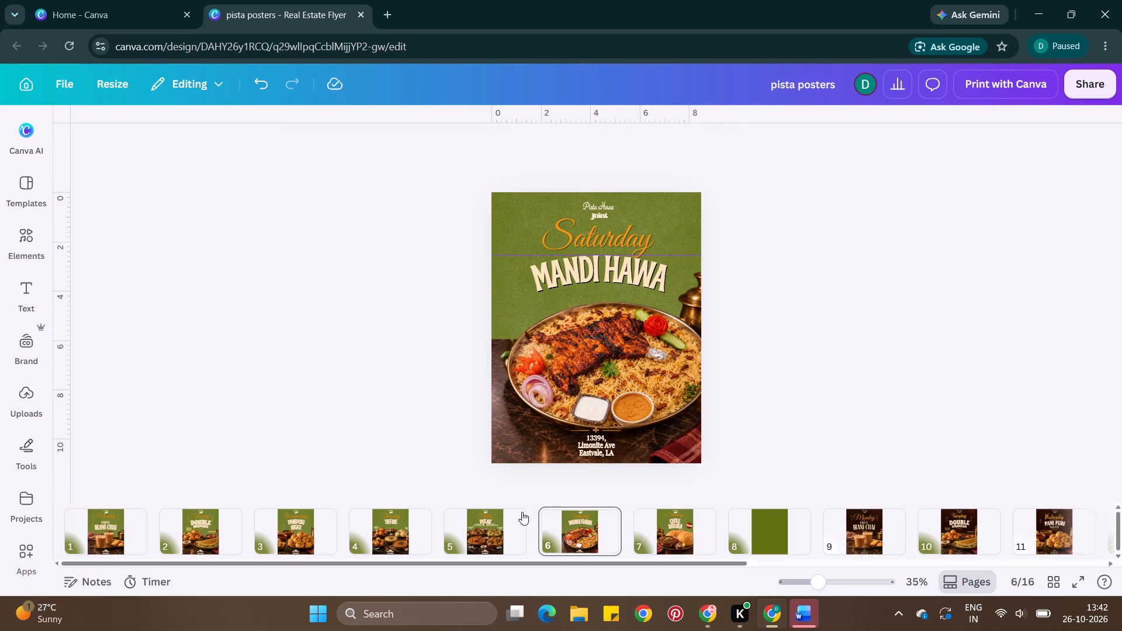
Copy the Saturday poster's address block onto the Sunday CHOLE BATURA poster.
click(590, 436)
key(ctrl+c)
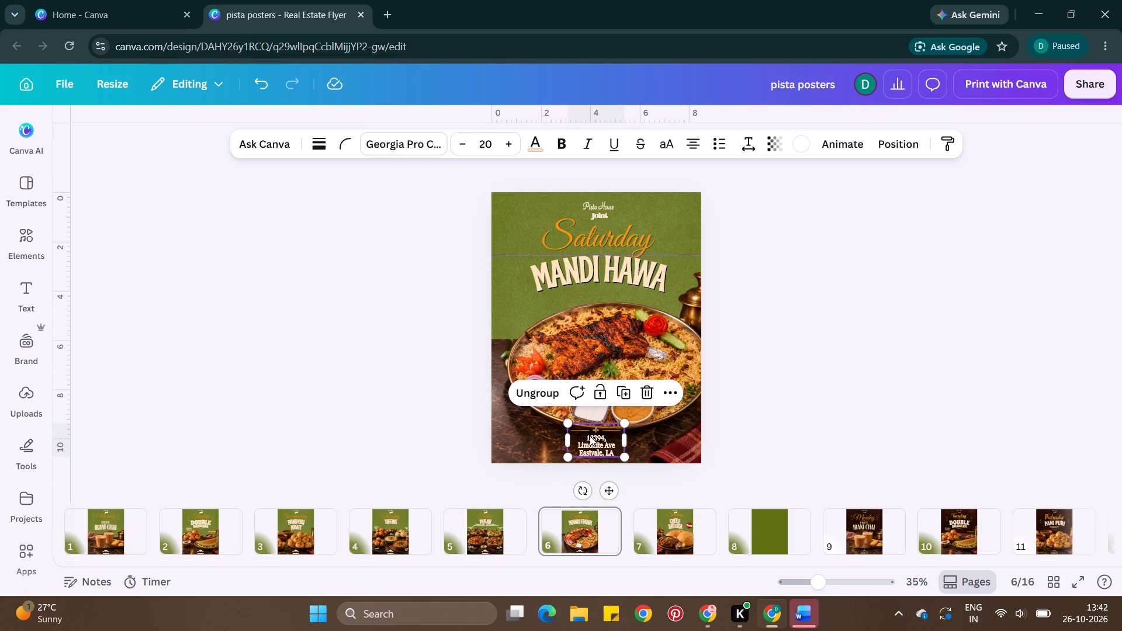
click(653, 536)
key(ctrl+v)
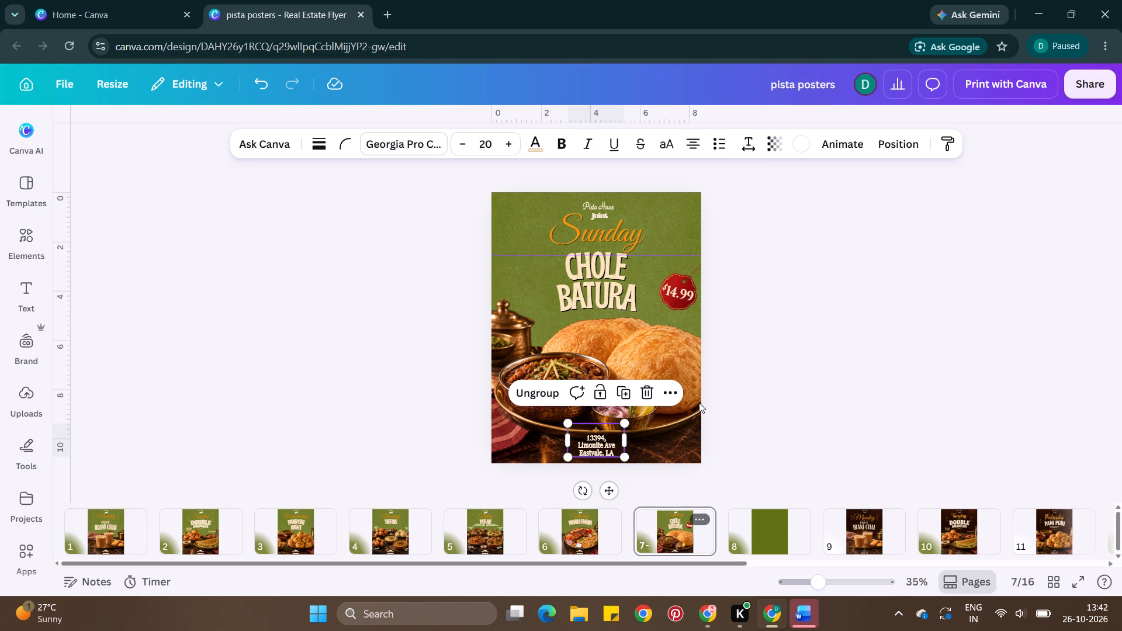
double_click(746, 364)
Compare the lettering of the day heading and dish titles on the Tuesday, Monday and Wednesday posters.
scroll(452, 526, right, 1)
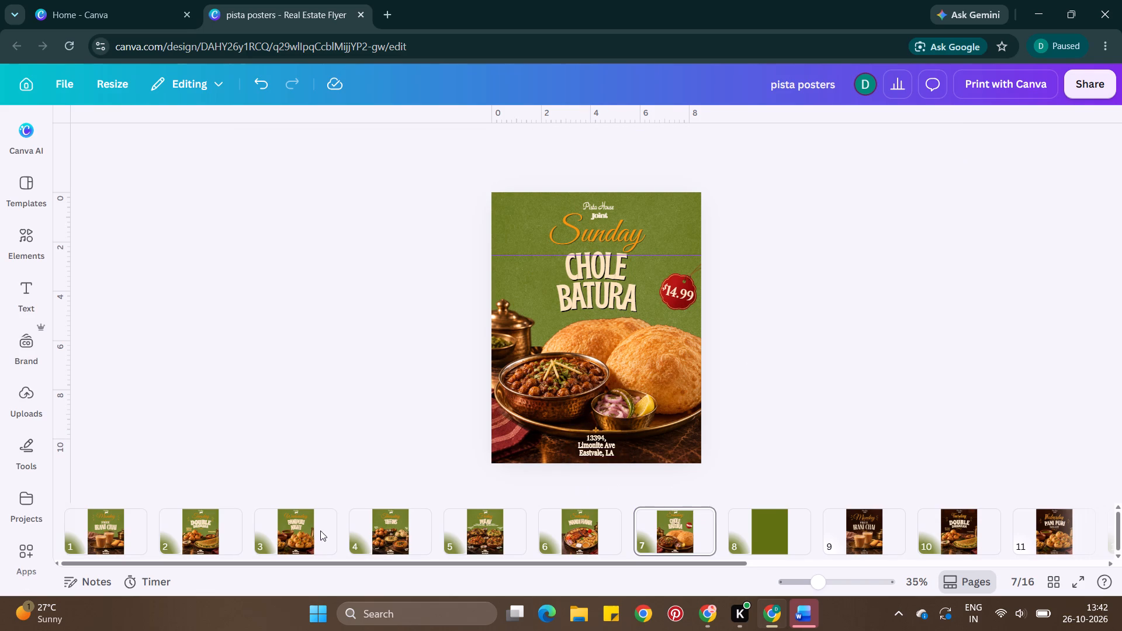
click(203, 533)
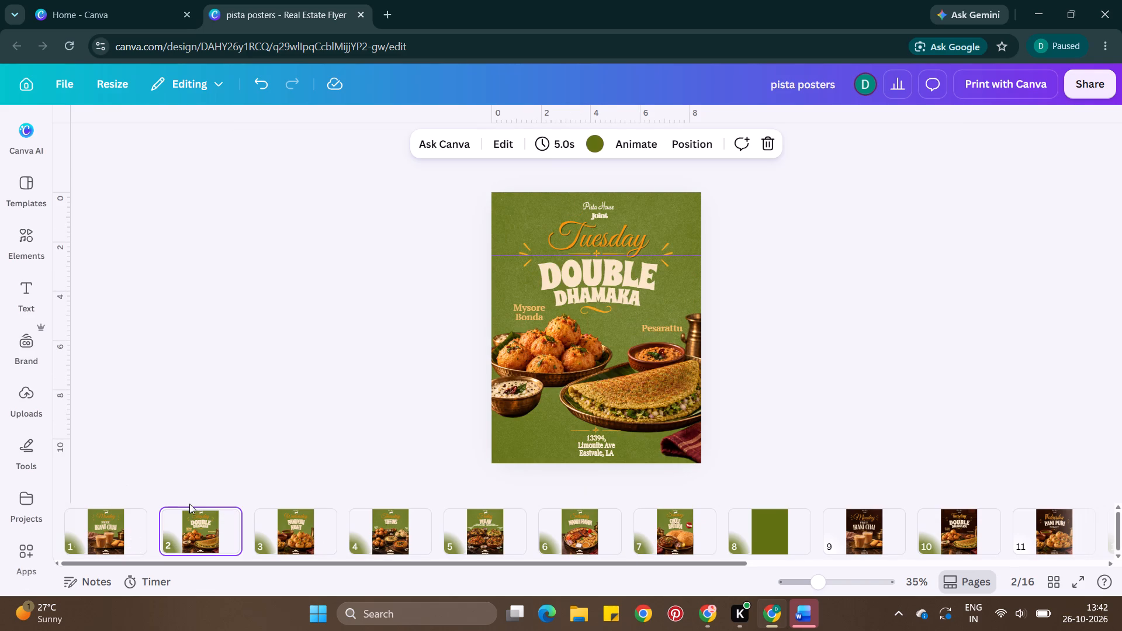
click(543, 222)
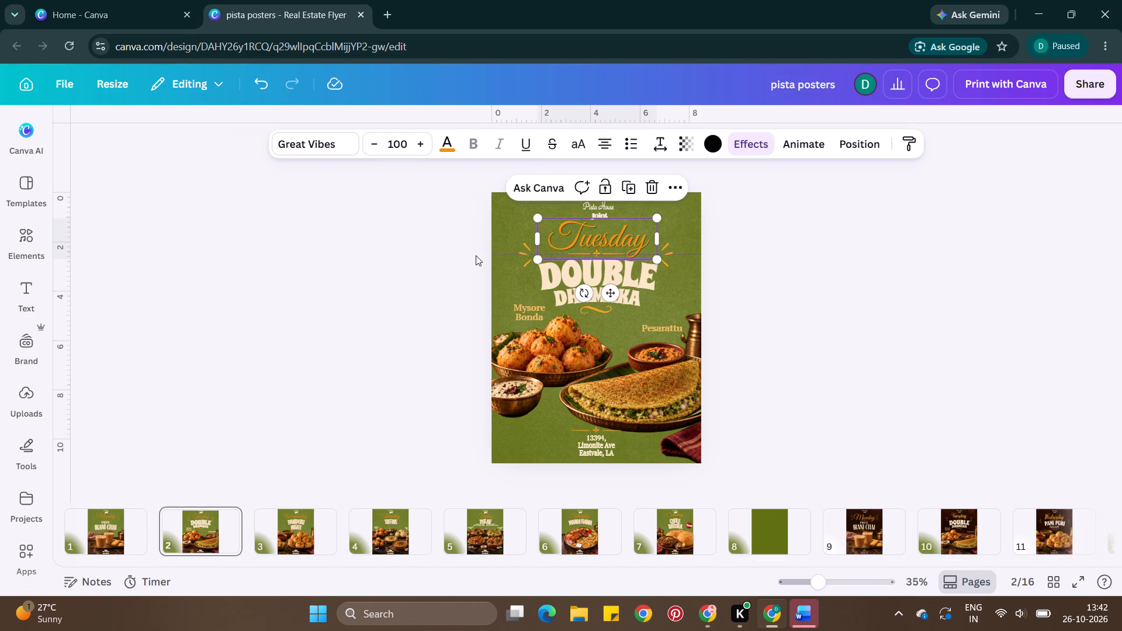
click(118, 514)
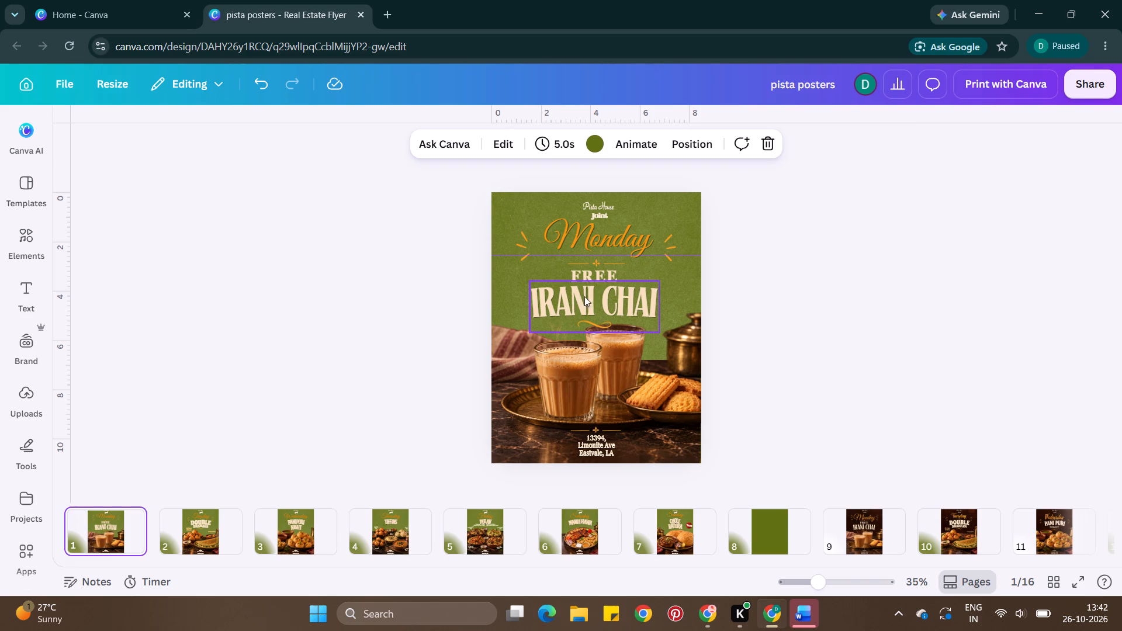
click(594, 293)
click(323, 526)
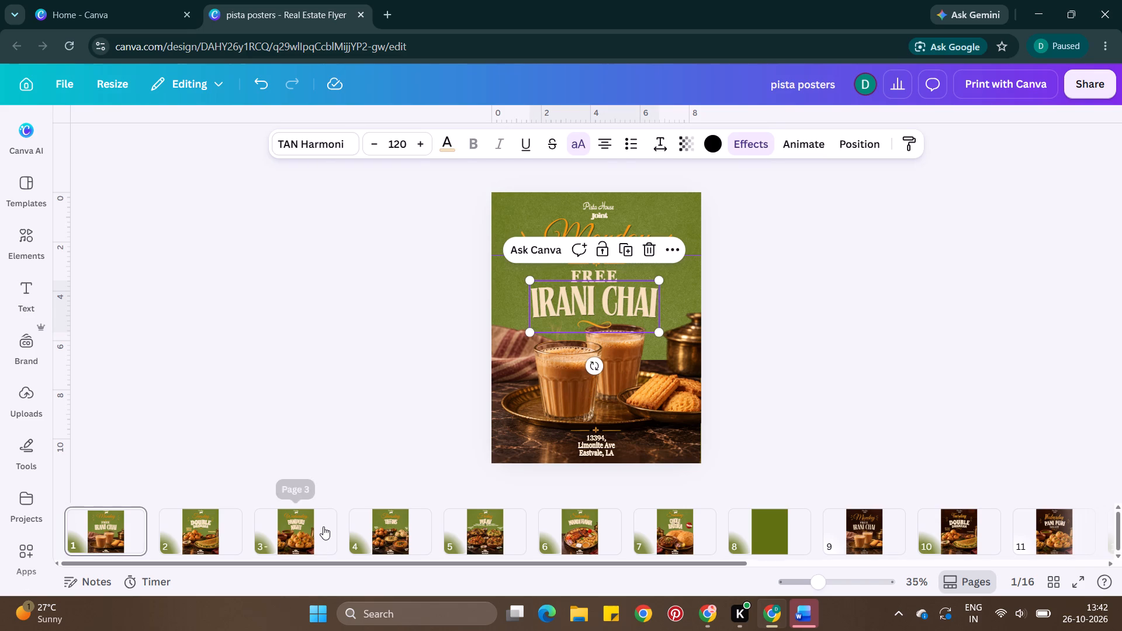
click(582, 297)
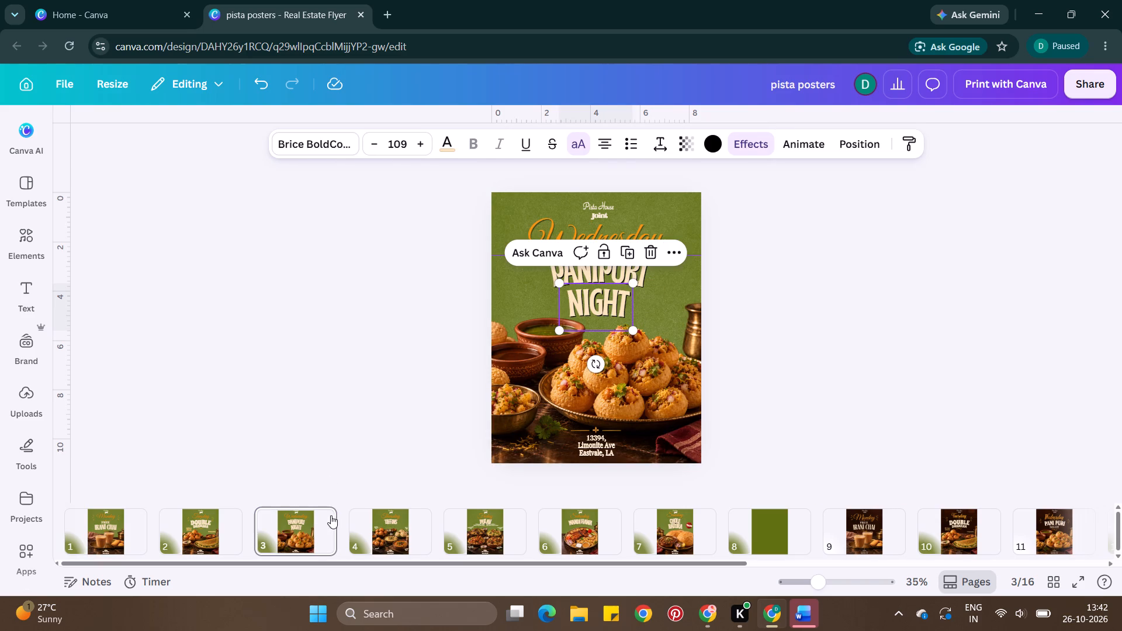
Delete the DOUBLE and DHAMAKA title lines from the Tuesday poster.
click(201, 529)
click(617, 286)
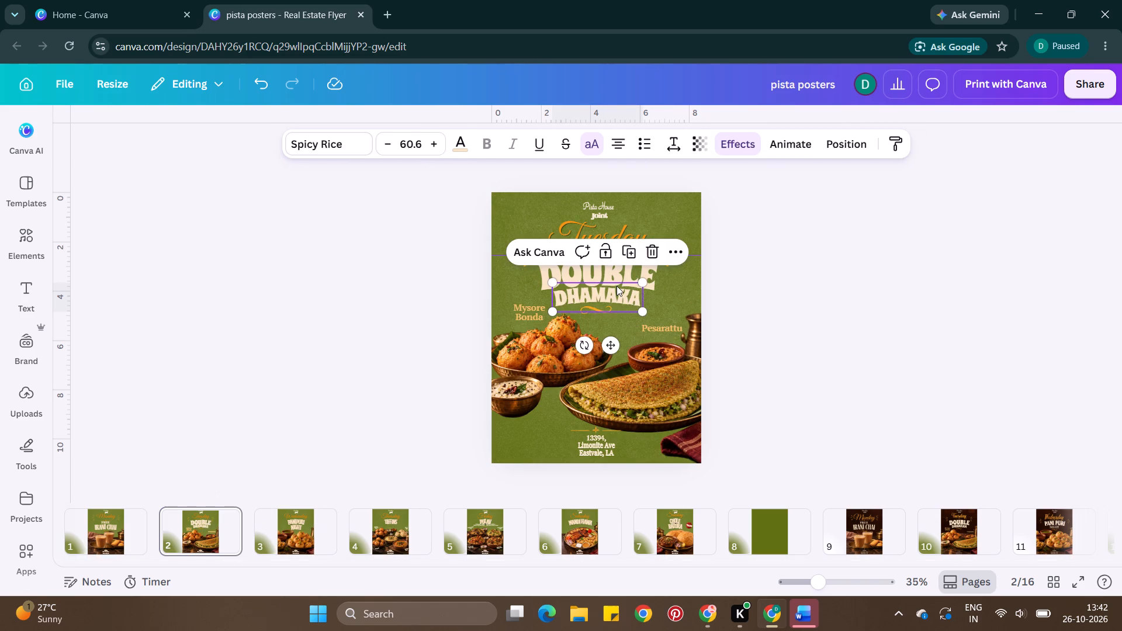
key(BackSpace)
click(614, 279)
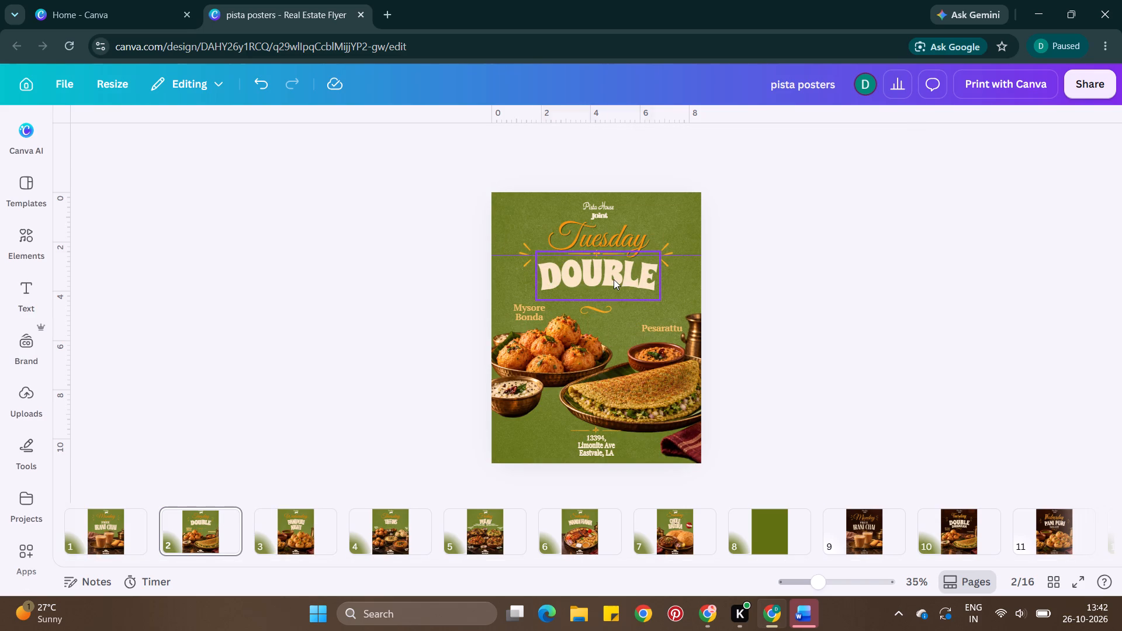
key(ctrl+z)
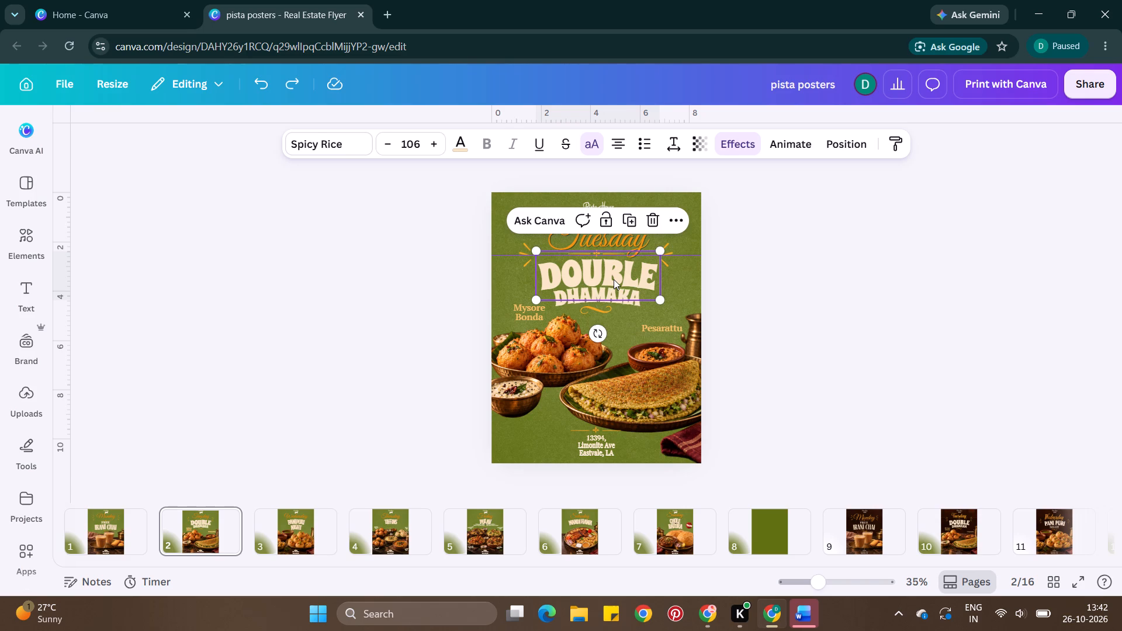
click(613, 292)
key(BackSpace)
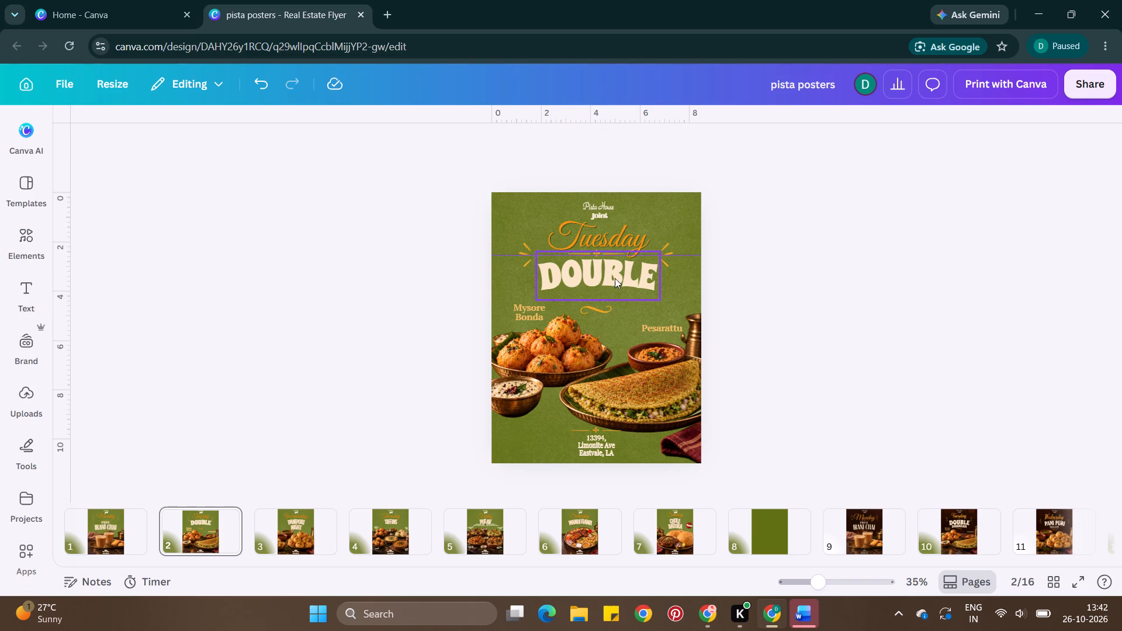
click(615, 278)
key(BackSpace)
Copy the Wednesday poster's PANIPURI title onto the Tuesday poster and change its text to DOUBLE.
click(294, 506)
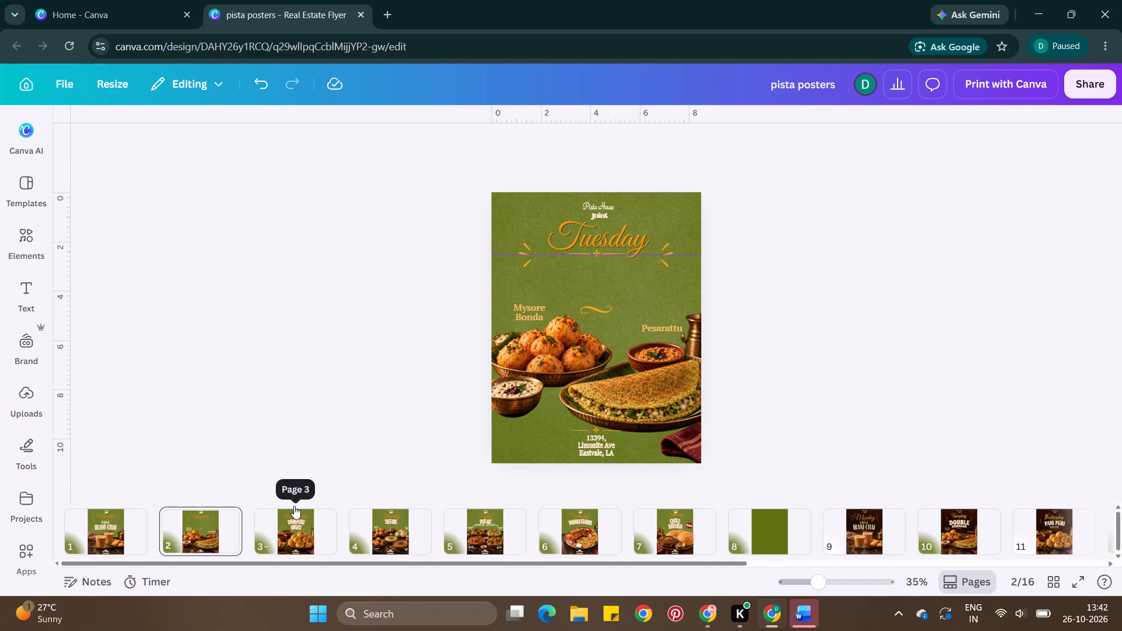
click(311, 520)
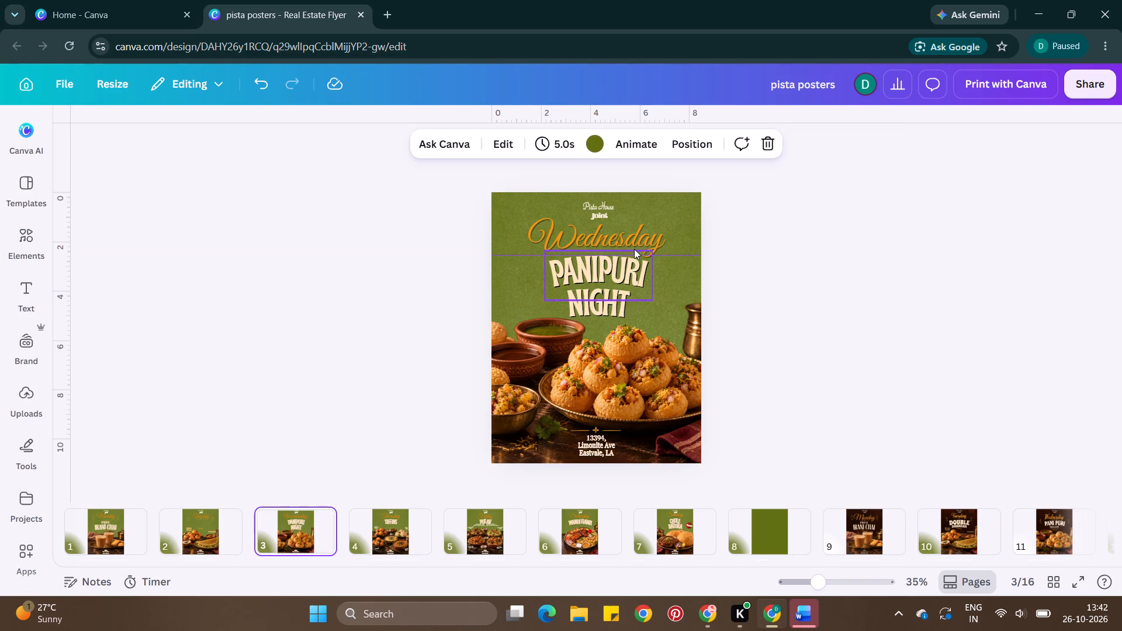
click(625, 273)
key(ctrl+c)
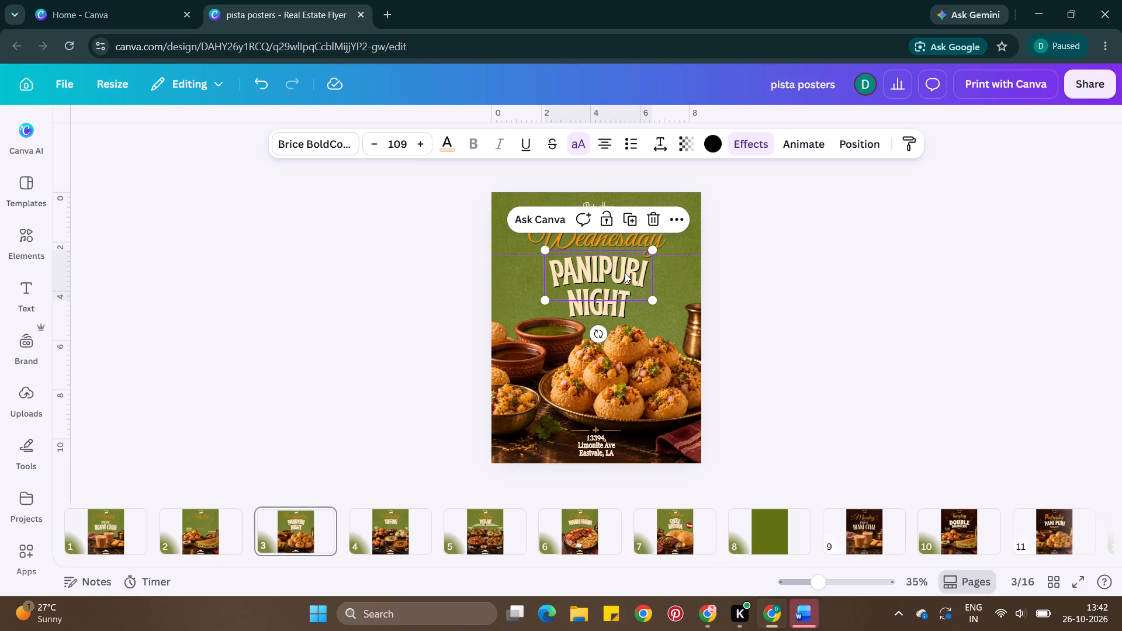
click(195, 521)
click(581, 277)
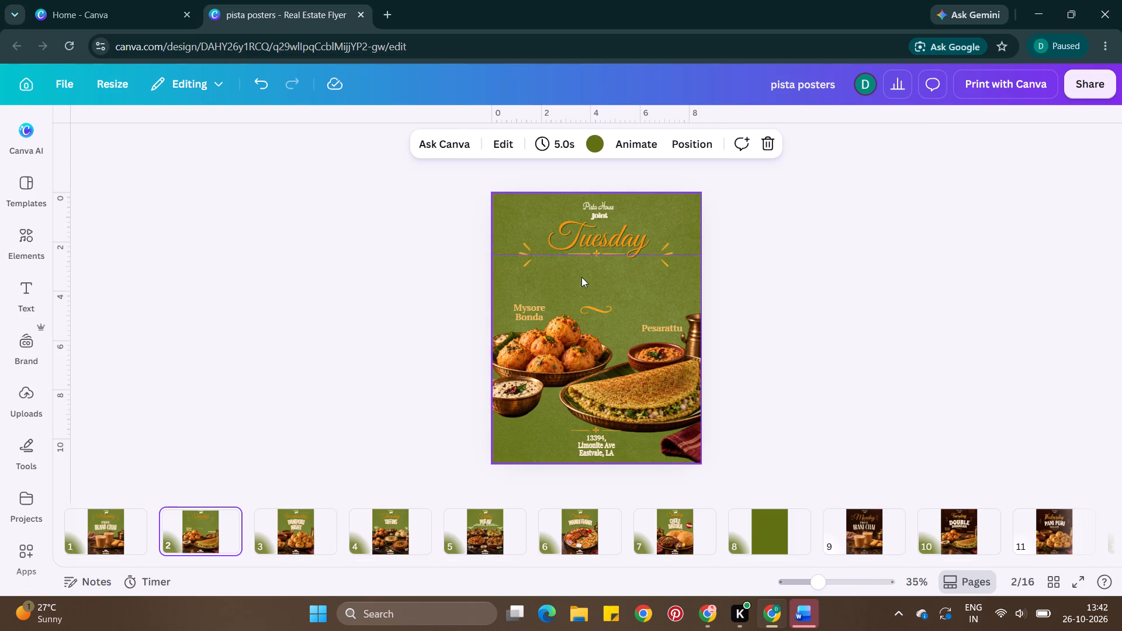
key(ctrl+v)
double_click(581, 277)
text(DOUBLE)
double_click(749, 352)
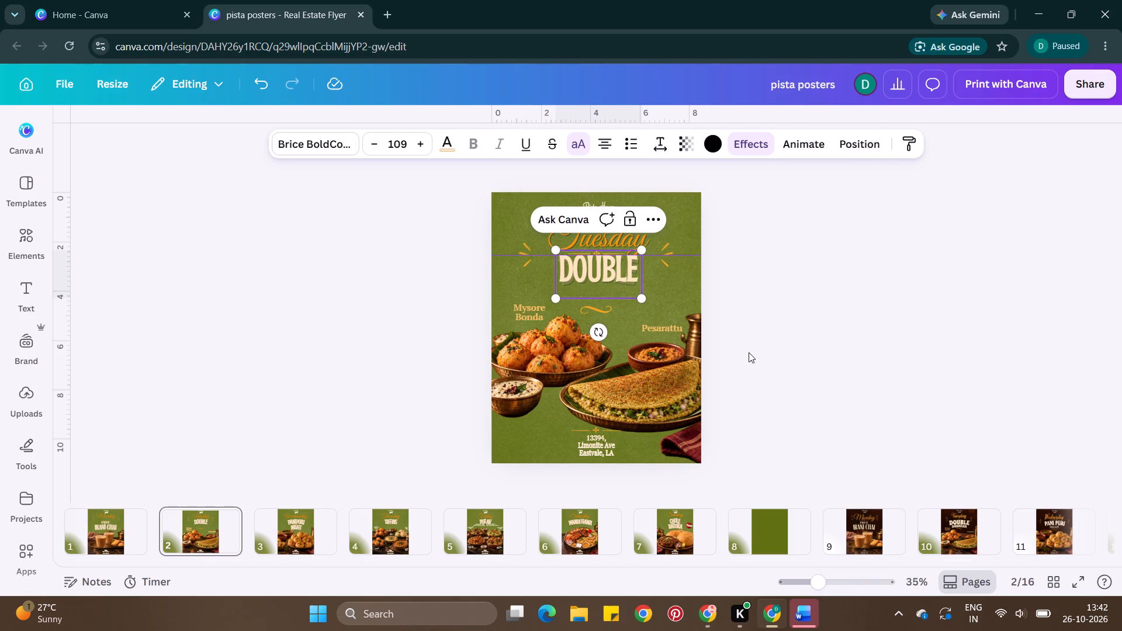
Replace the swirl ornament under DOUBLE with a copy of the Wednesday poster's NIGHT title, reworded as DHAMAKA.
click(297, 526)
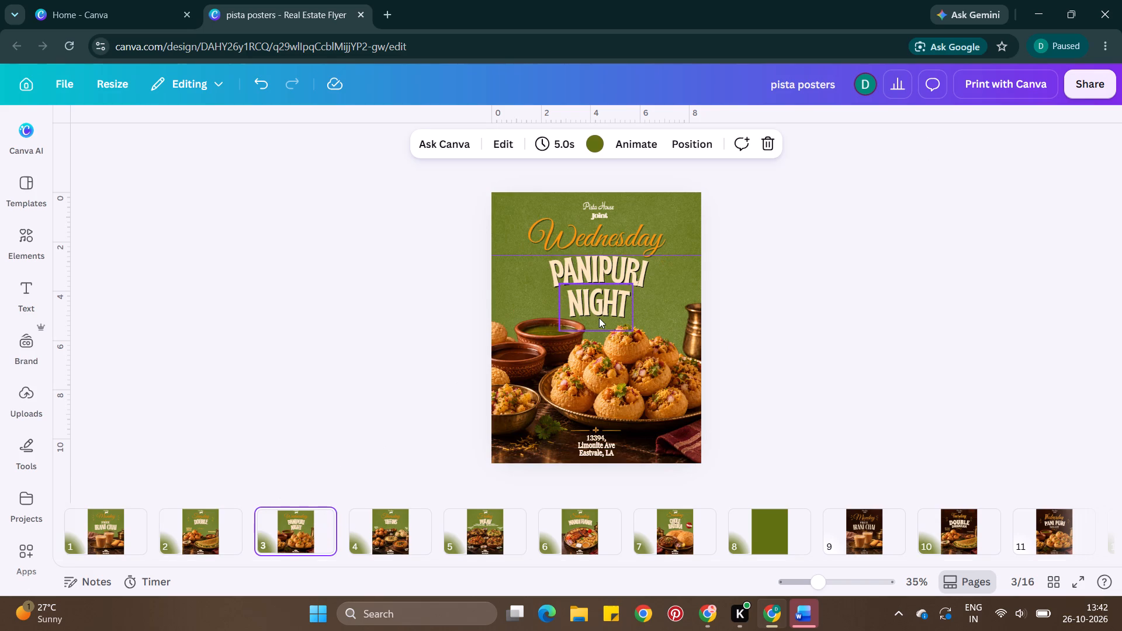
click(600, 316)
key(ctrl+c)
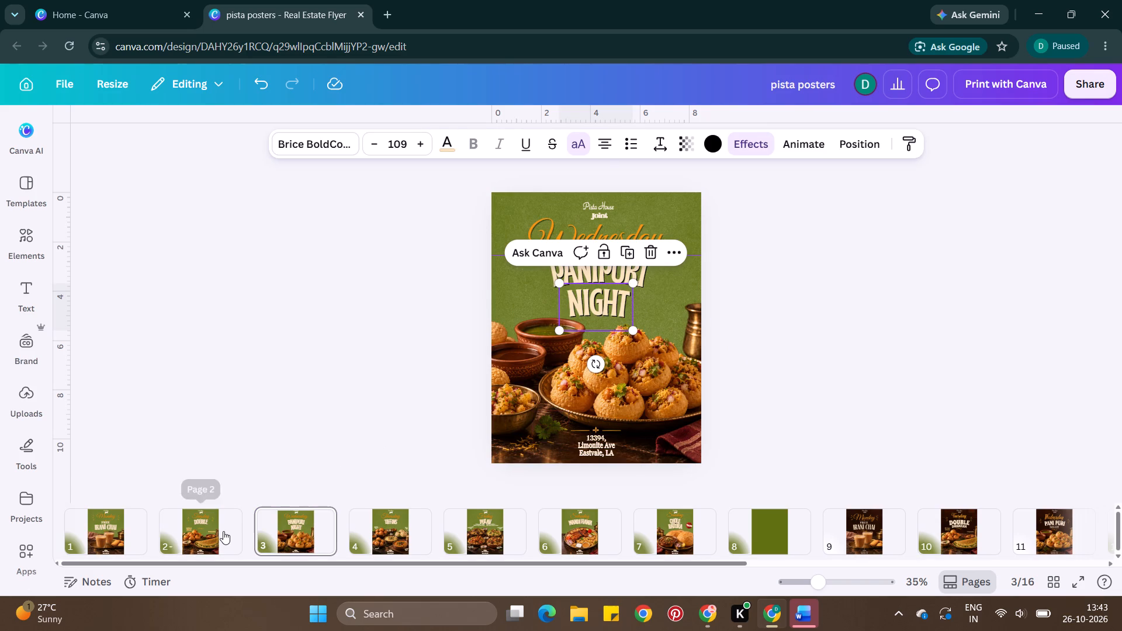
click(223, 531)
key(ctrl+v)
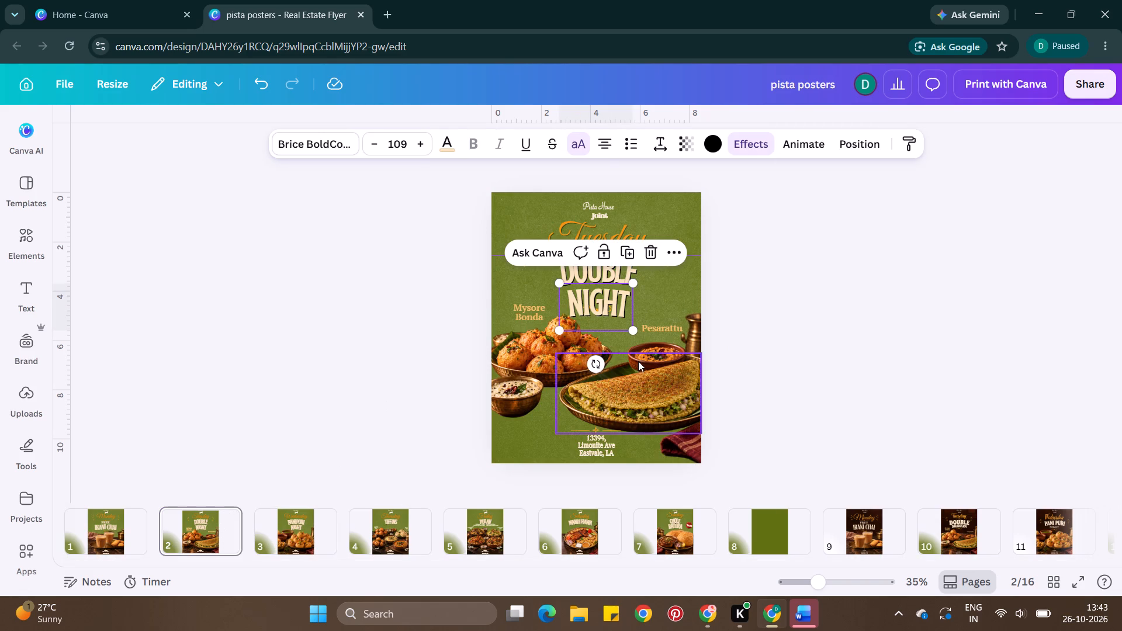
drag(624, 315, 629, 374)
key(BackSpace)
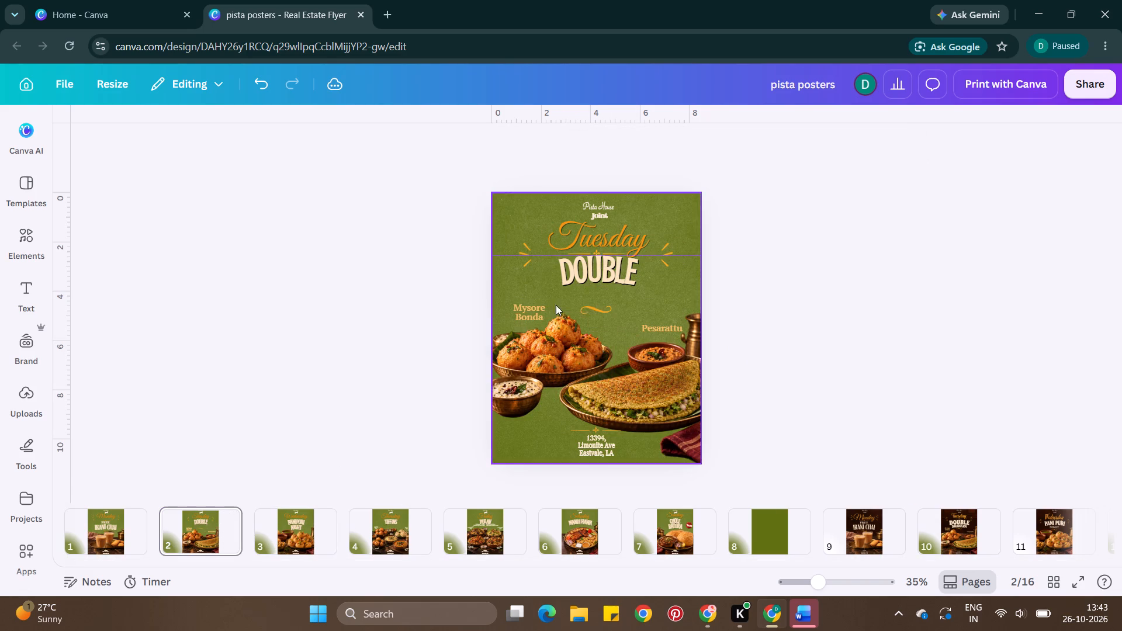
click(581, 306)
key(BackSpace)
key(ctrl+v)
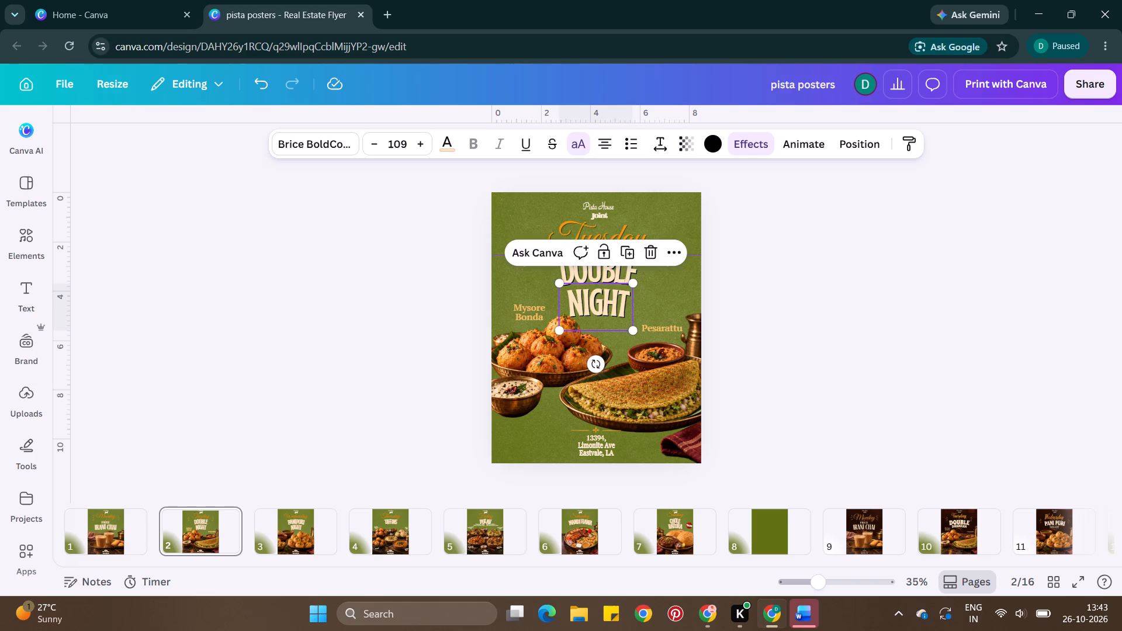
double_click(593, 300)
text(DHAMAKA)
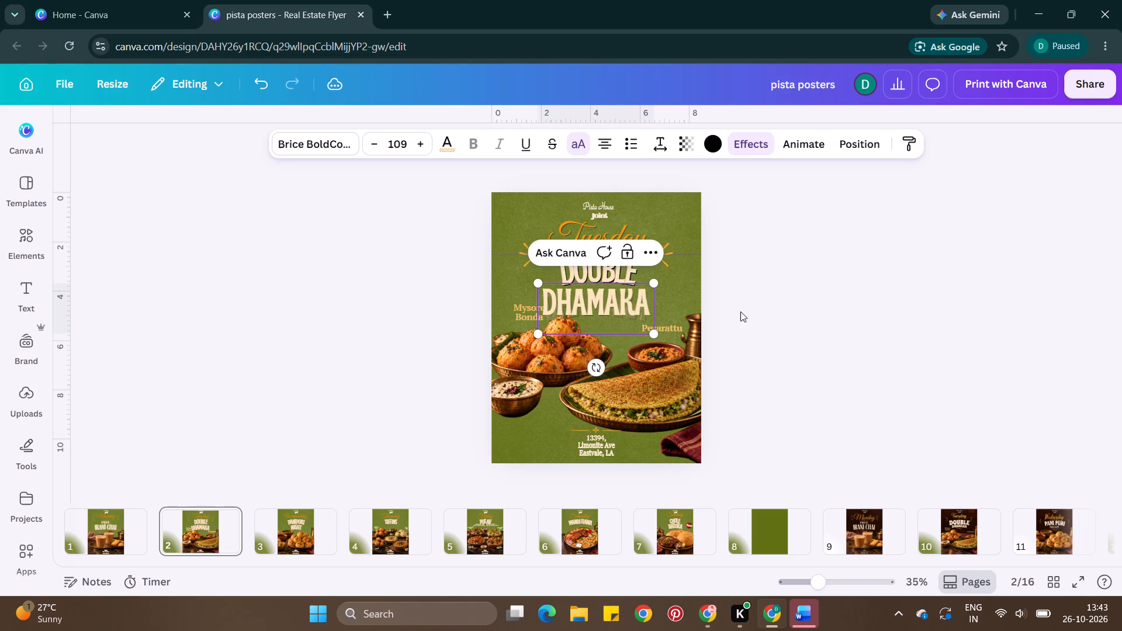
double_click(789, 310)
Duplicate the Monday FREE IRANI CHAI poster page.
click(104, 536)
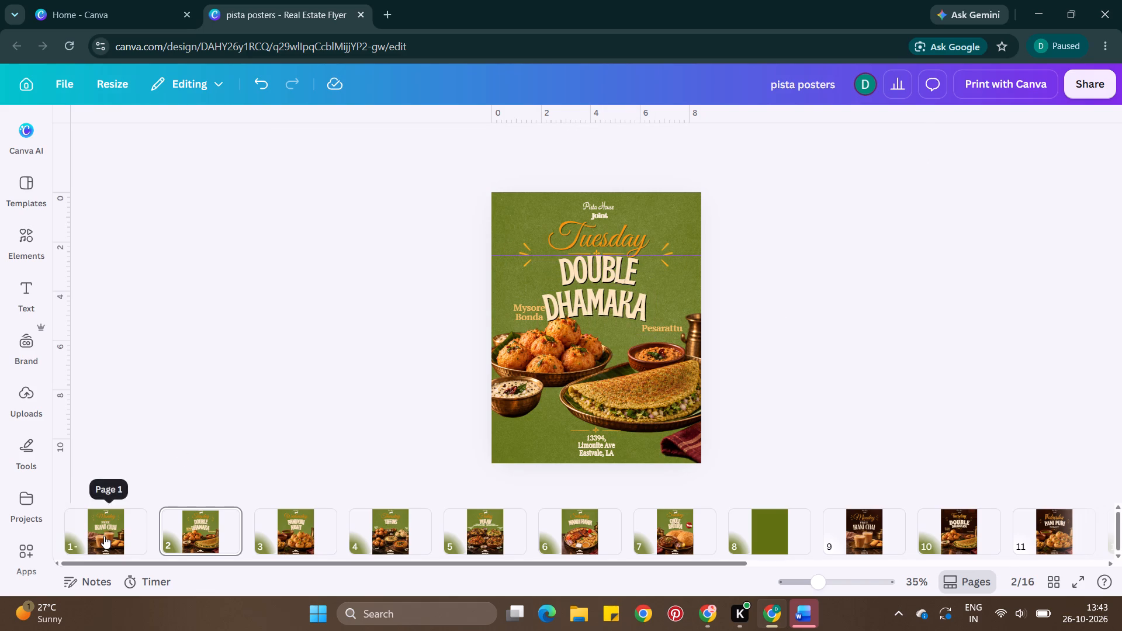
click(128, 538)
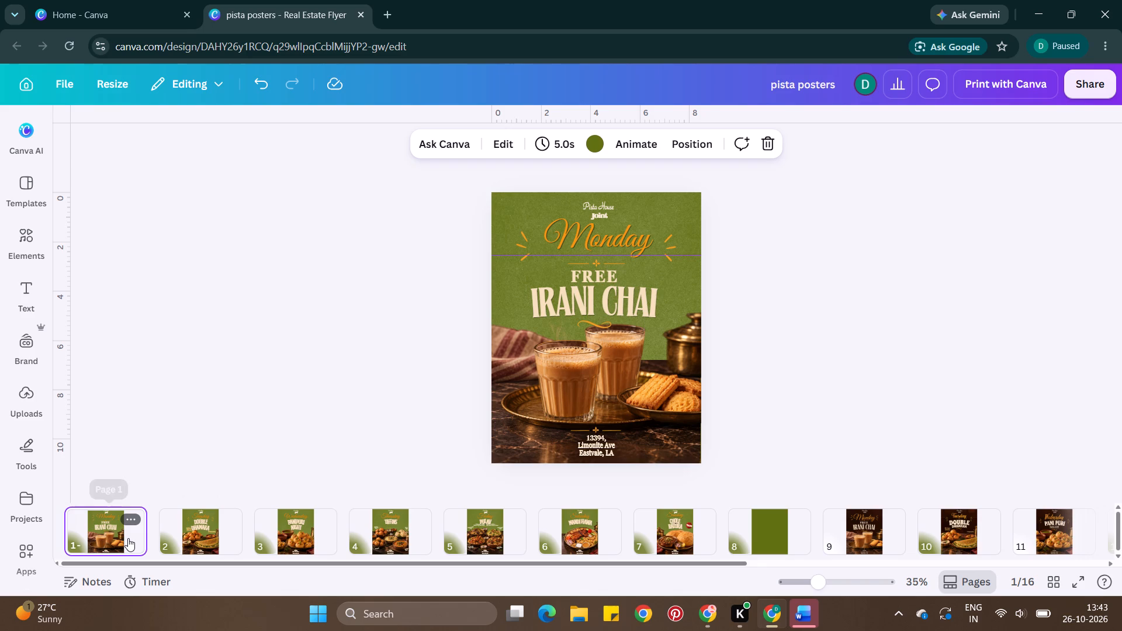
key(ctrl+d)
Delete the FREE text, the IRANI CHAI title and the divider ornament beneath Monday on the duplicated poster.
click(612, 269)
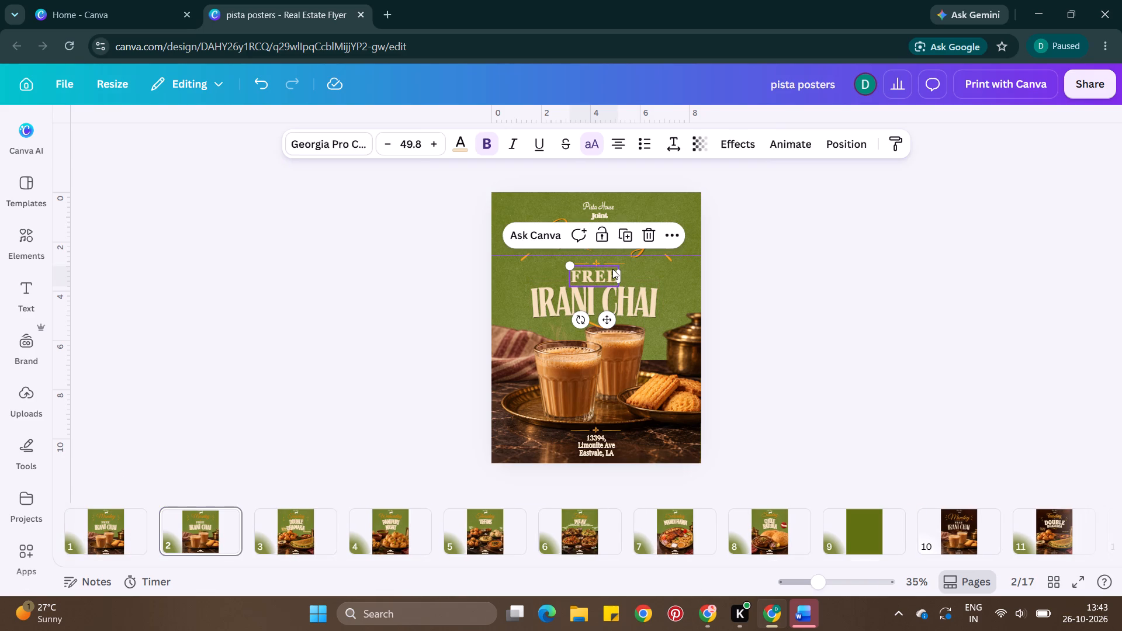
key(BackSpace)
click(612, 298)
key(BackSpace)
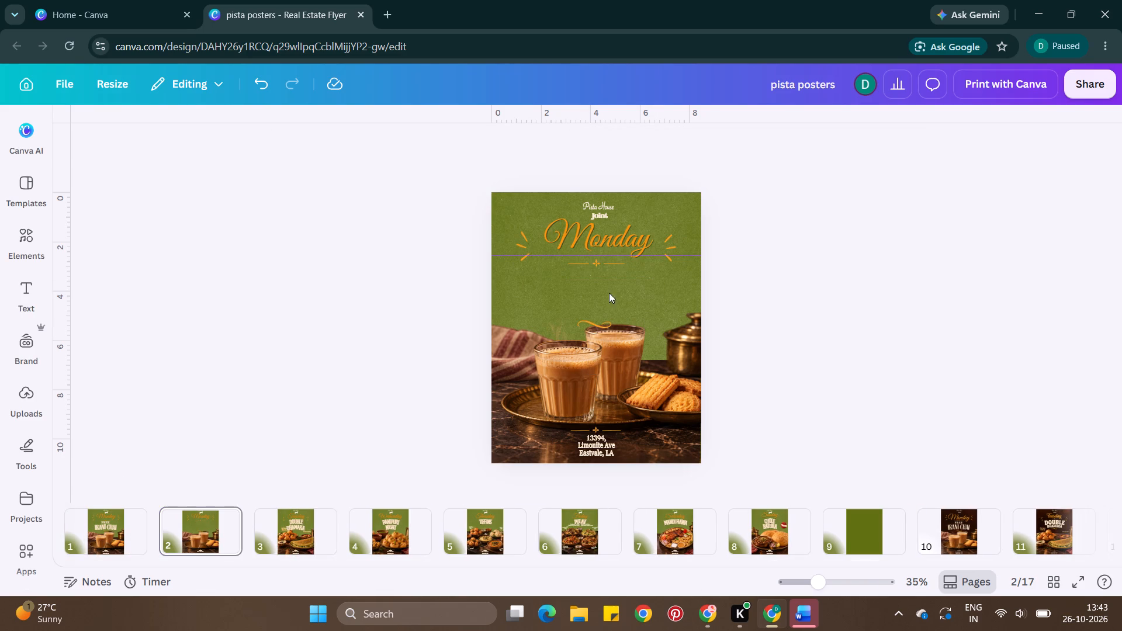
click(600, 262)
key(BackSpace)
Paste the curved NIGHT title onto the duplicated Monday poster, reword it as IRANI CHAI and move it up slightly.
key(ctrl+v)
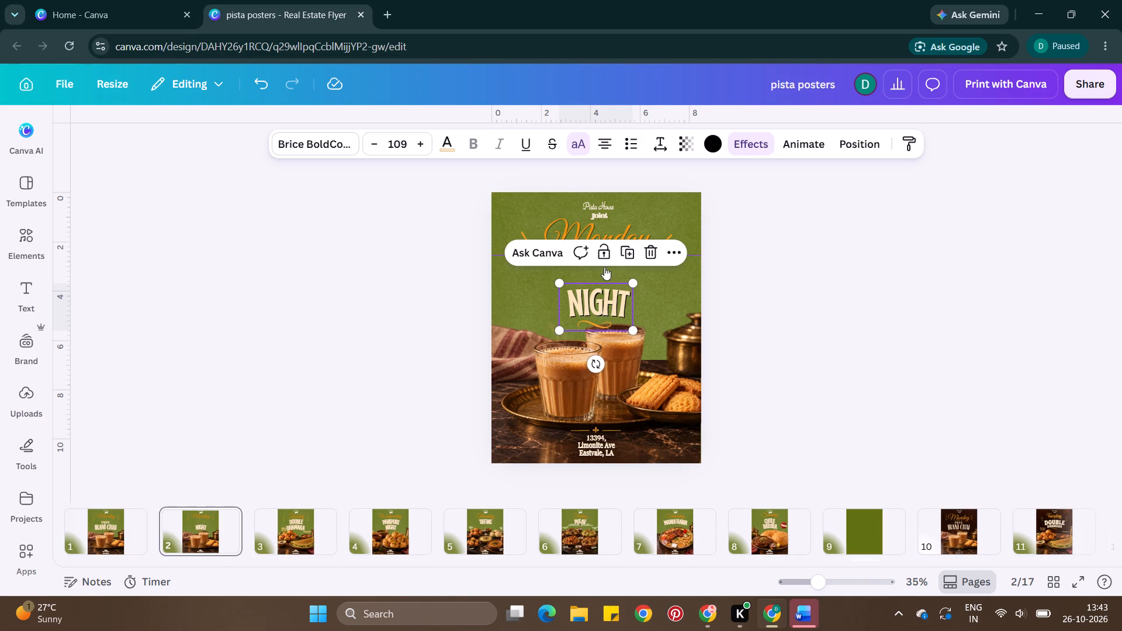
double_click(605, 302)
text(IRN)
key(BackSpace)
text(ANI CHAI)
double_click(808, 299)
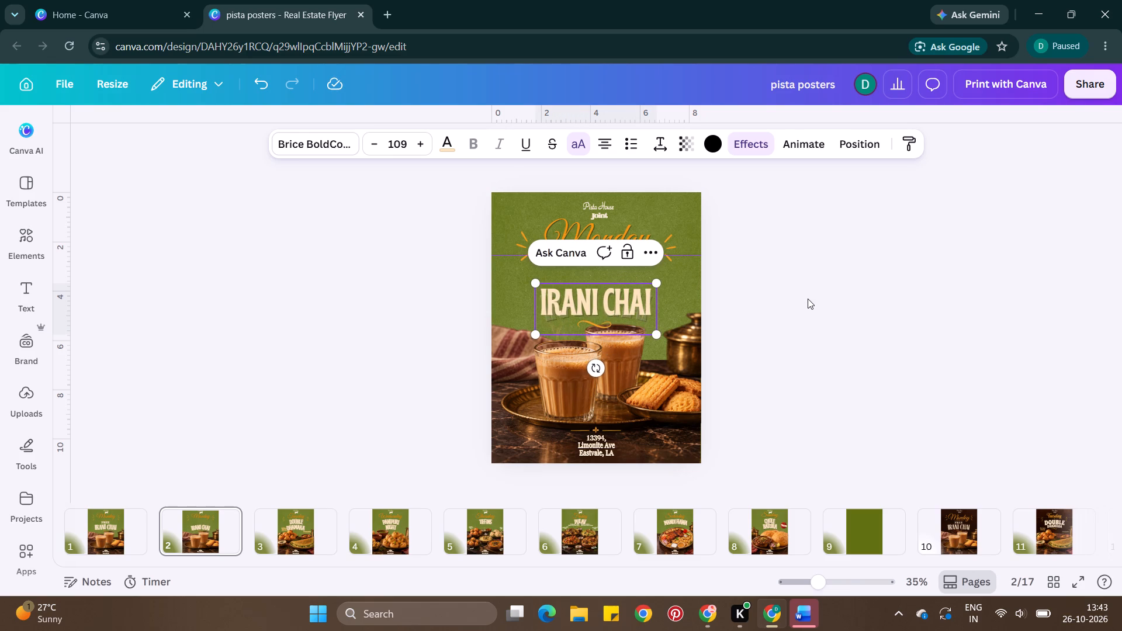
drag(613, 295, 614, 286)
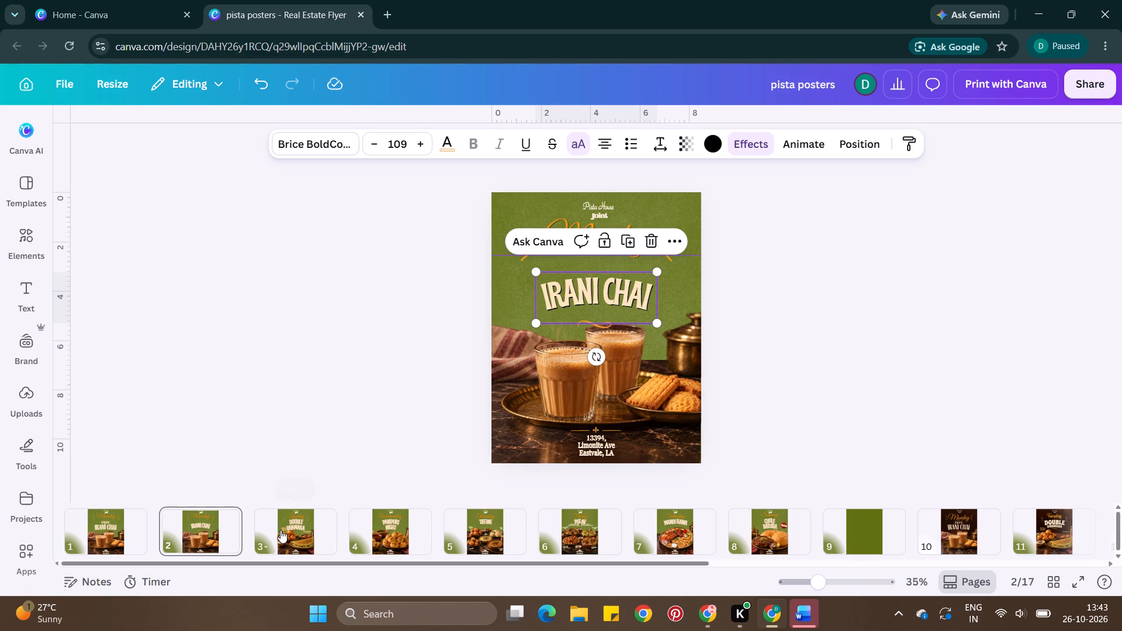
Take only the Curve shape effect off the DHAMAKA title on the Tuesday poster.
click(280, 530)
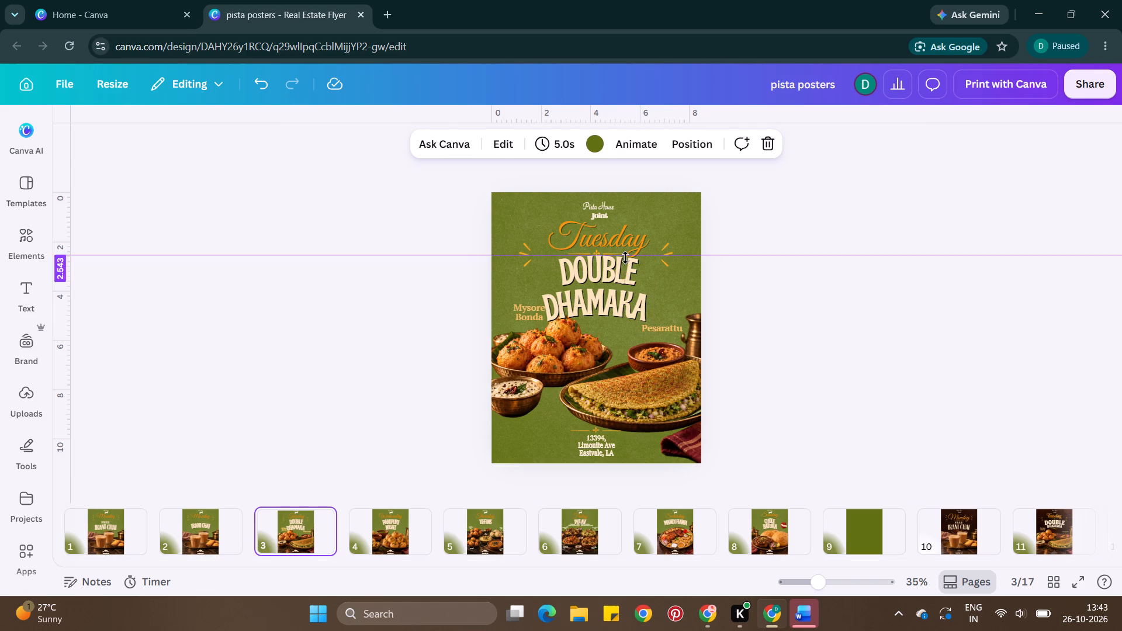
click(623, 305)
click(742, 148)
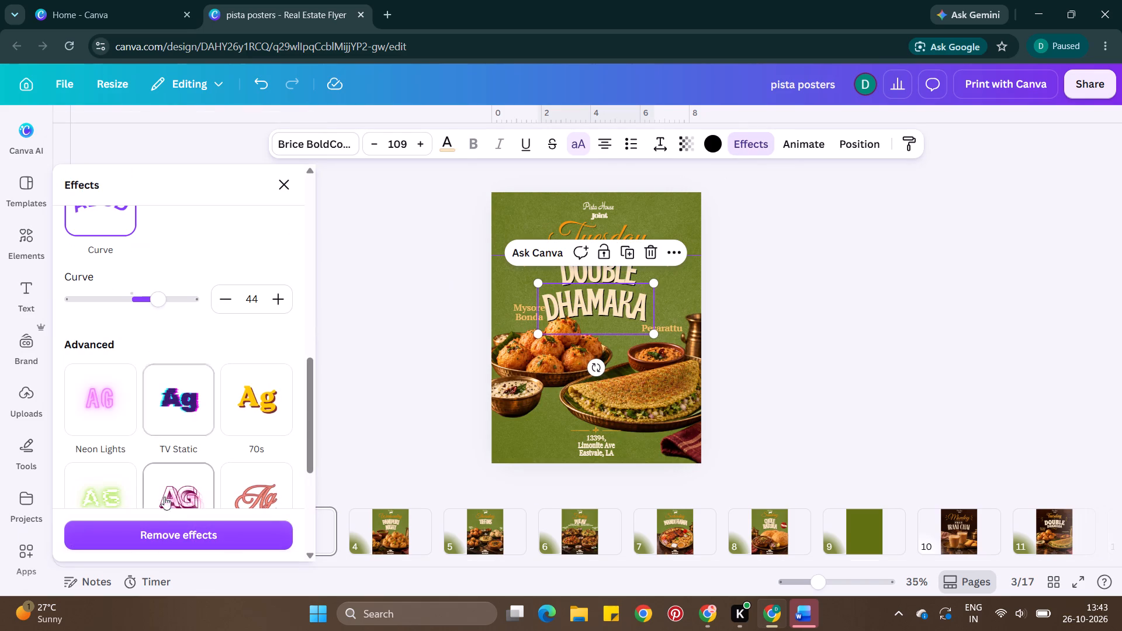
click(176, 526)
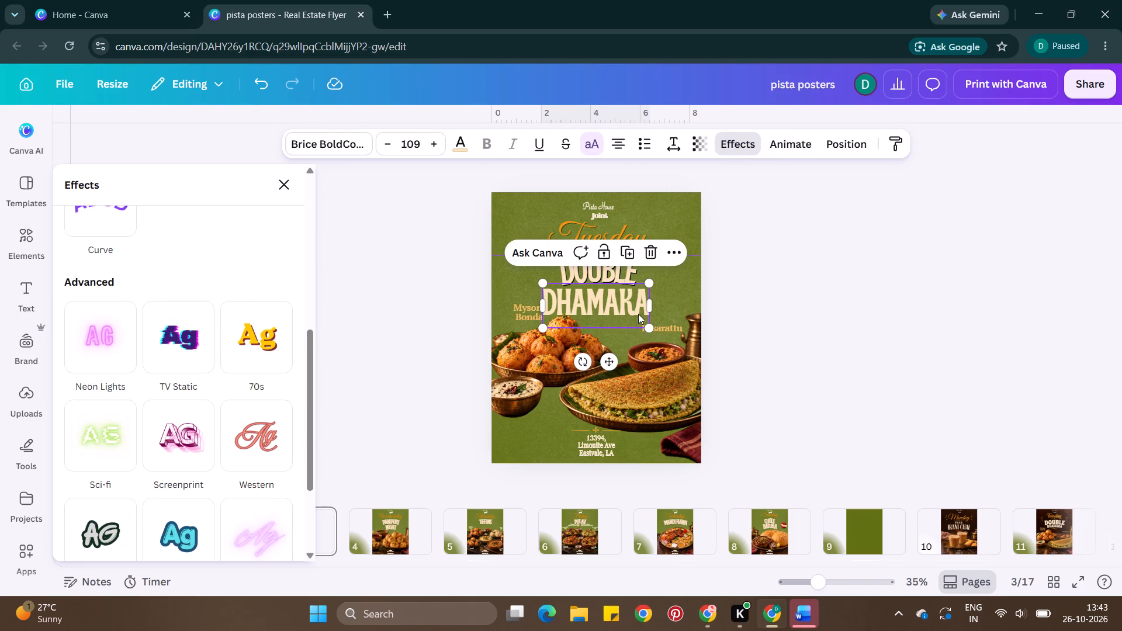
scroll(241, 314, up, 3)
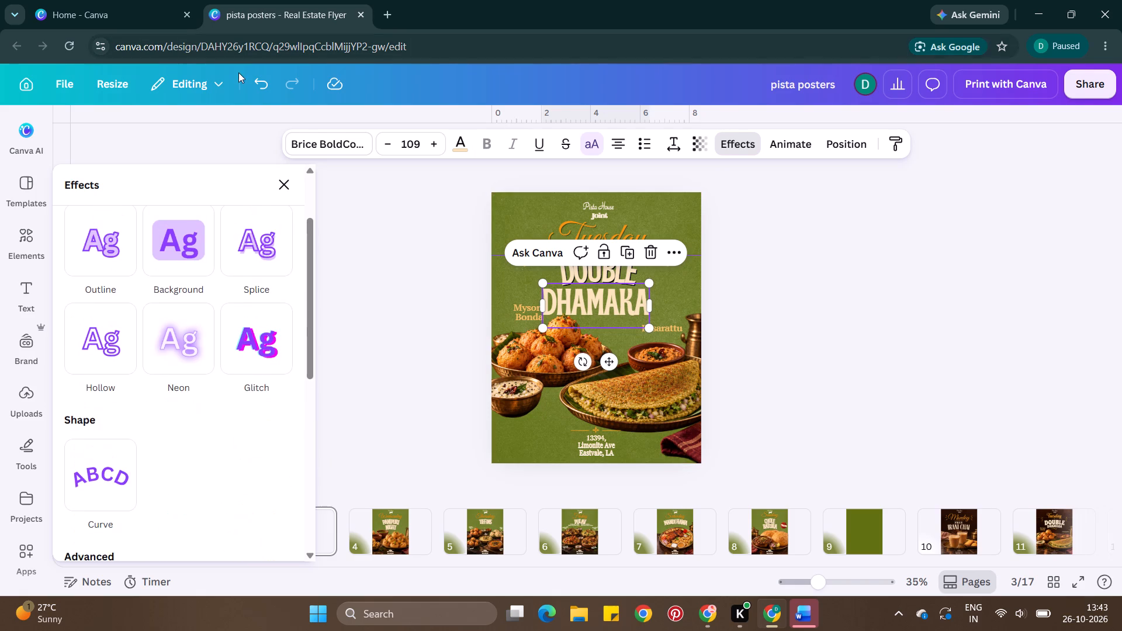
click(262, 83)
scroll(196, 370, down, 2)
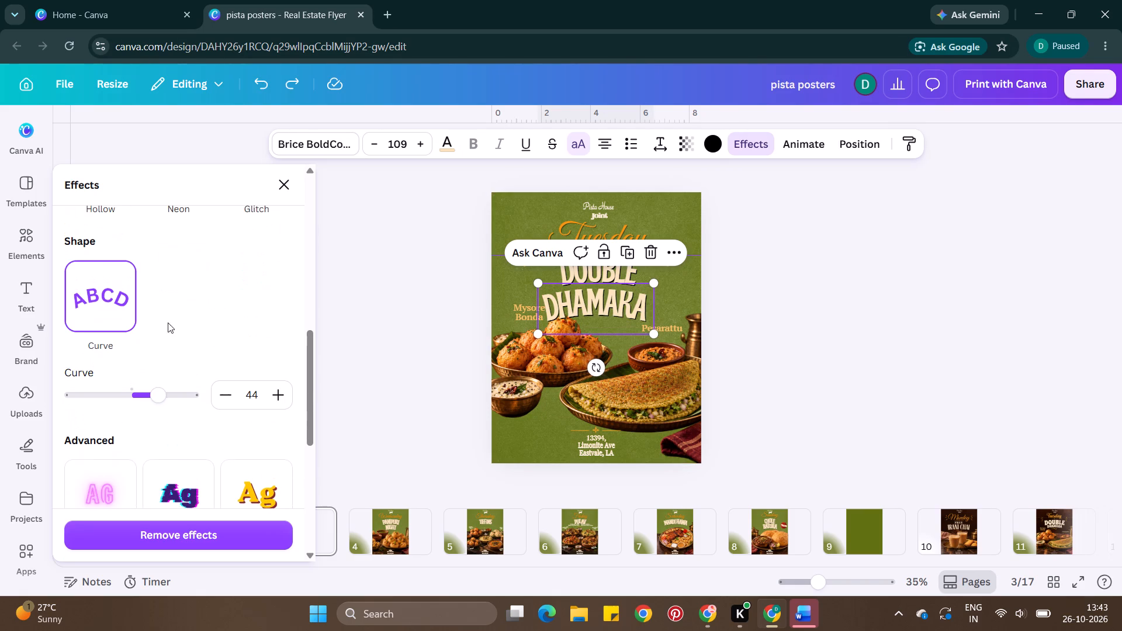
click(117, 310)
double_click(804, 304)
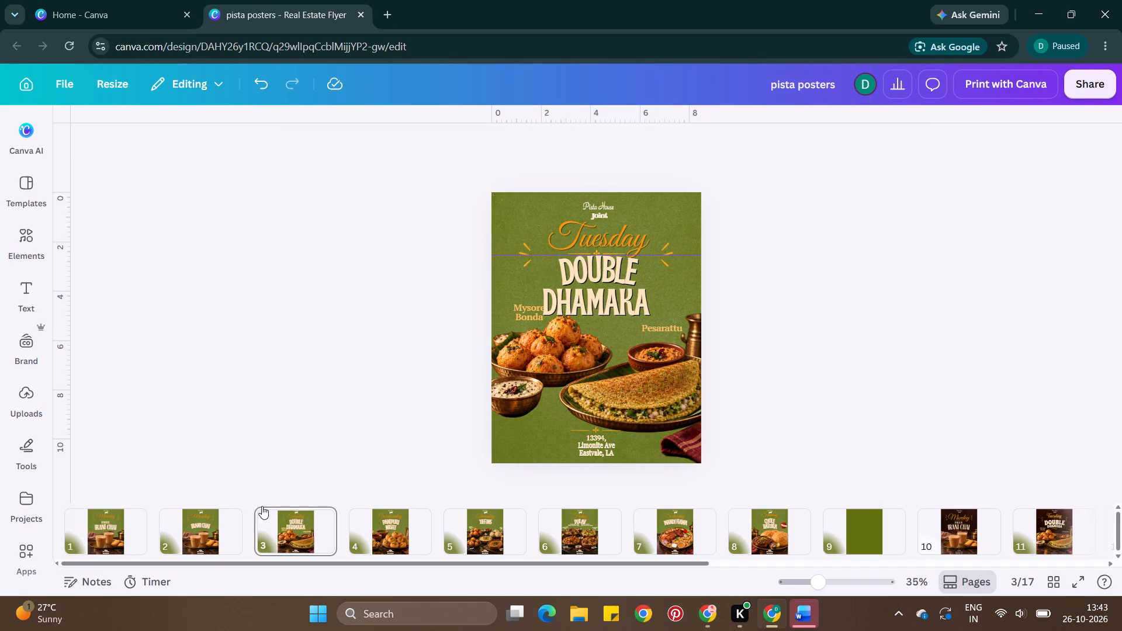
Copy the FREE text from the original Monday poster onto its duplicate and place it just above the curved IRANI CHAI title.
click(109, 529)
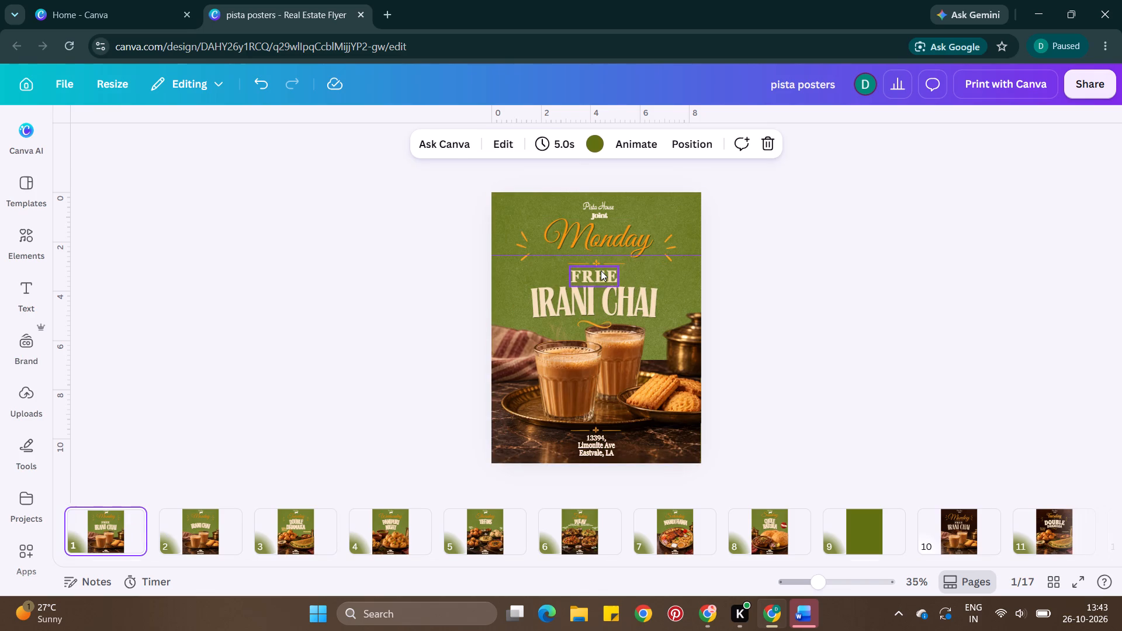
click(601, 271)
key(ctrl+c)
click(212, 539)
key(ctrl+v)
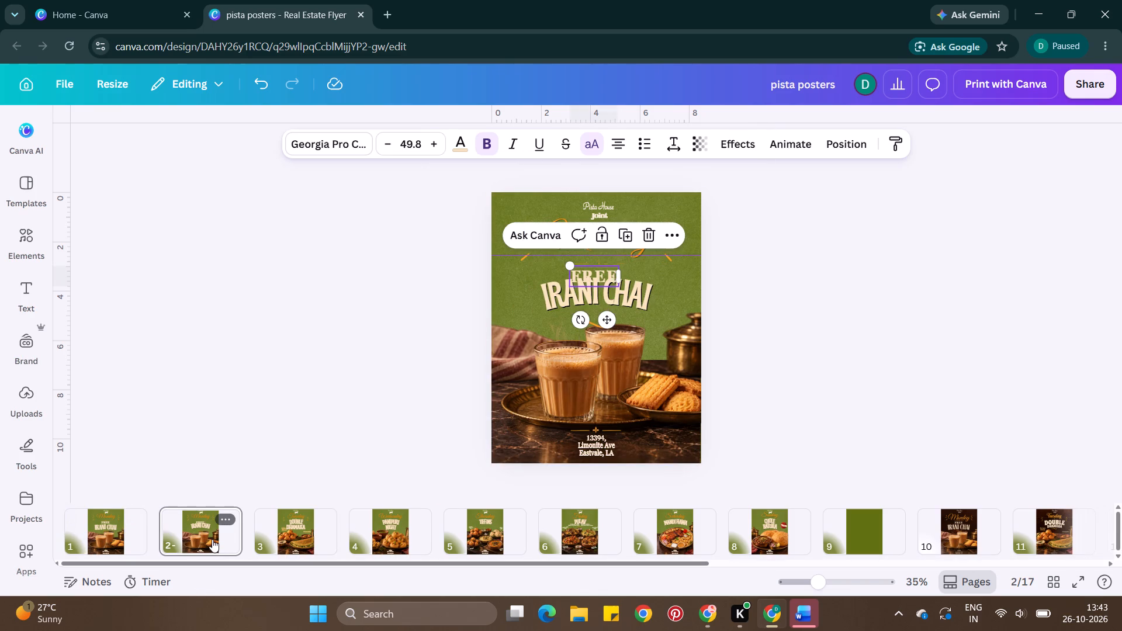
drag(612, 321, 616, 303)
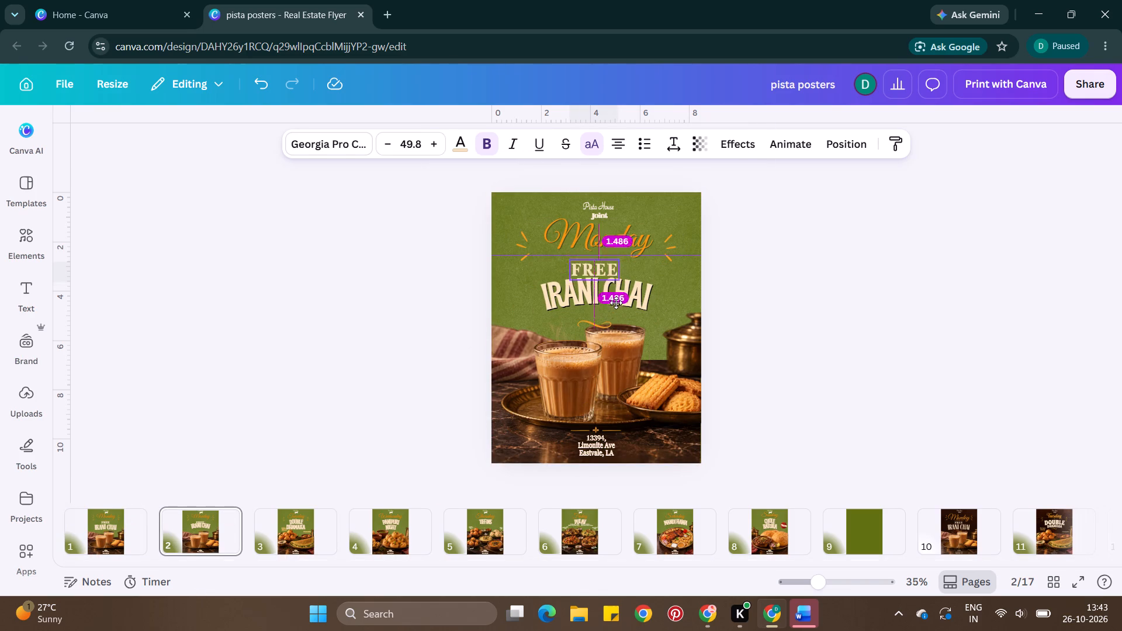
drag(616, 303, 619, 311)
Move the orange swirl ornament up so it sits directly beneath the IRANI CHAI title on the duplicated Monday poster.
drag(603, 325, 610, 318)
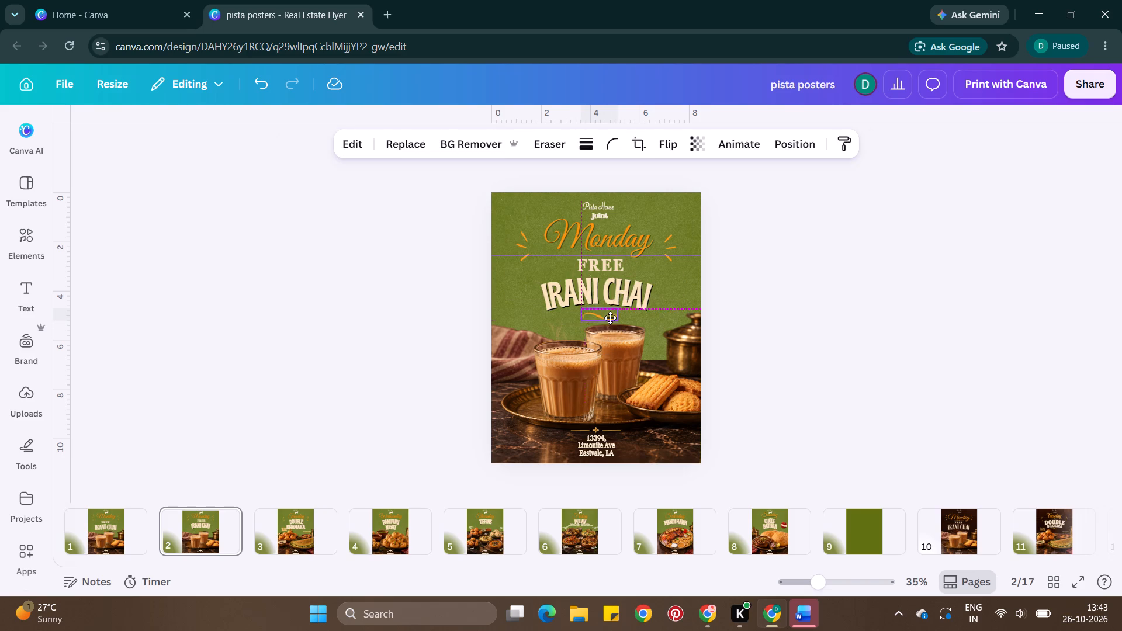
drag(610, 318, 607, 315)
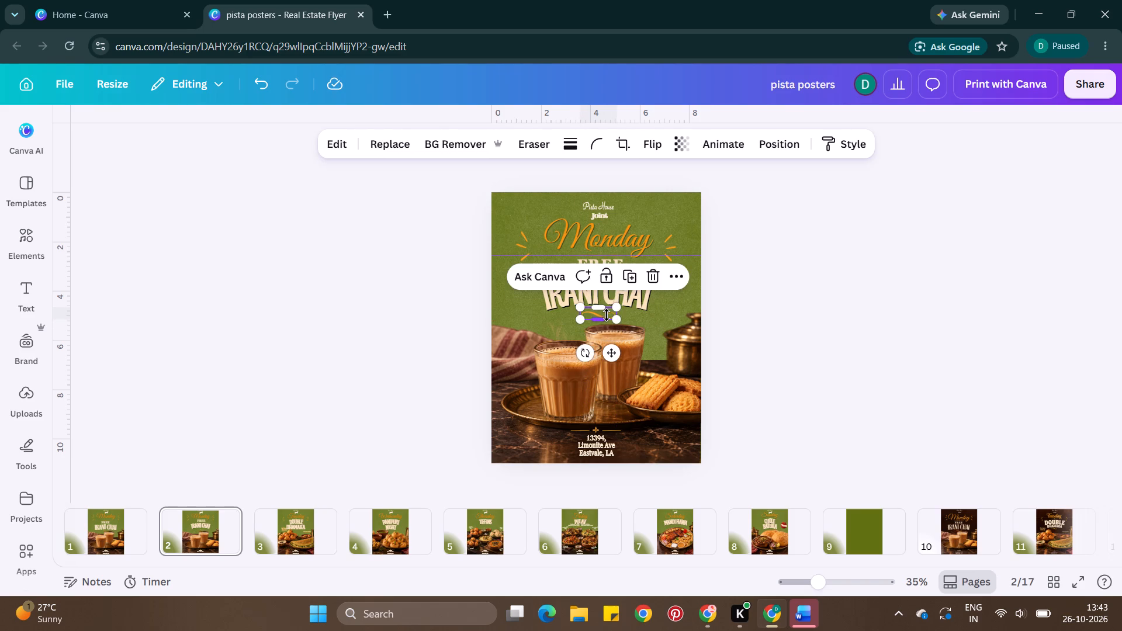
click(728, 306)
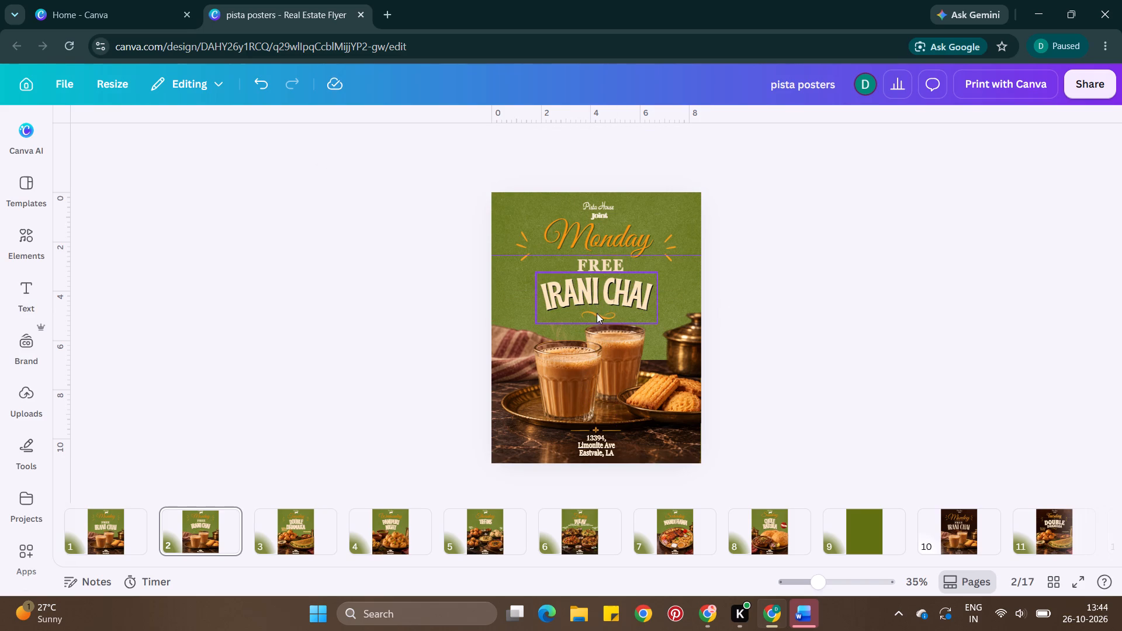
Copy the orange swirl ornament from the duplicated Monday poster onto the Tuesday poster and place it just beneath DHAMAKA.
key(alt+1)
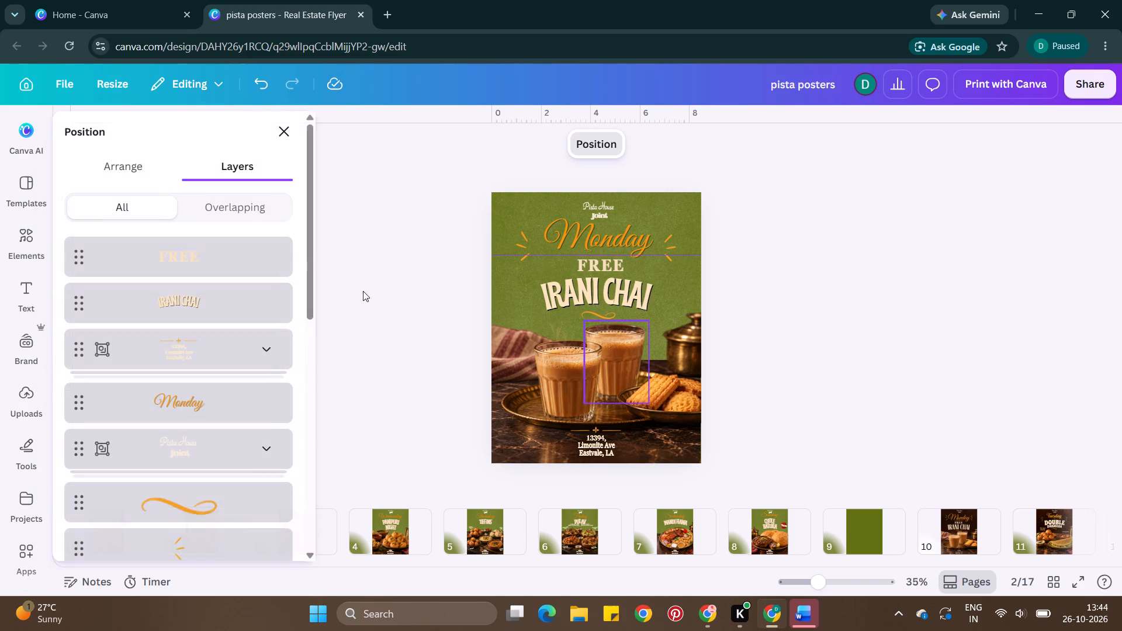
click(214, 496)
key(ctrl+c)
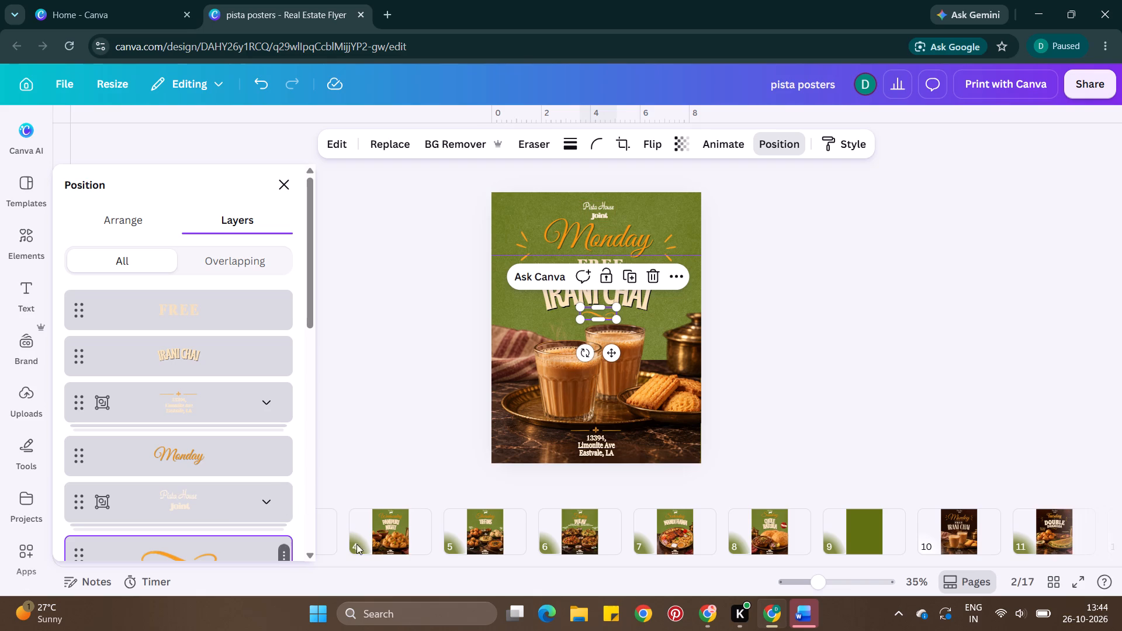
scroll(401, 545, right, 2)
click(539, 527)
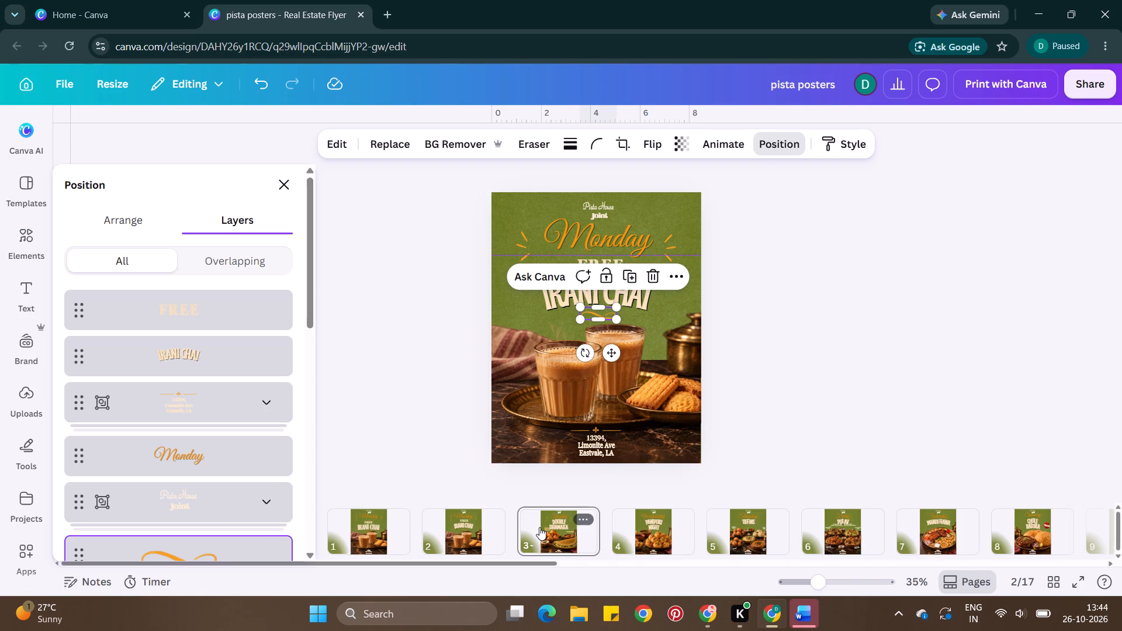
key(ctrl+v)
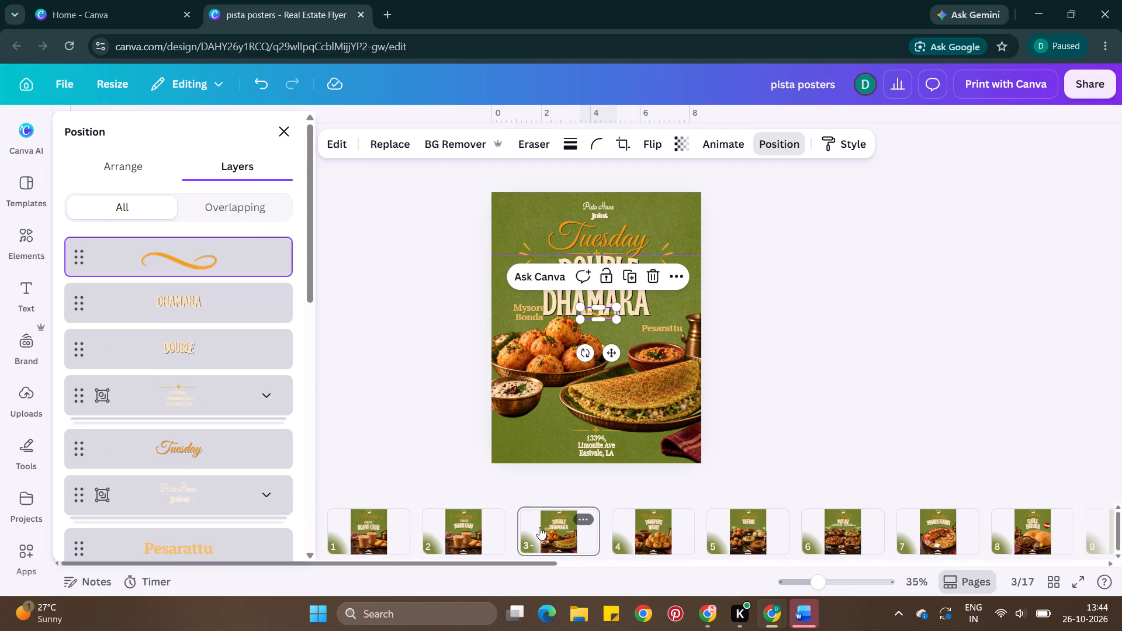
drag(611, 355, 610, 368)
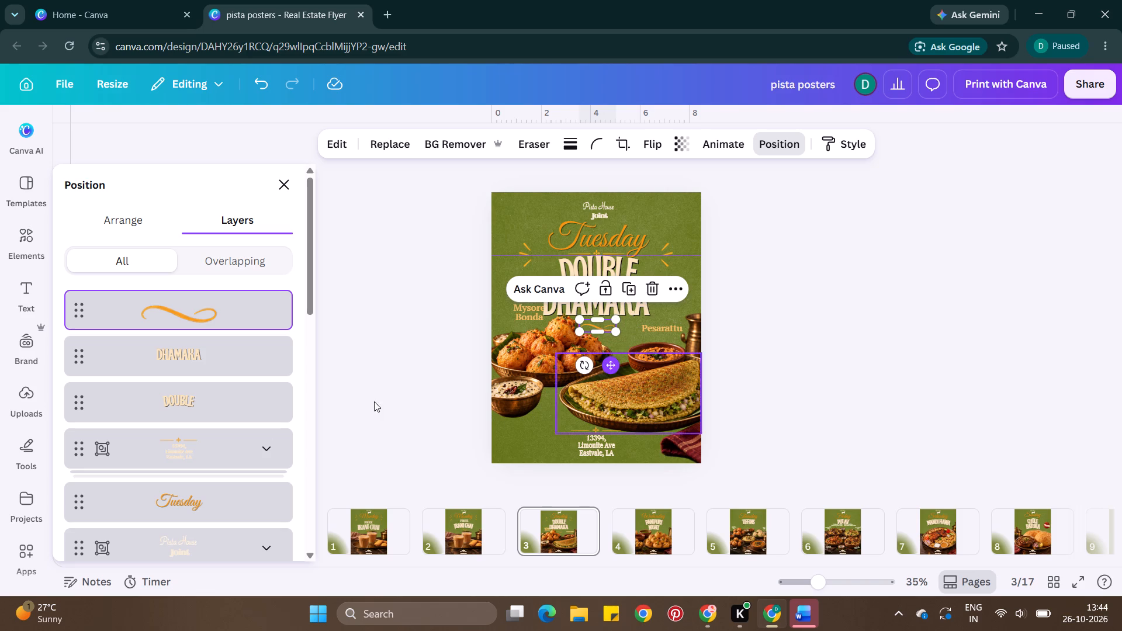
Move the Pista House logo group above the address block group in the Tuesday poster's layer order.
drag(212, 529, 201, 450)
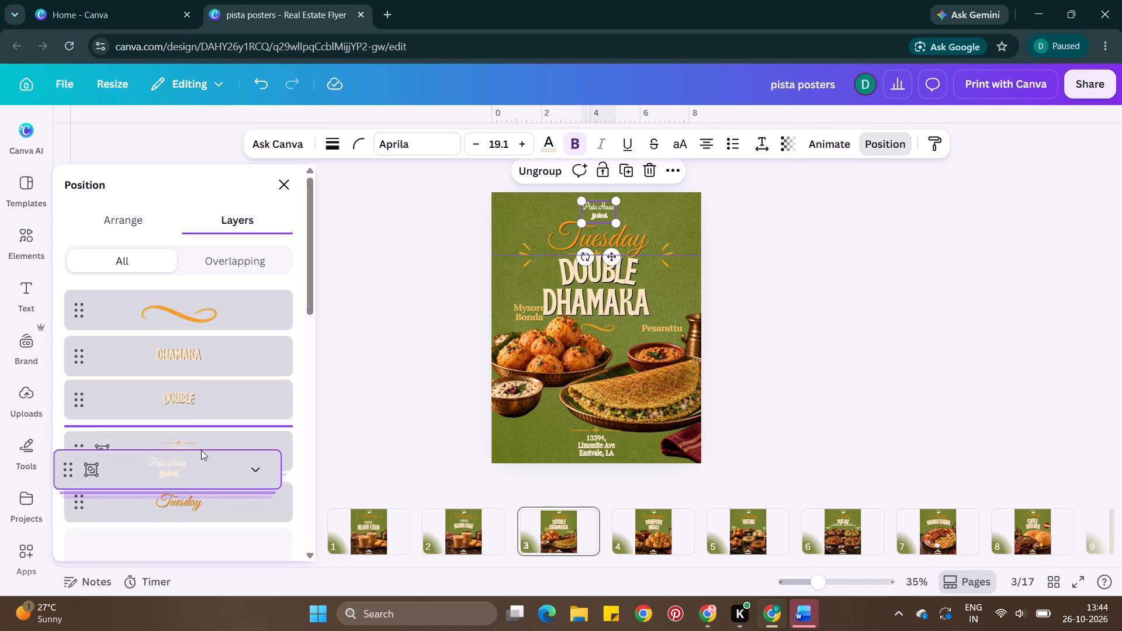
Delete the divider ornament between the Tuesday heading and the DOUBLE title on the Tuesday poster.
scroll(193, 508, down, 5)
scroll(205, 421, down, 6)
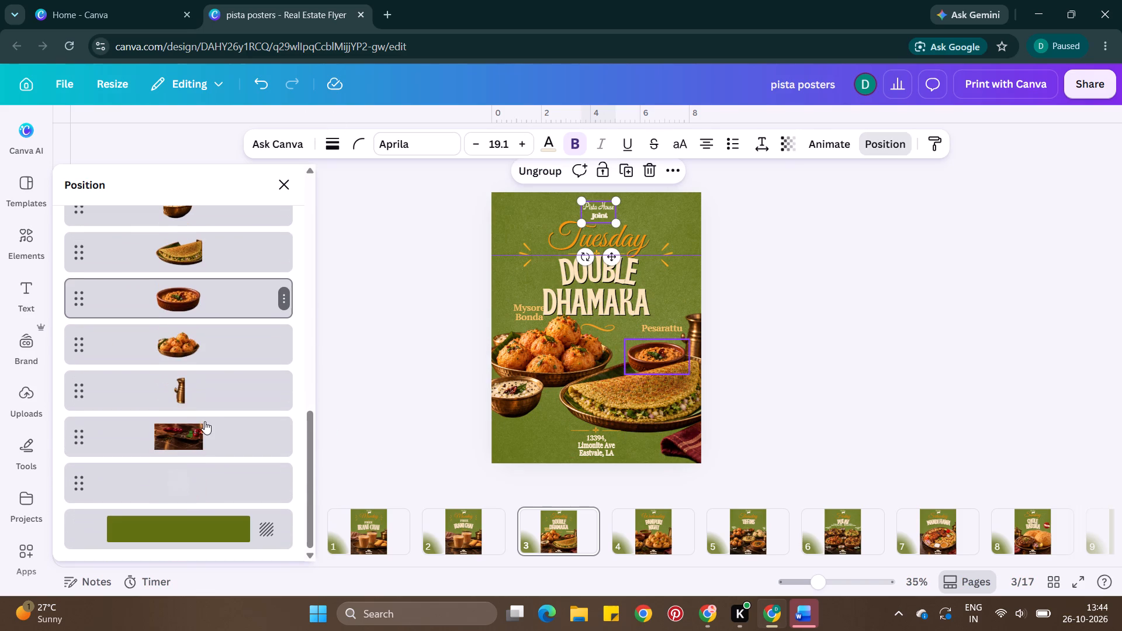
scroll(215, 310, up, 2)
scroll(215, 310, down, 1)
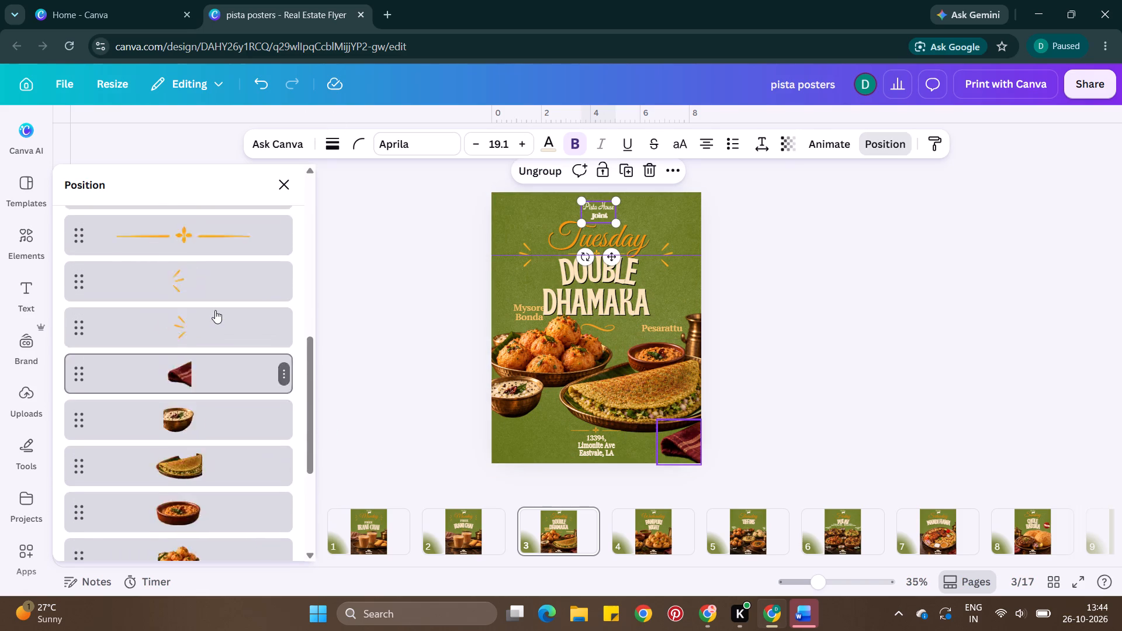
scroll(215, 310, down, 1)
scroll(215, 310, up, 7)
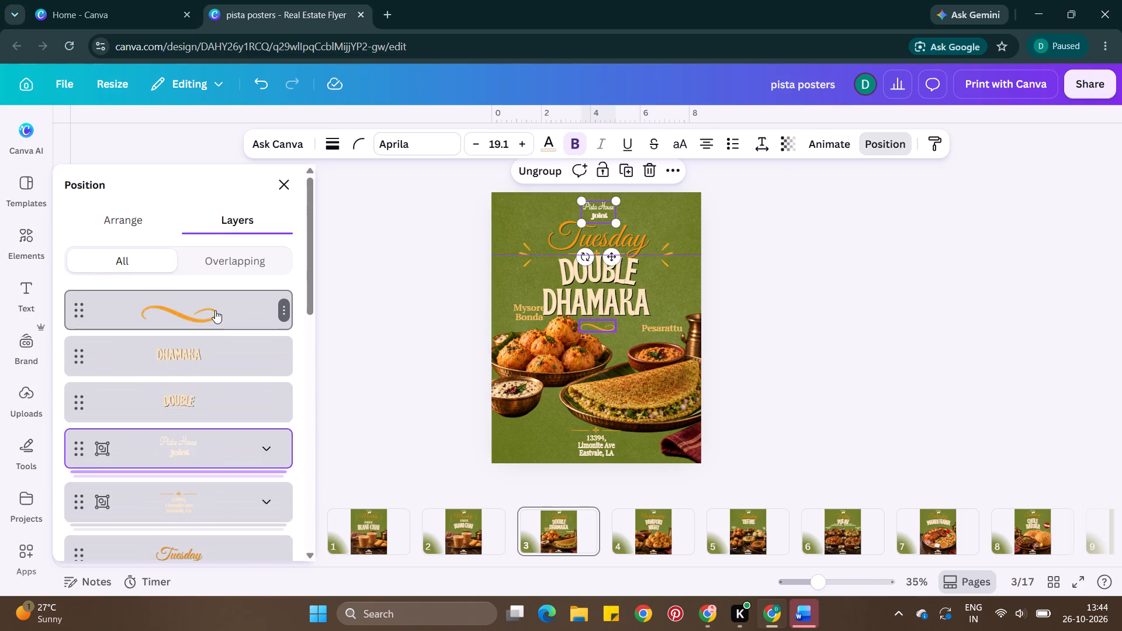
scroll(215, 310, down, 11)
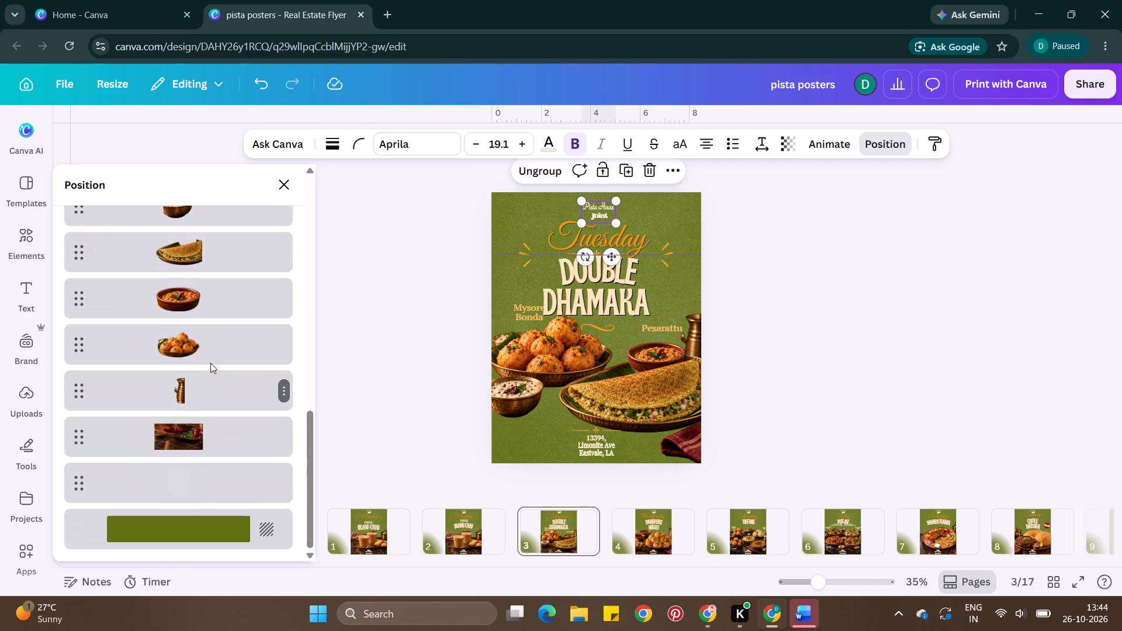
click(210, 436)
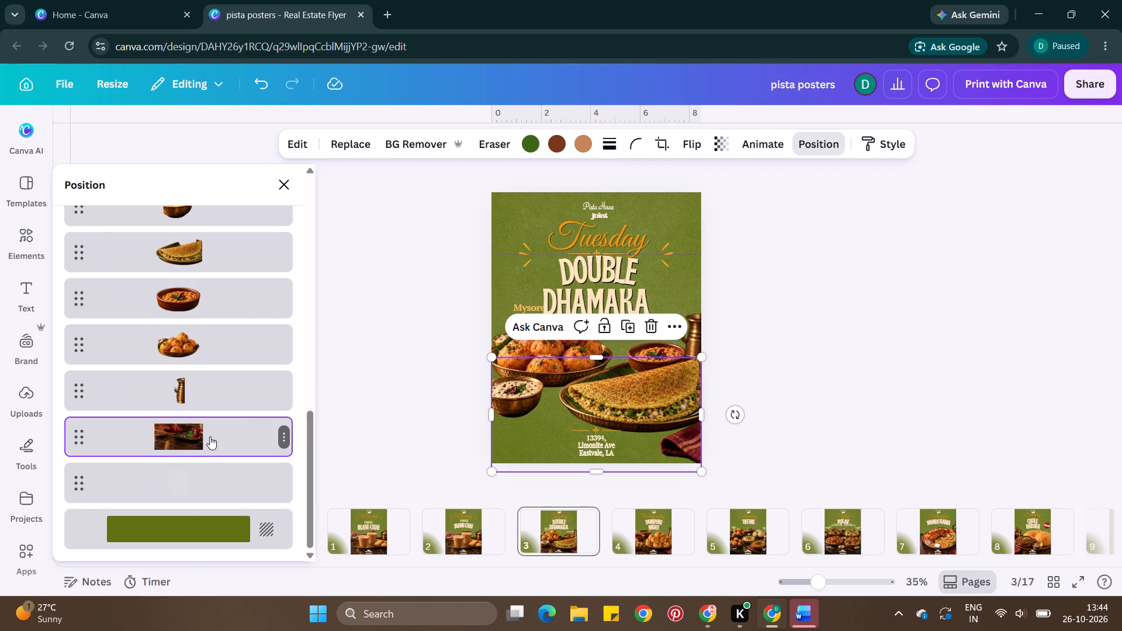
scroll(236, 407, up, 2)
scroll(219, 331, up, 1)
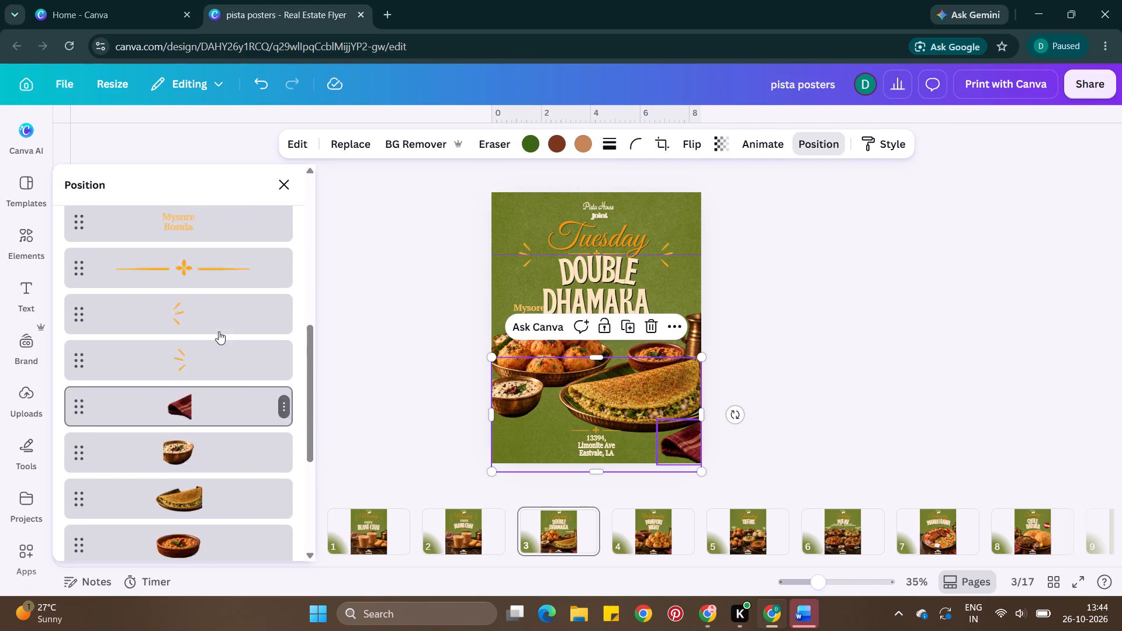
scroll(219, 331, up, 1)
click(215, 360)
key(BackSpace)
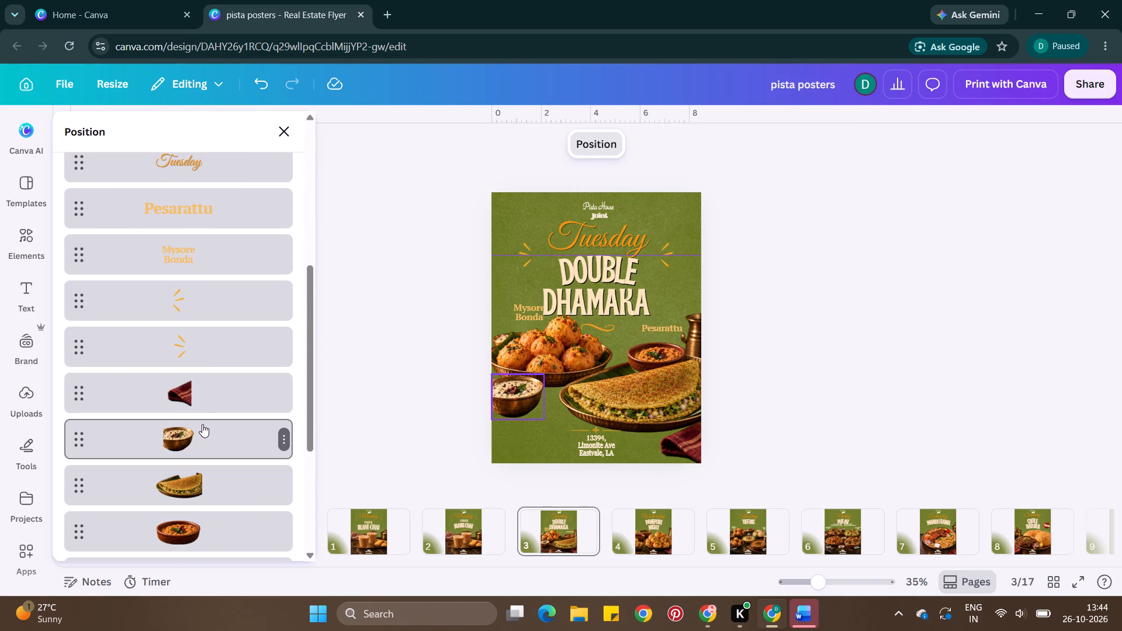
Select all the food images in the lower half of the Tuesday poster together and move them down slightly.
click(206, 397)
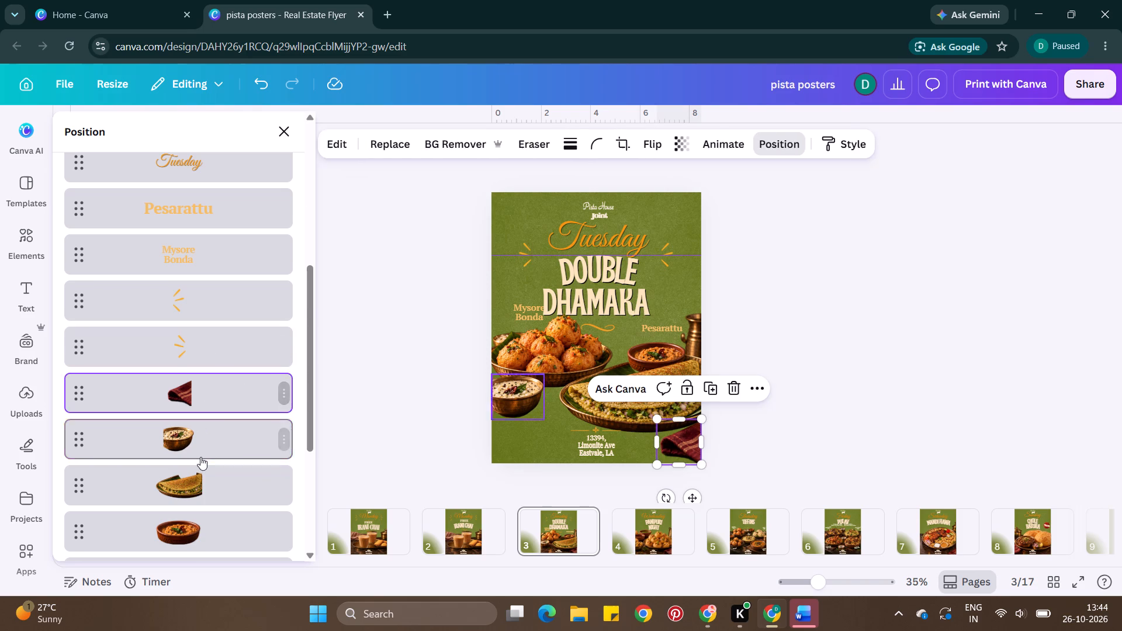
ctrl+click(200, 457)
drag(469, 339, 654, 429)
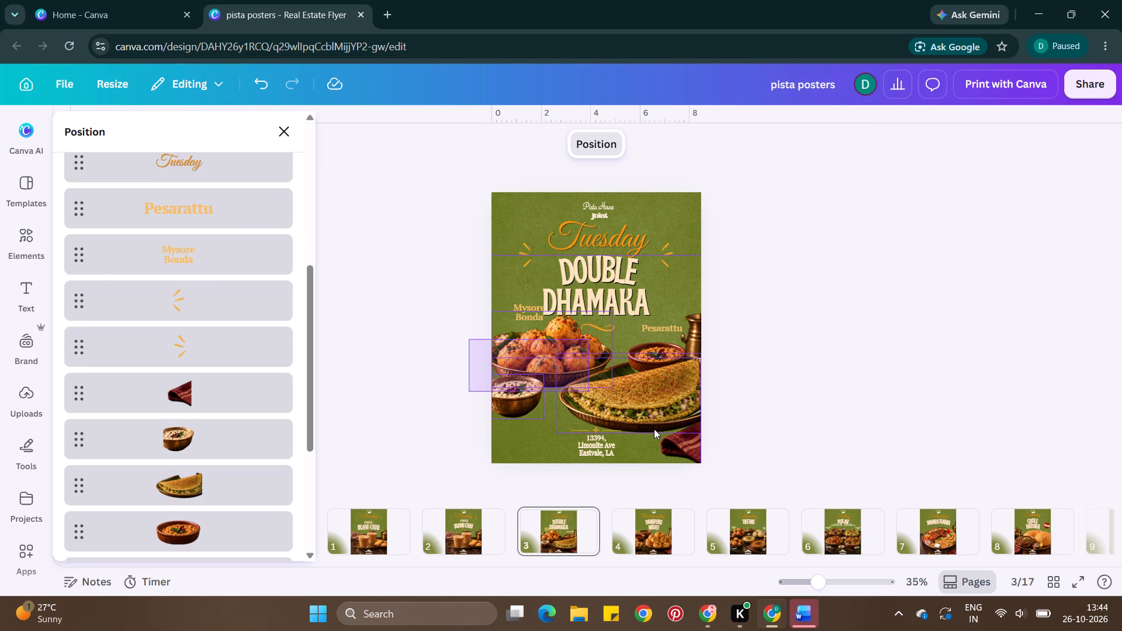
drag(654, 429, 718, 450)
drag(680, 385, 681, 392)
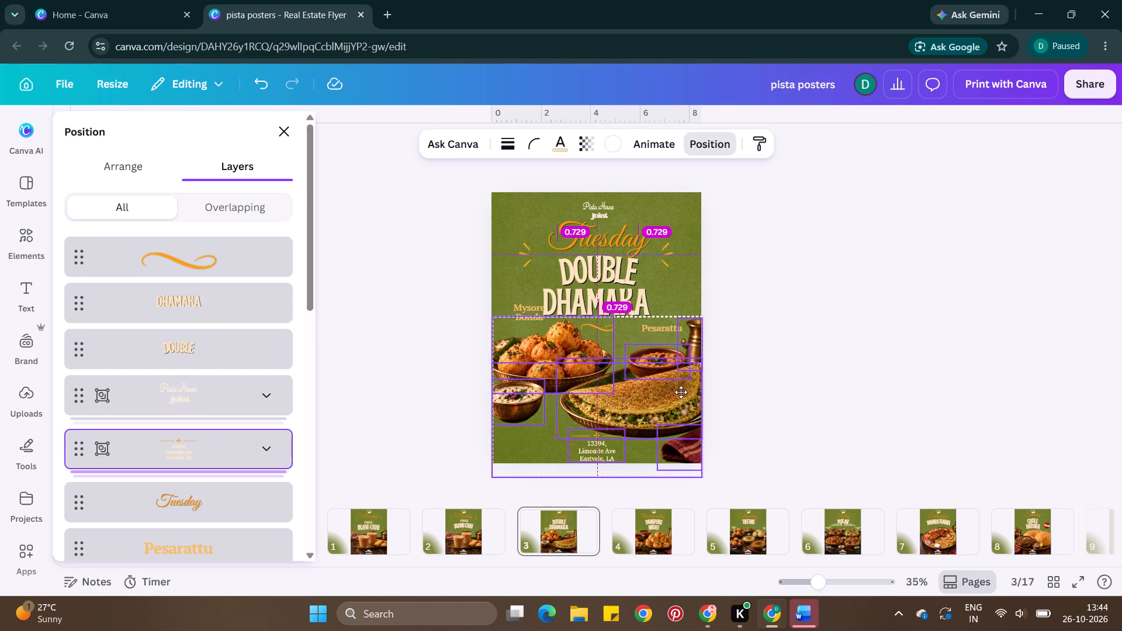
drag(681, 392, 681, 391)
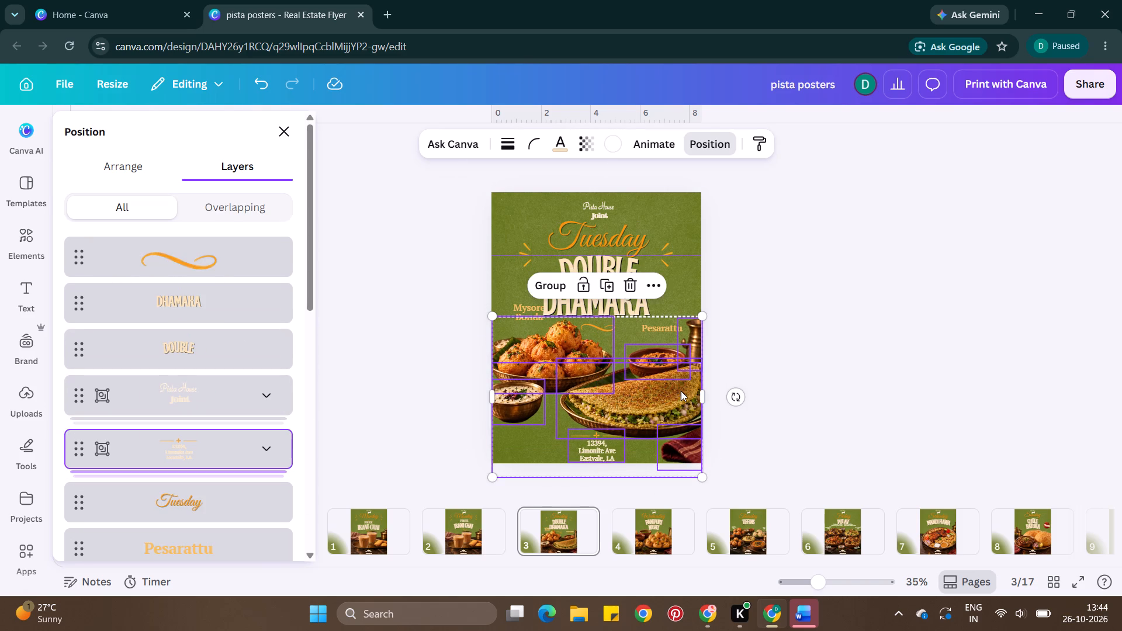
double_click(757, 360)
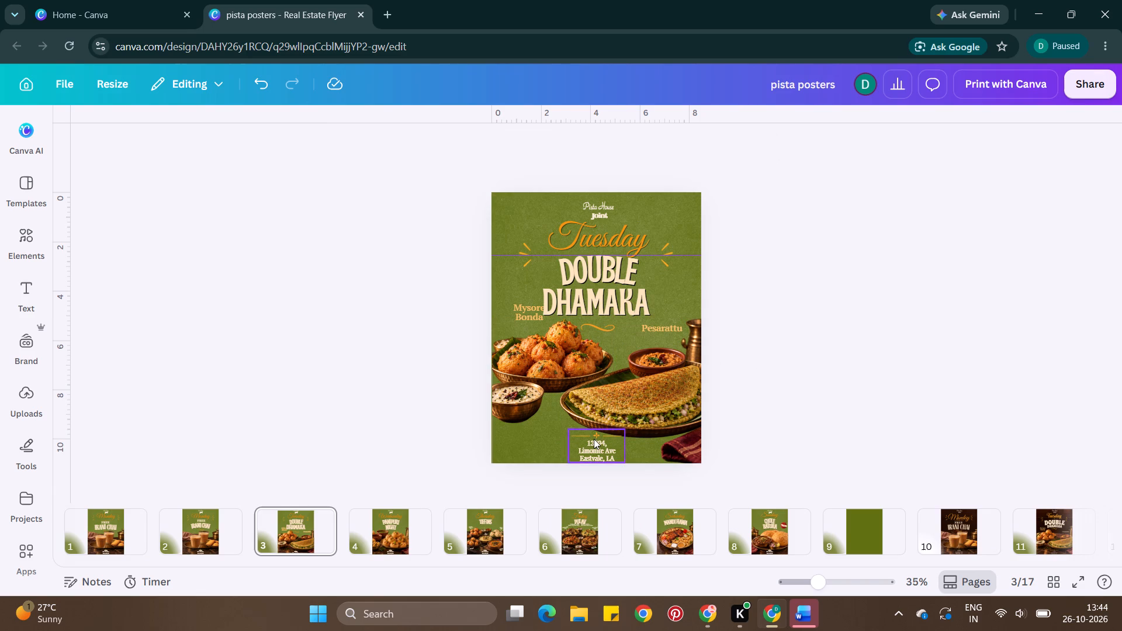
Replace the shifted address block on the Tuesday poster with a copy of the Wednesday poster's address block.
click(594, 439)
key(BackSpace)
click(395, 526)
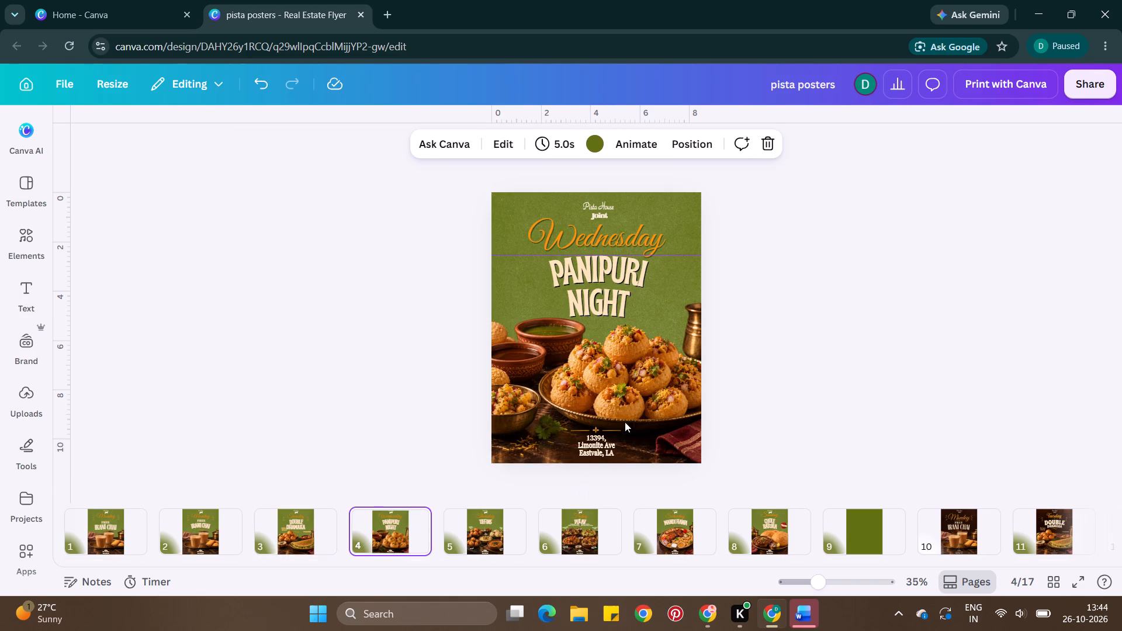
click(607, 442)
key(ctrl+c)
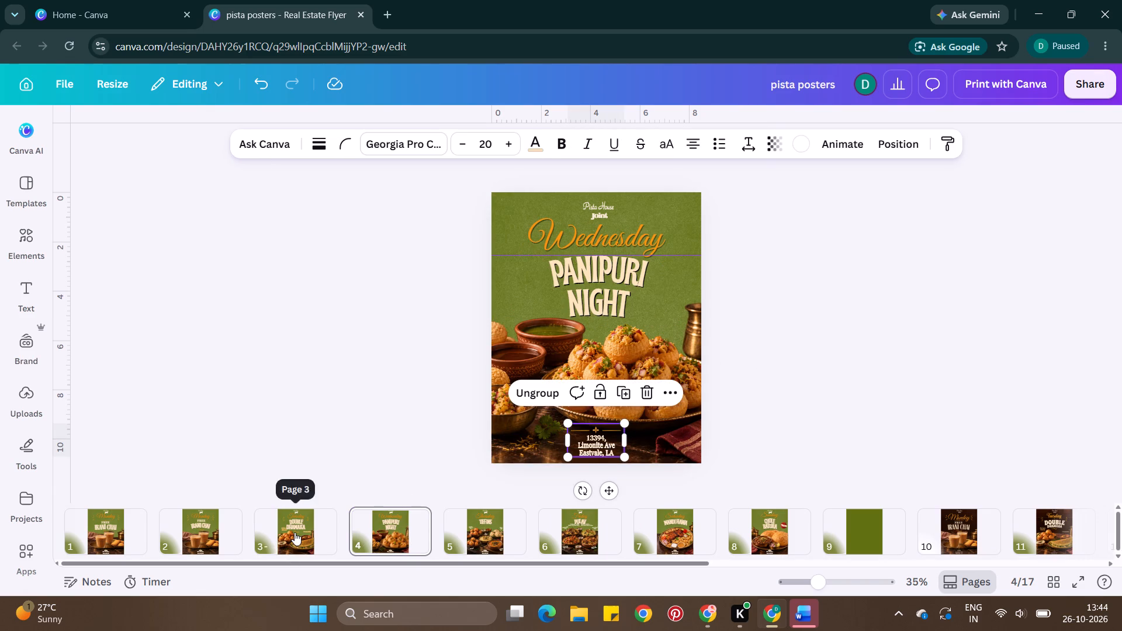
click(295, 532)
key(ctrl+v)
double_click(741, 432)
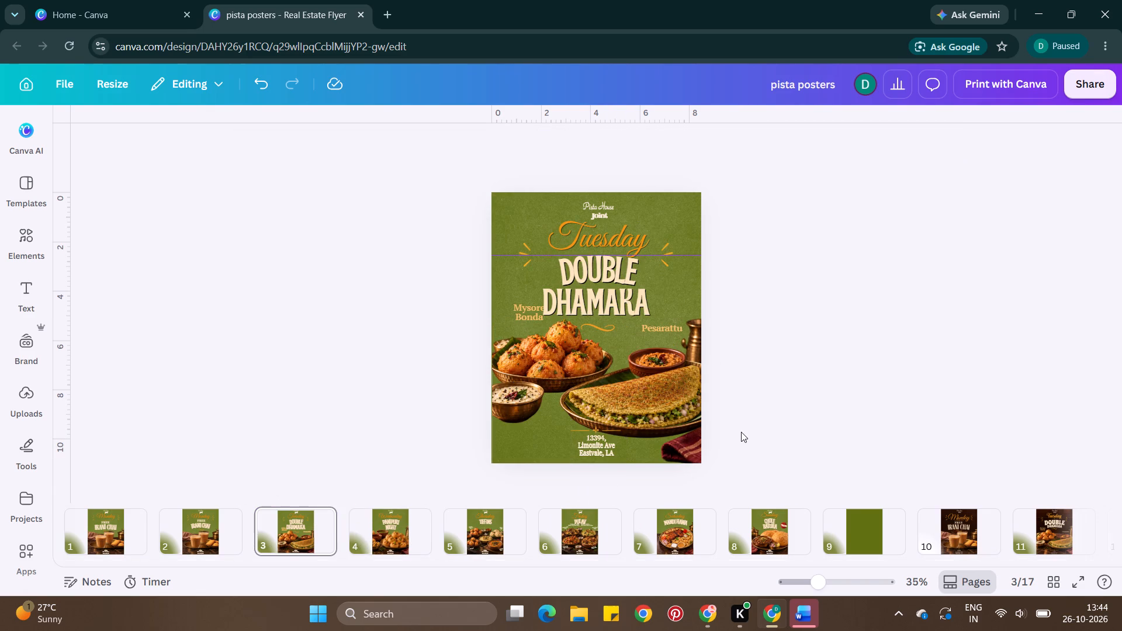
Copy the two orange ray accents flanking the Tuesday heading and paste them onto the Wednesday PANIPURI NIGHT poster.
click(404, 528)
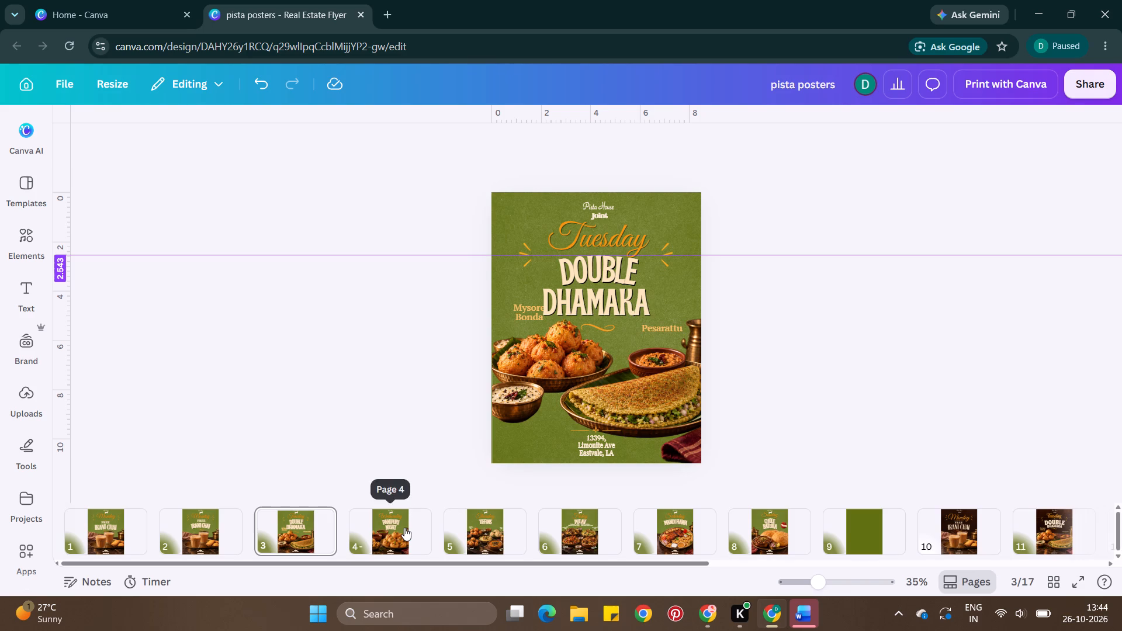
click(293, 540)
key(alt+1)
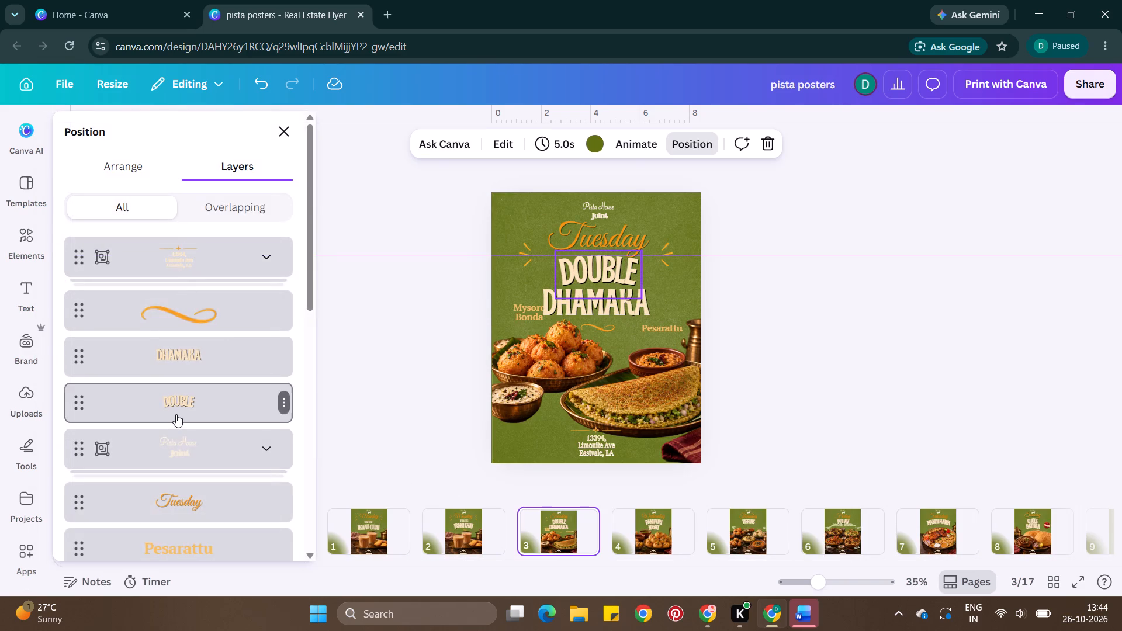
scroll(176, 414, down, 6)
scroll(211, 355, up, 9)
scroll(182, 435, down, 1)
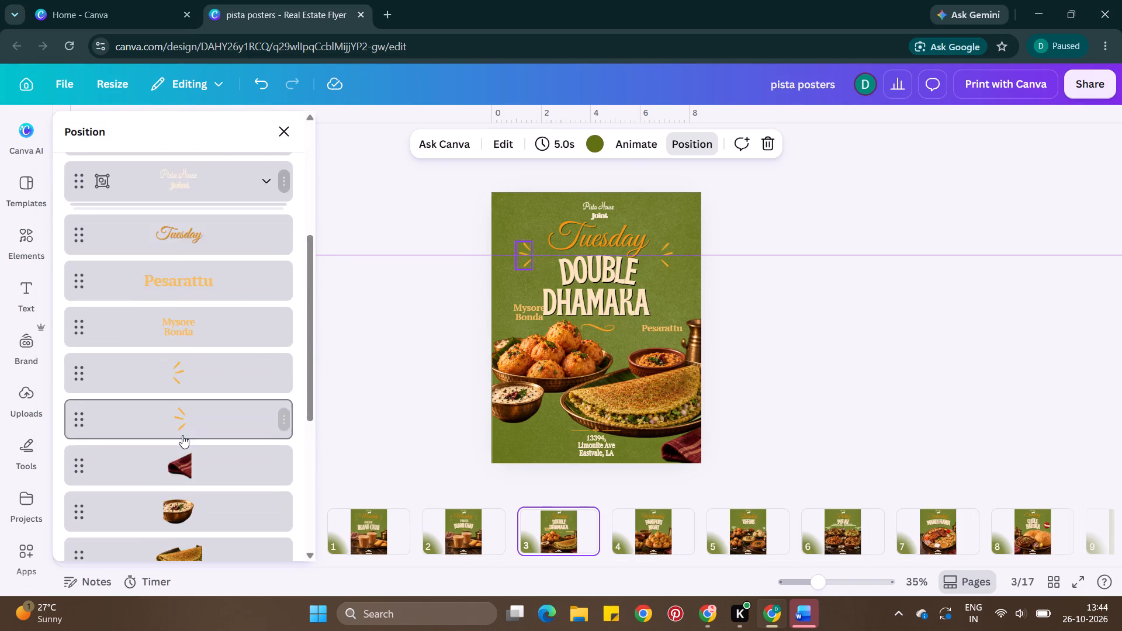
scroll(182, 435, down, 2)
click(199, 352)
ctrl+click(213, 293)
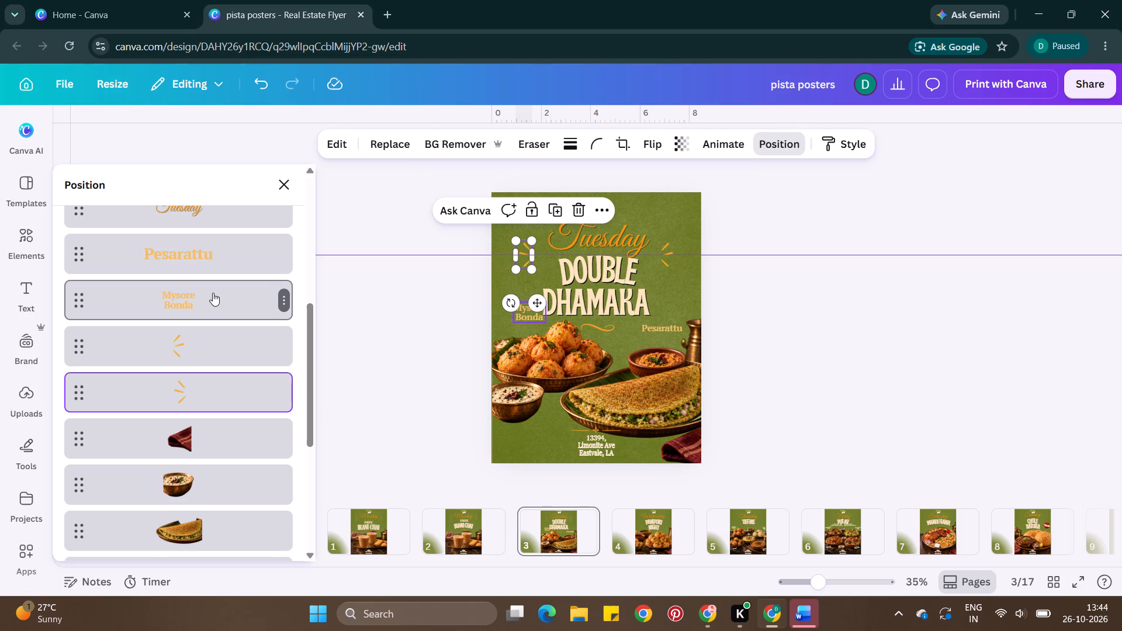
ctrl+click(210, 339)
ctrl+click(210, 312)
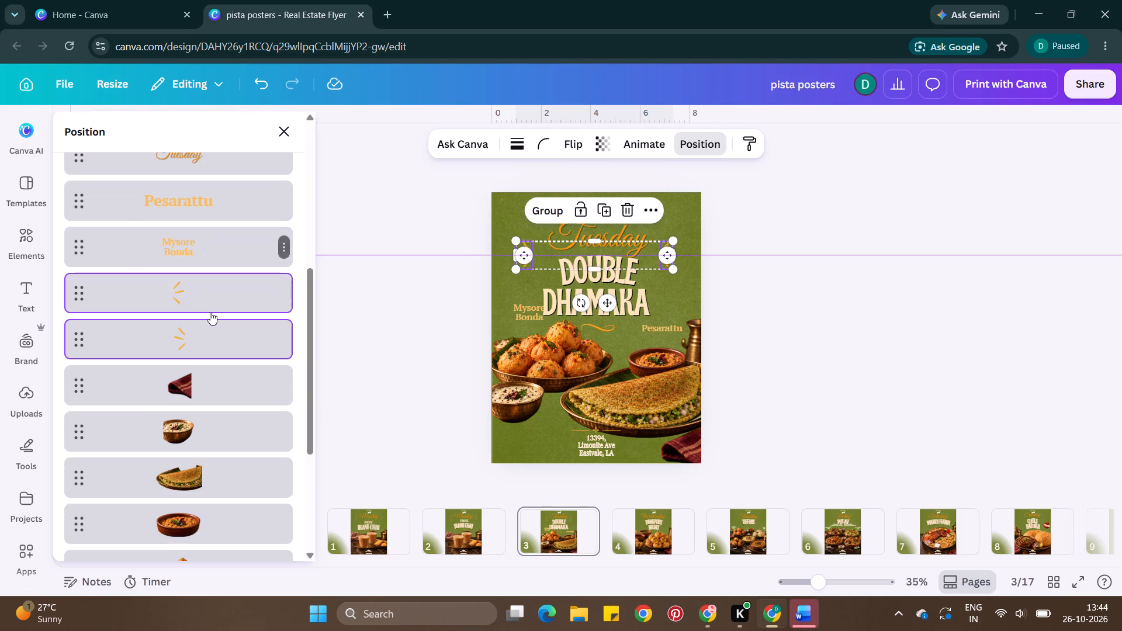
key(ctrl+c)
click(454, 523)
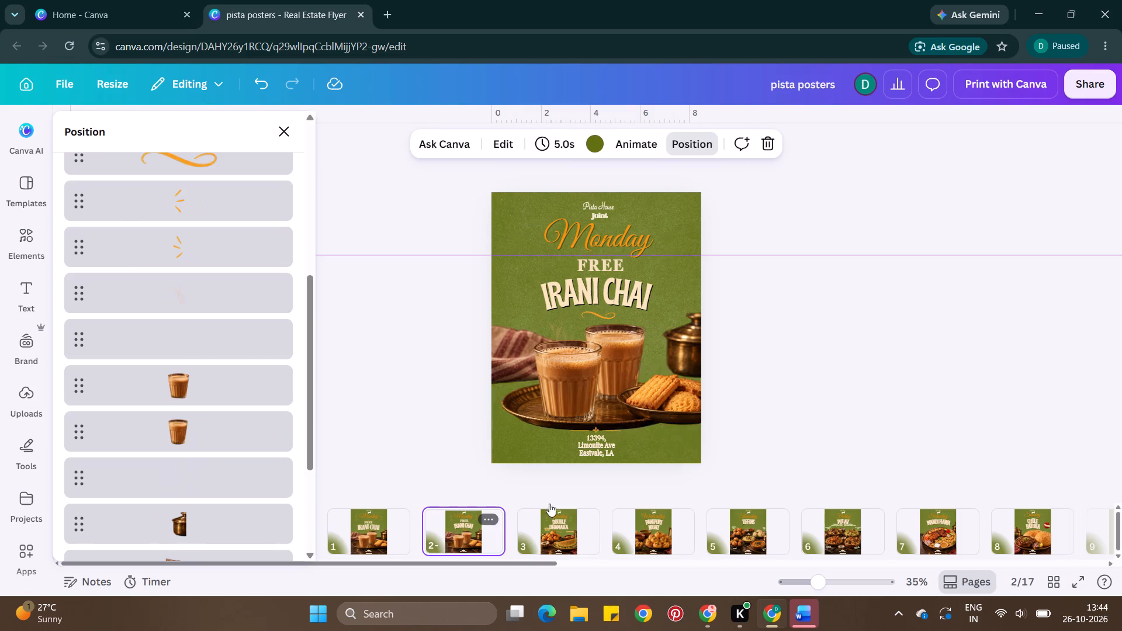
click(556, 535)
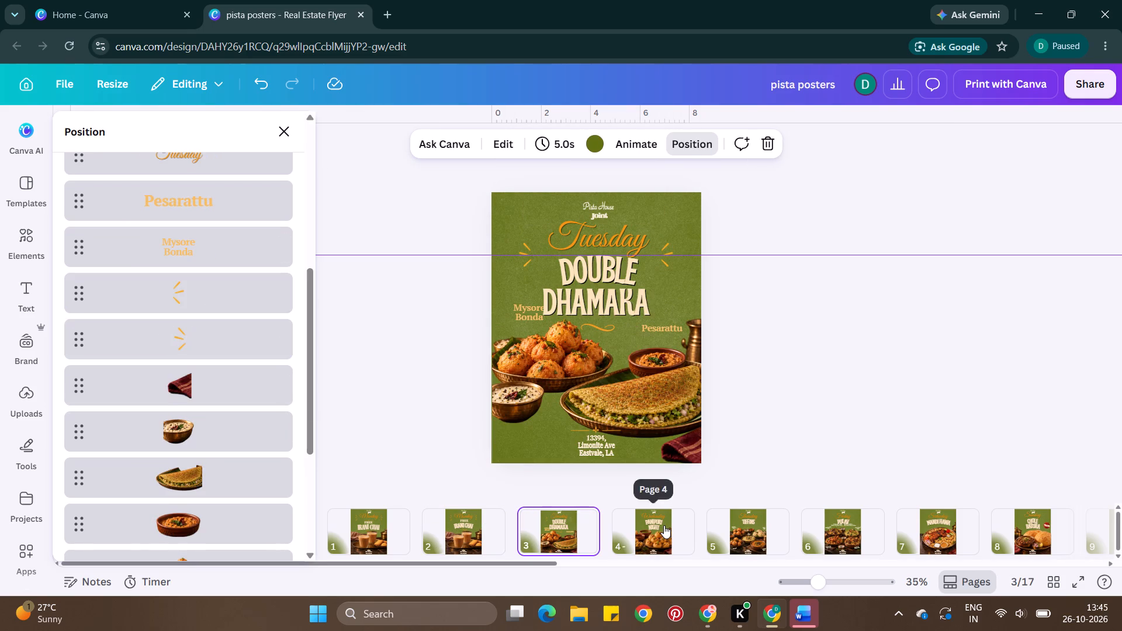
click(664, 525)
key(ctrl+v)
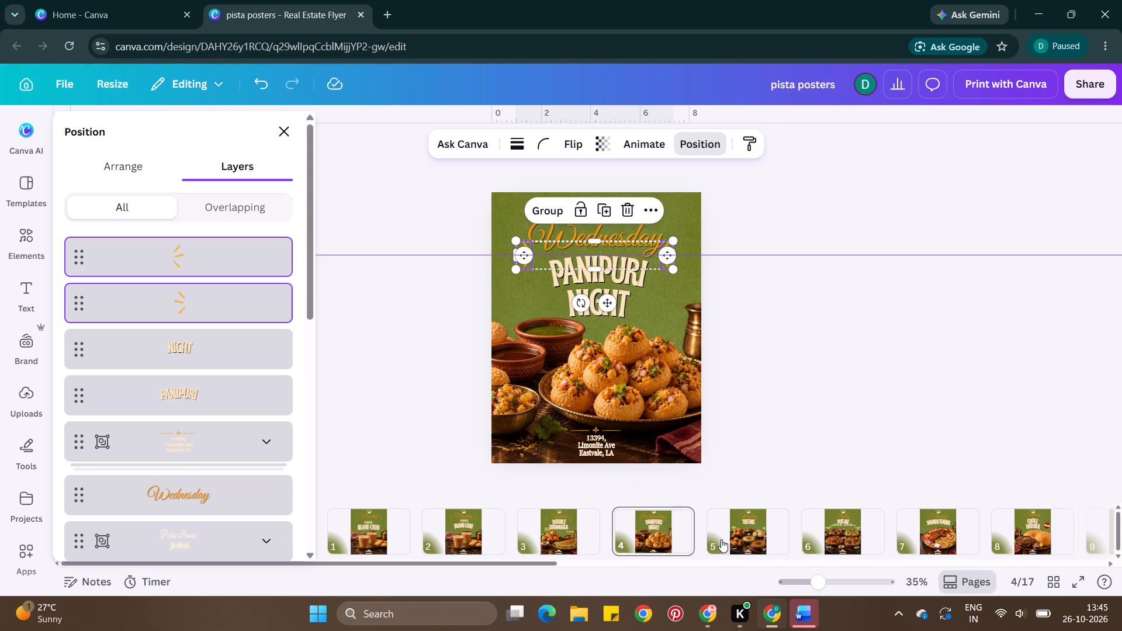
Paste the copied orange ray accents onto the Thursday TIFFINS, Friday PULAV, Saturday MANDI HAWA and Sunday CHOLE BATURA posters.
click(764, 525)
key(ctrl+v)
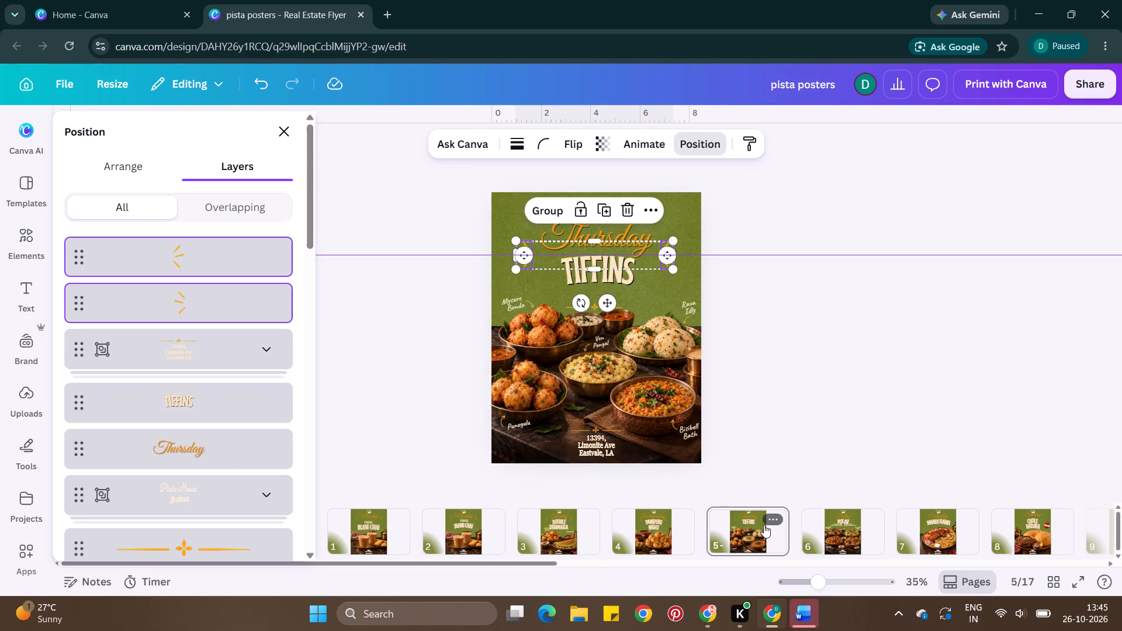
click(856, 539)
key(ctrl+v)
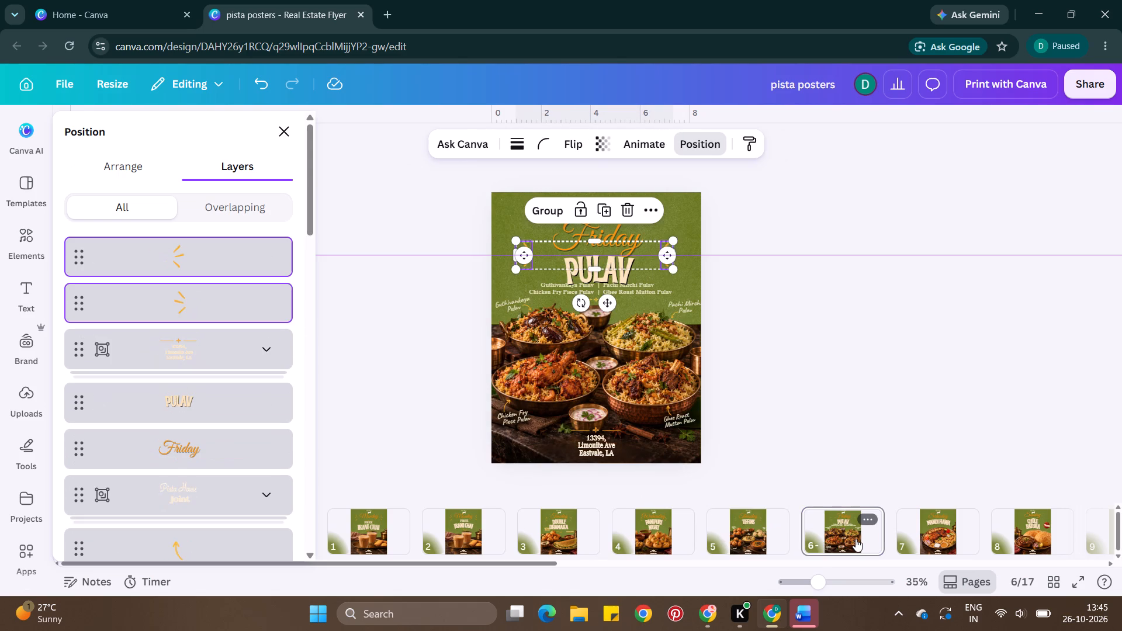
click(930, 518)
key(ctrl+v)
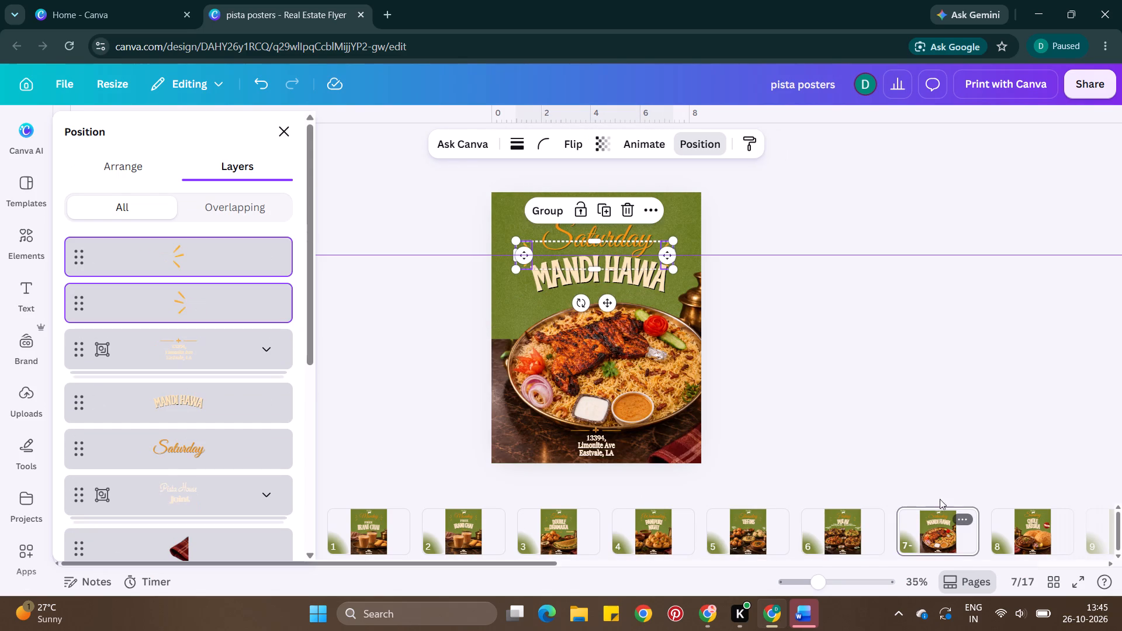
scroll(953, 530, left, 1)
click(901, 534)
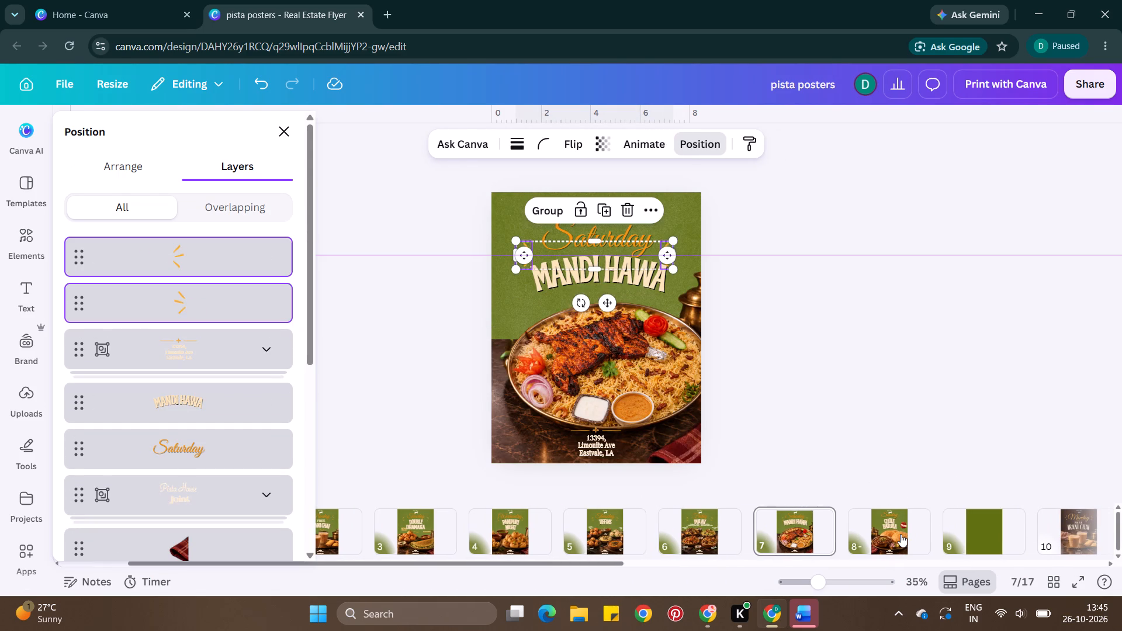
key(ctrl+v)
Replace the two ray accents flanking the heading on the page 1 Monday poster with the copied pair.
scroll(730, 534, right, 5)
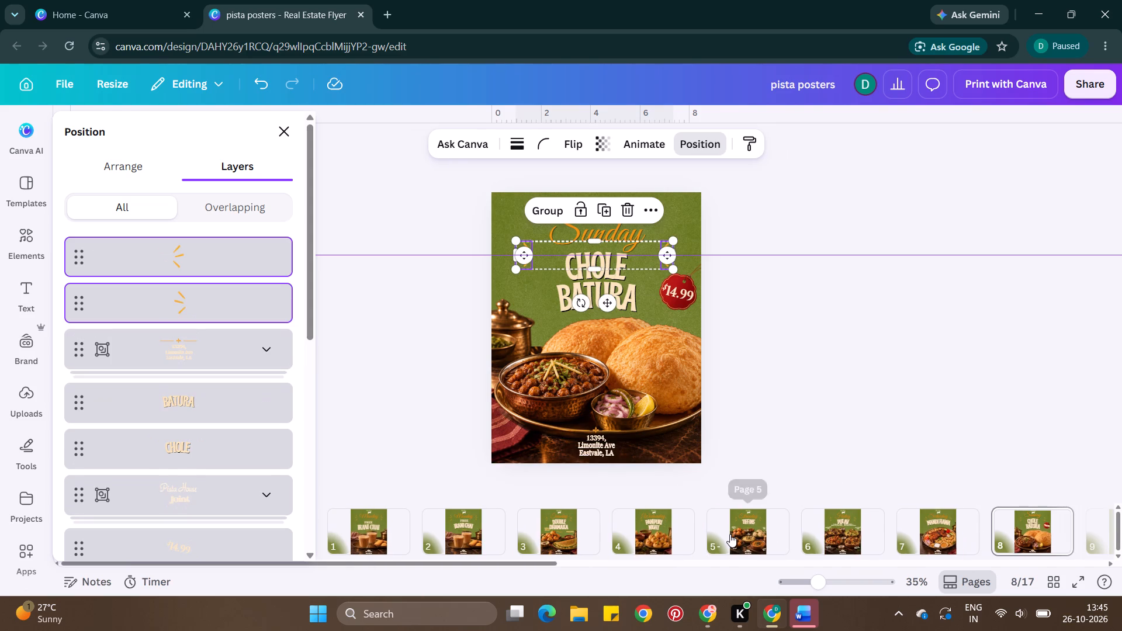
scroll(730, 534, right, 1)
click(465, 523)
click(363, 522)
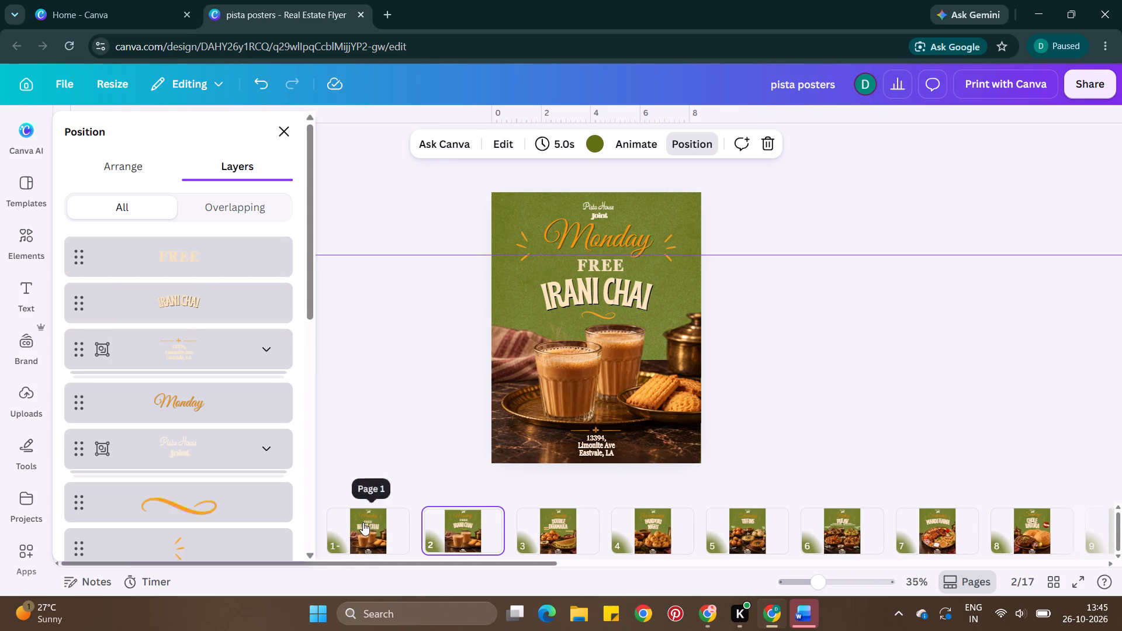
click(525, 249)
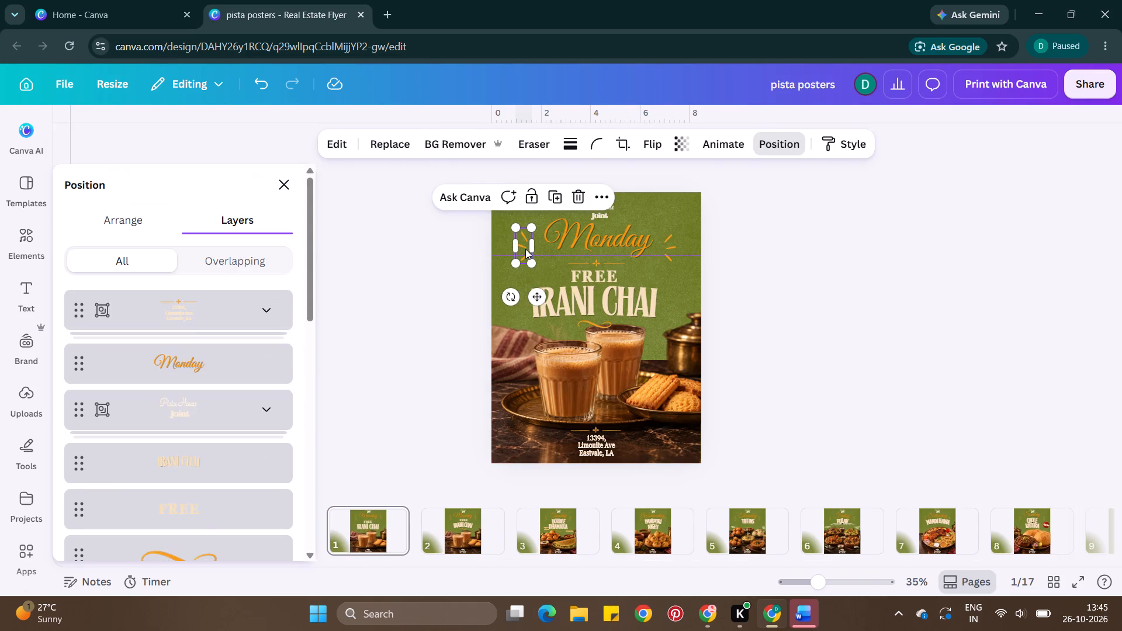
key(BackSpace)
click(671, 254)
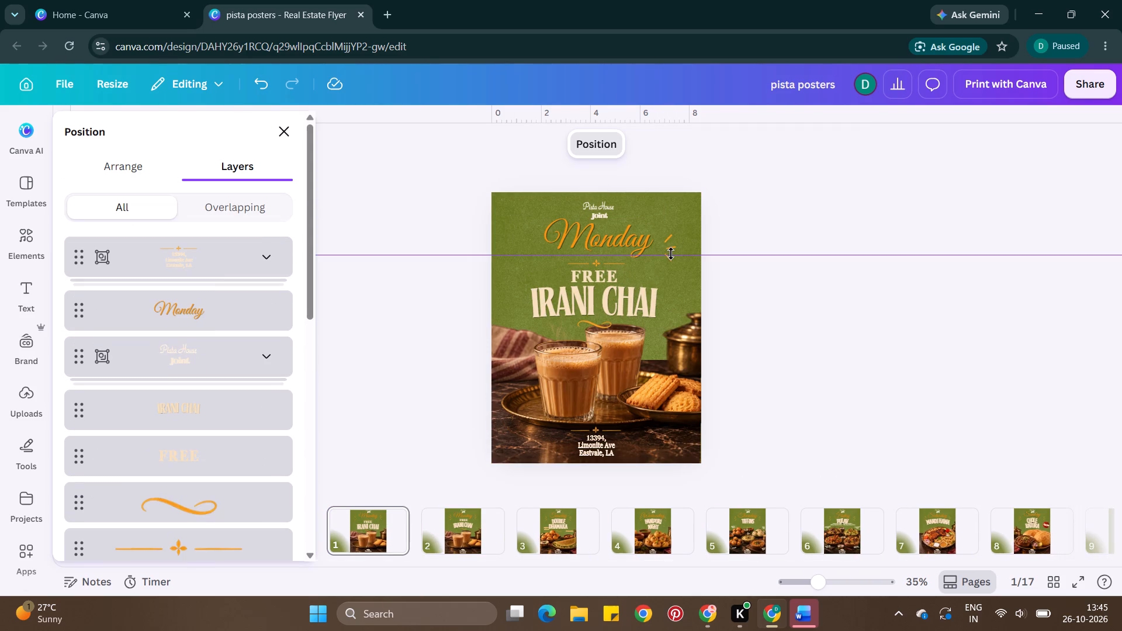
click(670, 248)
key(BackSpace)
key(ctrl+v)
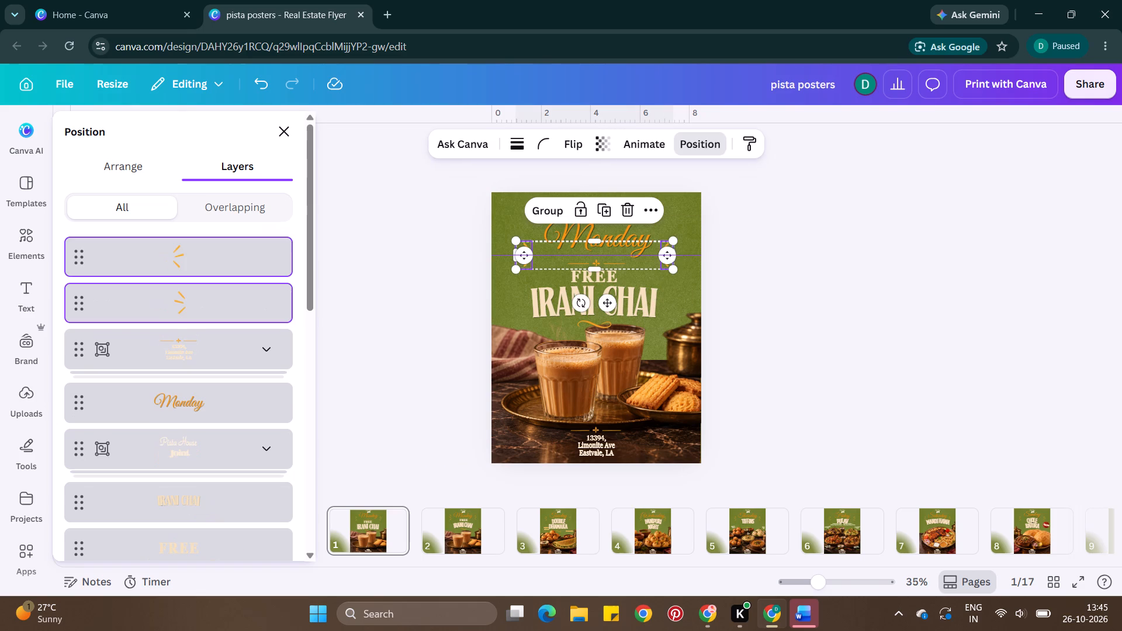
Replace the two ray accents flanking the heading on the page 2 Monday poster with the copied pair.
click(462, 523)
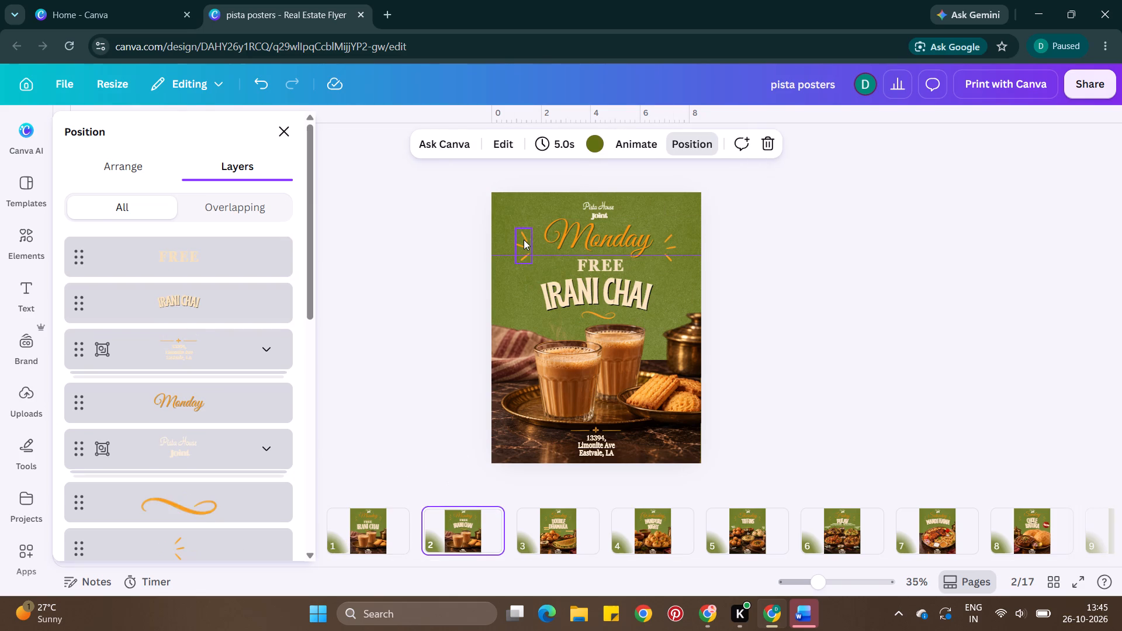
click(524, 239)
key(BackSpace)
click(663, 242)
key(BackSpace)
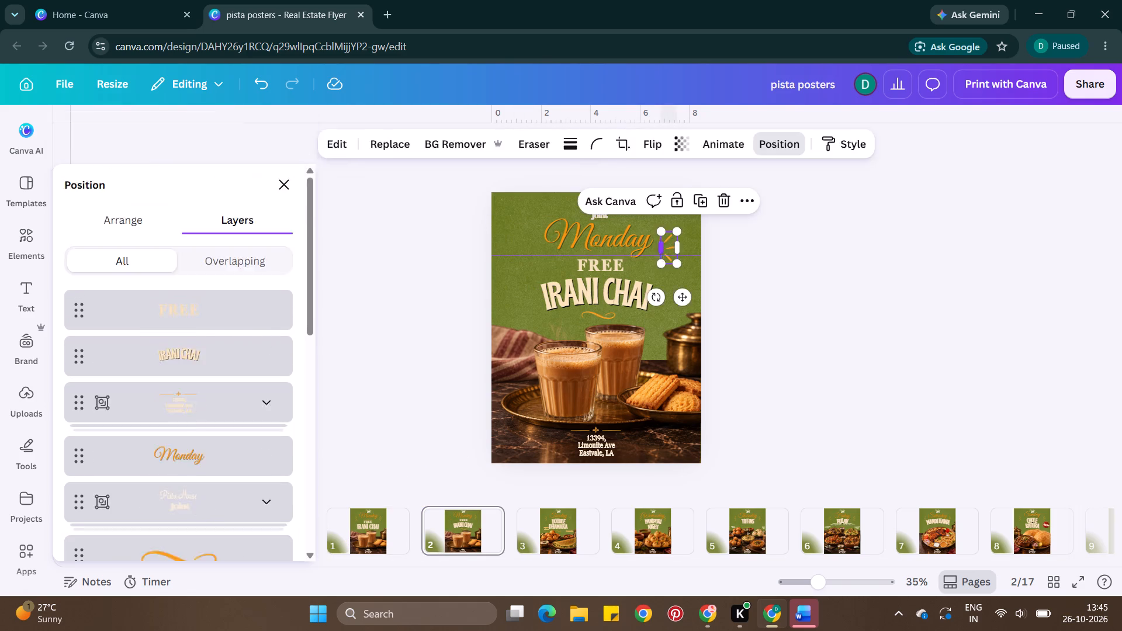
key(ctrl+v)
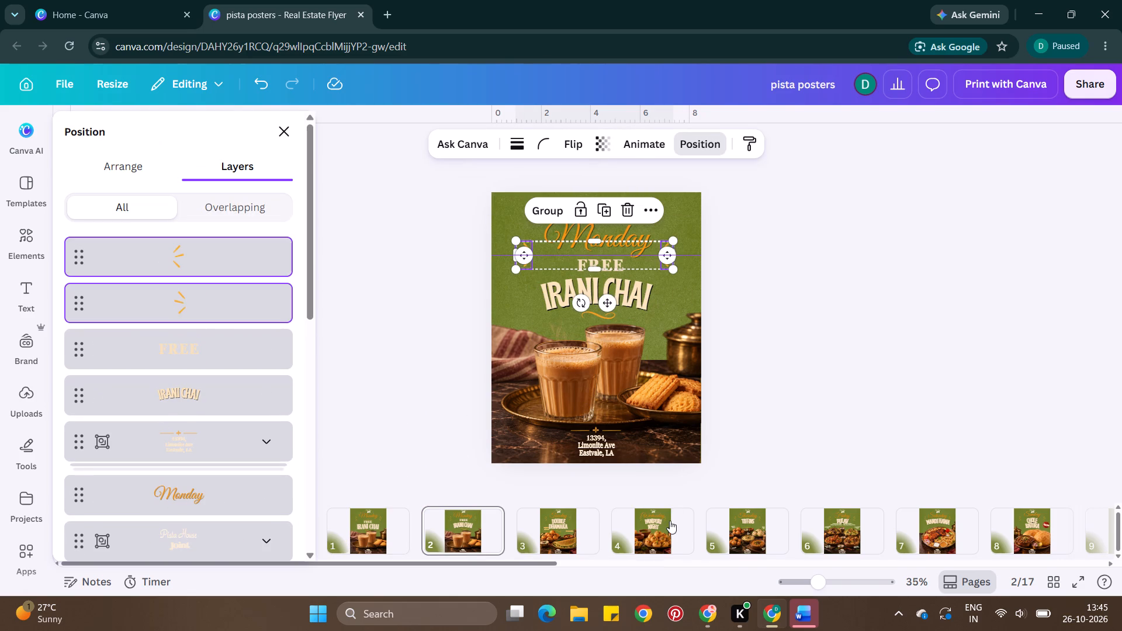
In the page overview, move the first Monday FREE IRANI CHAI poster behind the blank green page, to position 9.
click(670, 521)
click(670, 253)
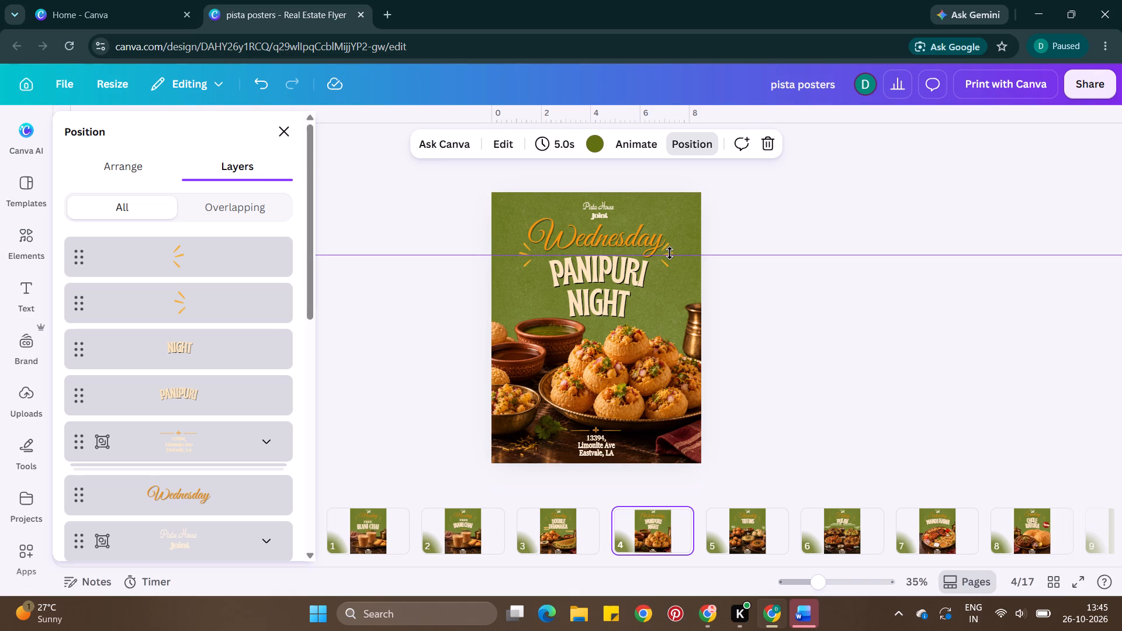
click(1059, 584)
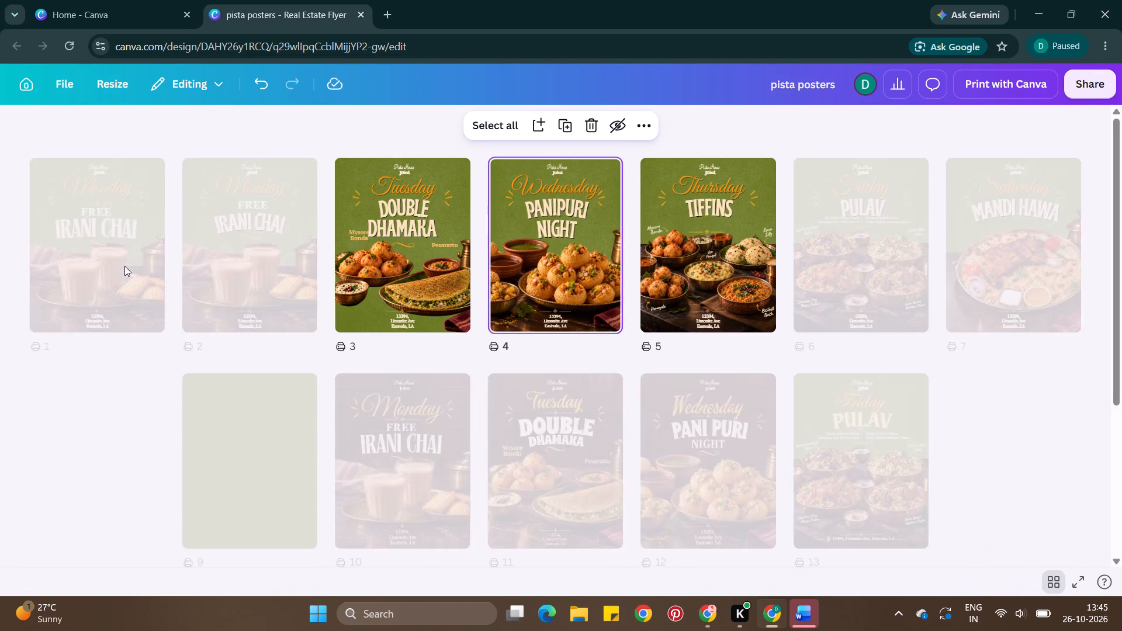
drag(92, 226, 304, 448)
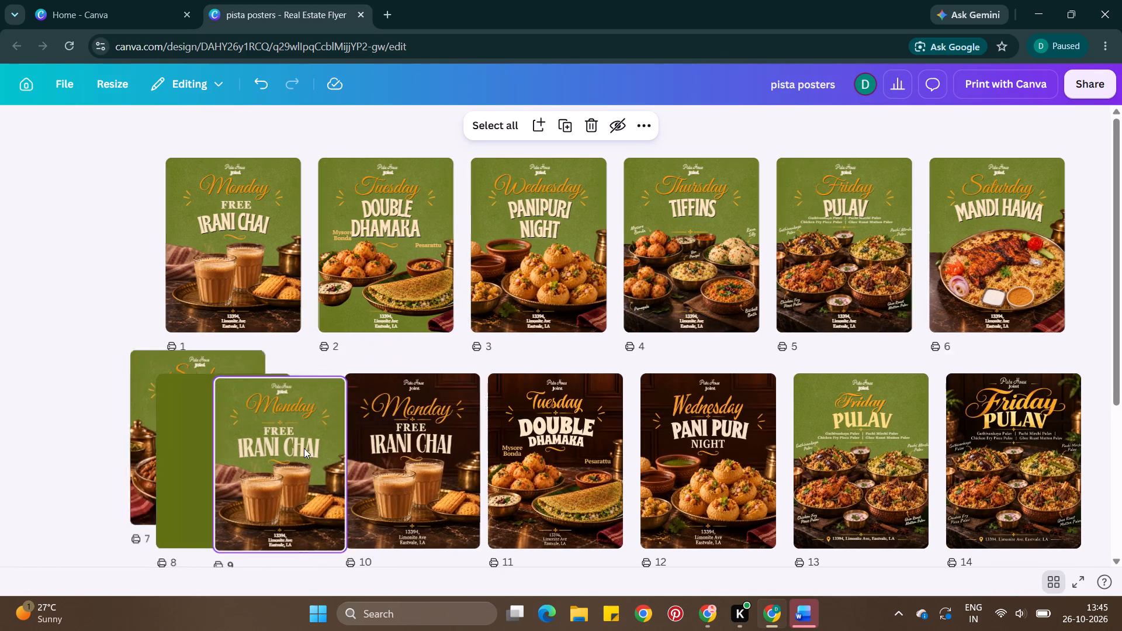
Look over the reordered pages and open the dark Tuesday DOUBLE DHAMAKA poster on page 11.
scroll(304, 448, down, 6)
scroll(354, 403, up, 6)
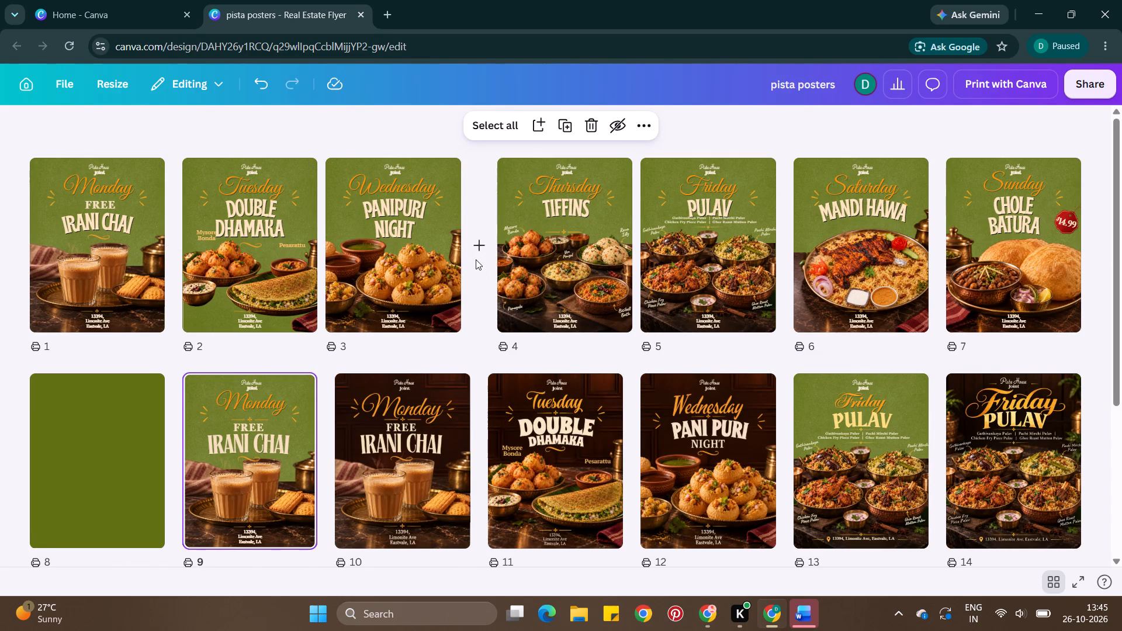
scroll(476, 259, down, 1)
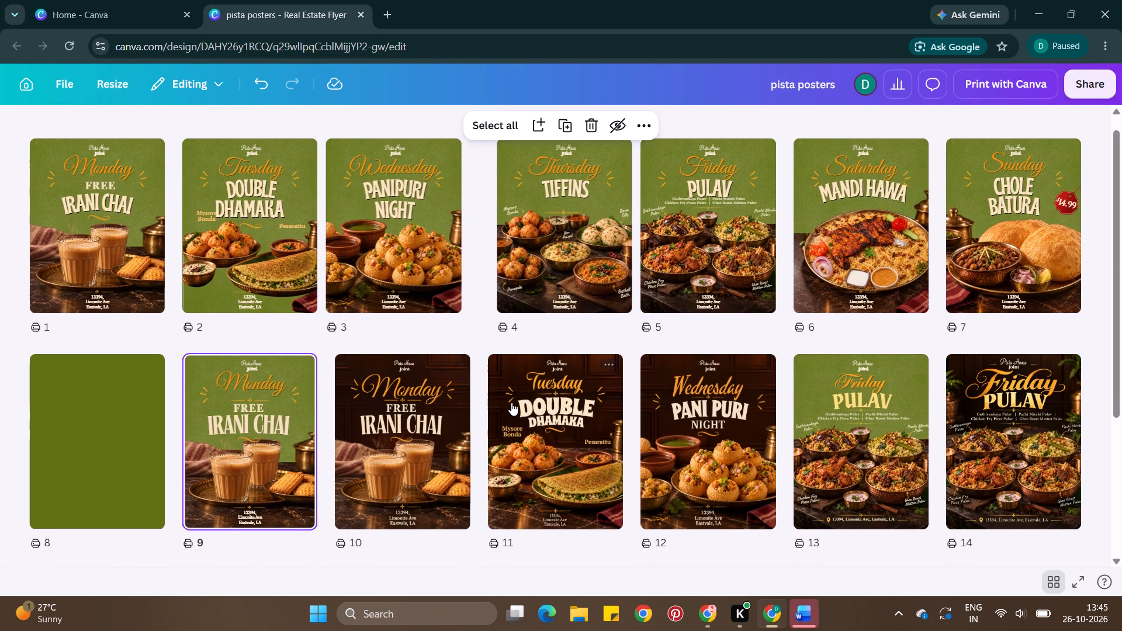
double_click(511, 403)
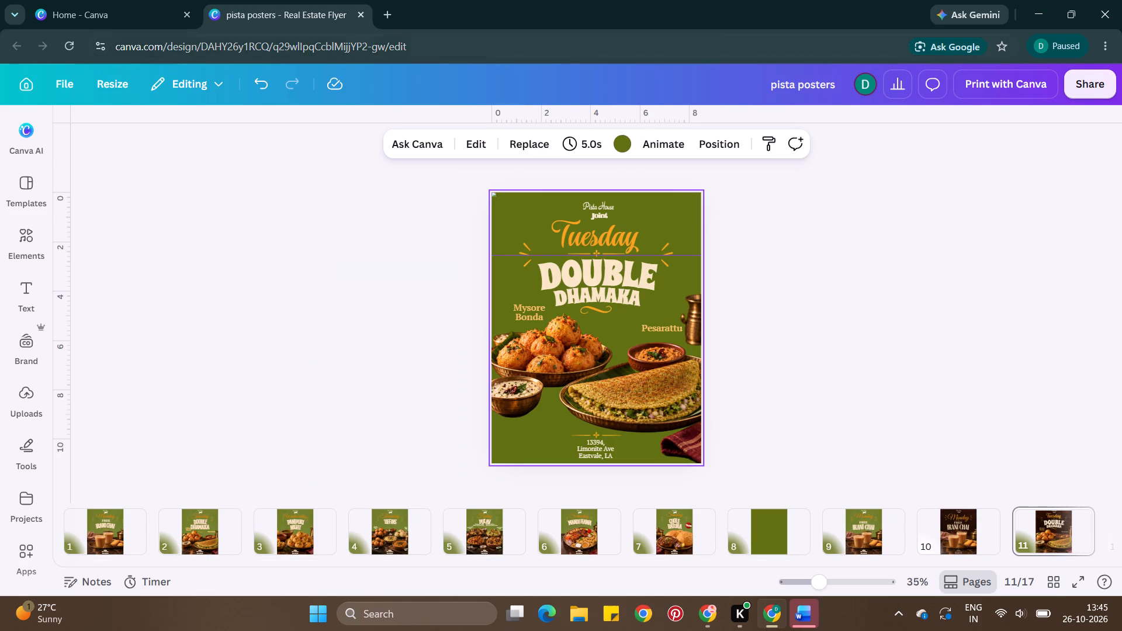
Close the pista posters design and return to the Canva home page.
click(362, 11)
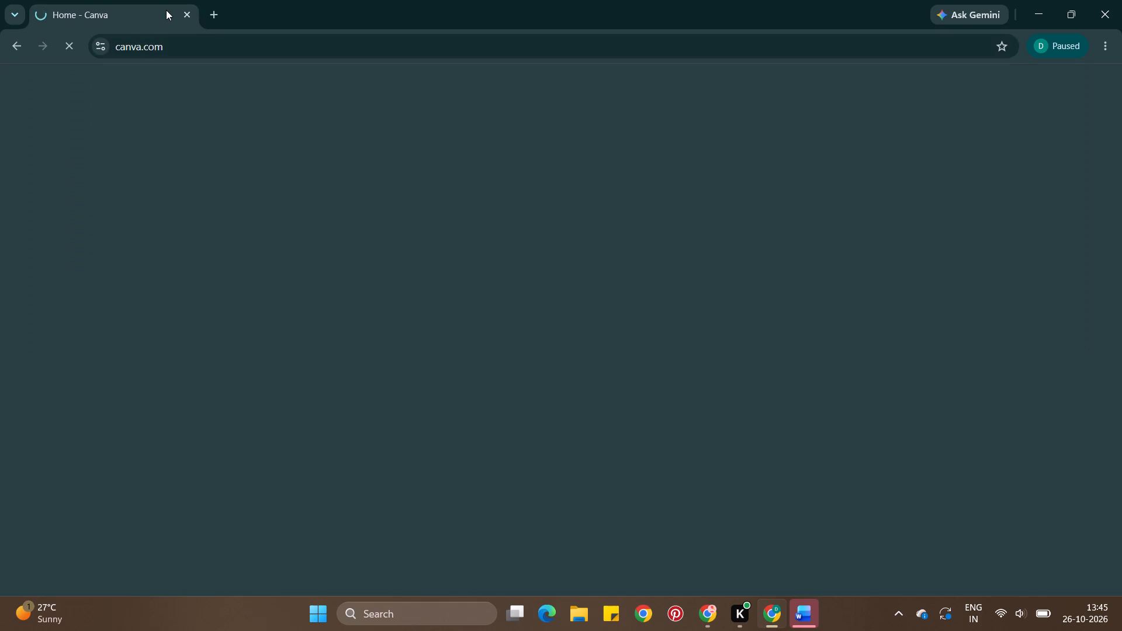
click(166, 10)
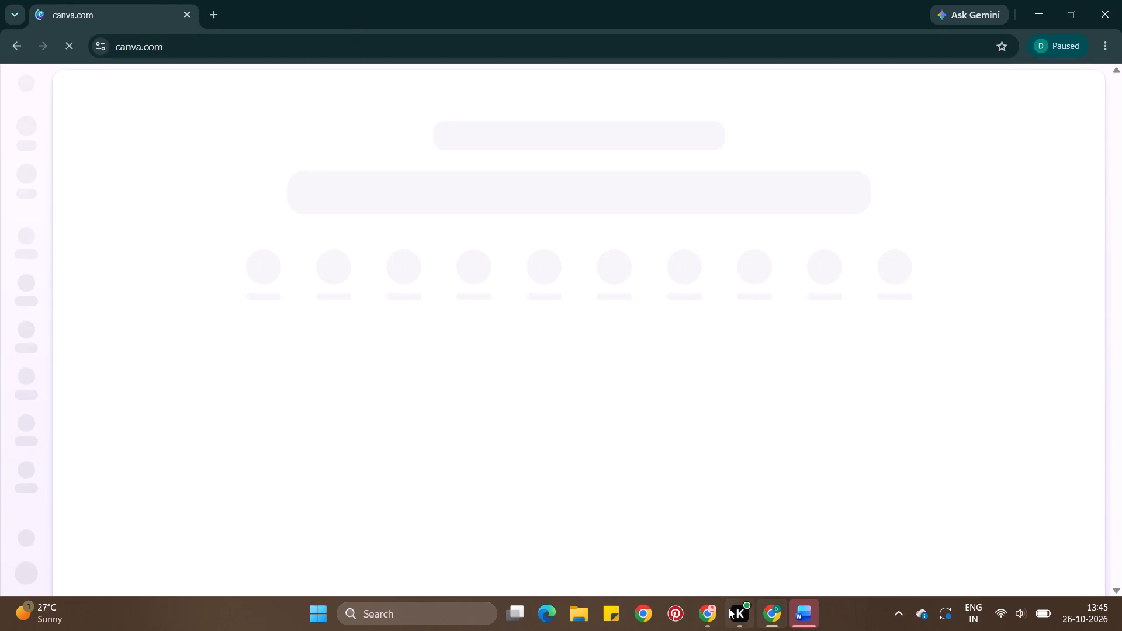
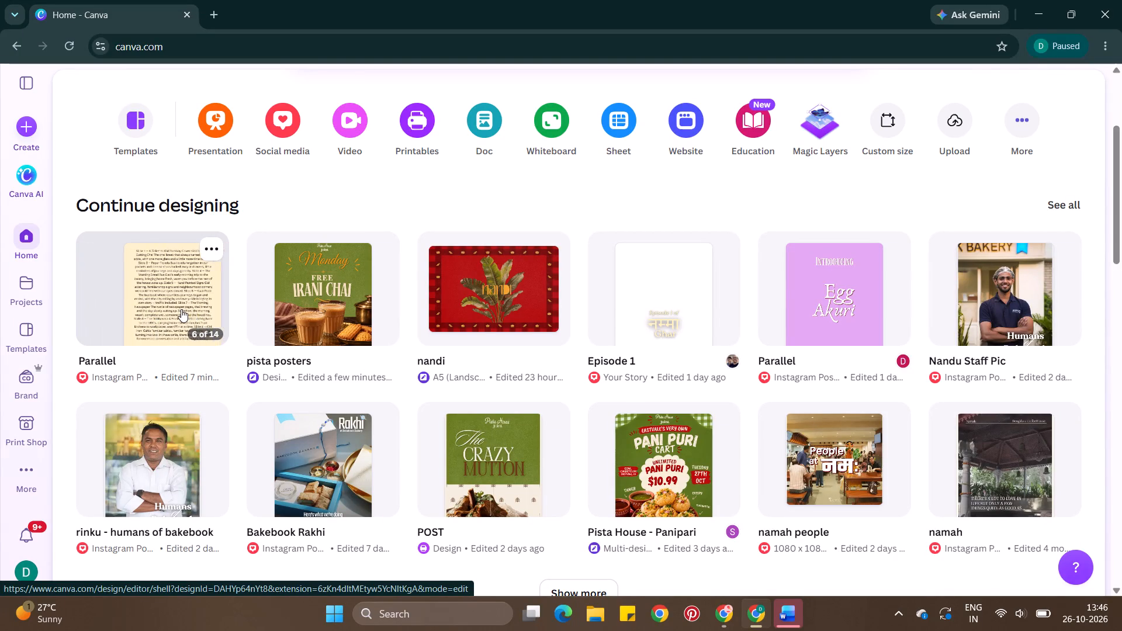
Reopen the pista posters design and go to the Tuesday DOUBLE DHAMAKA poster on page 2.
click(323, 273)
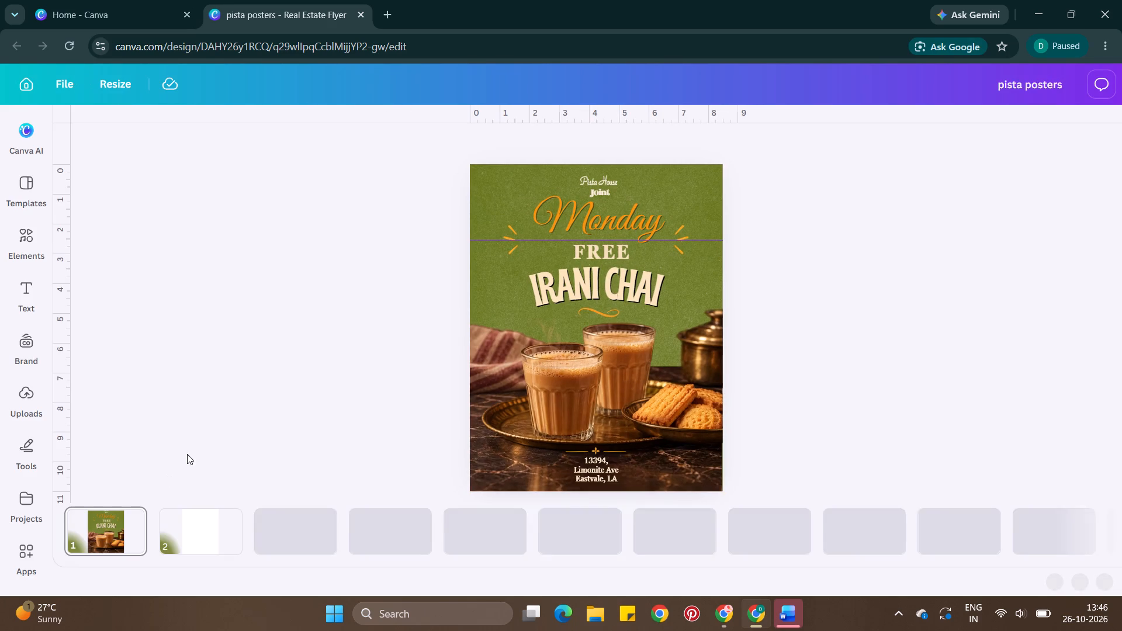
click(191, 533)
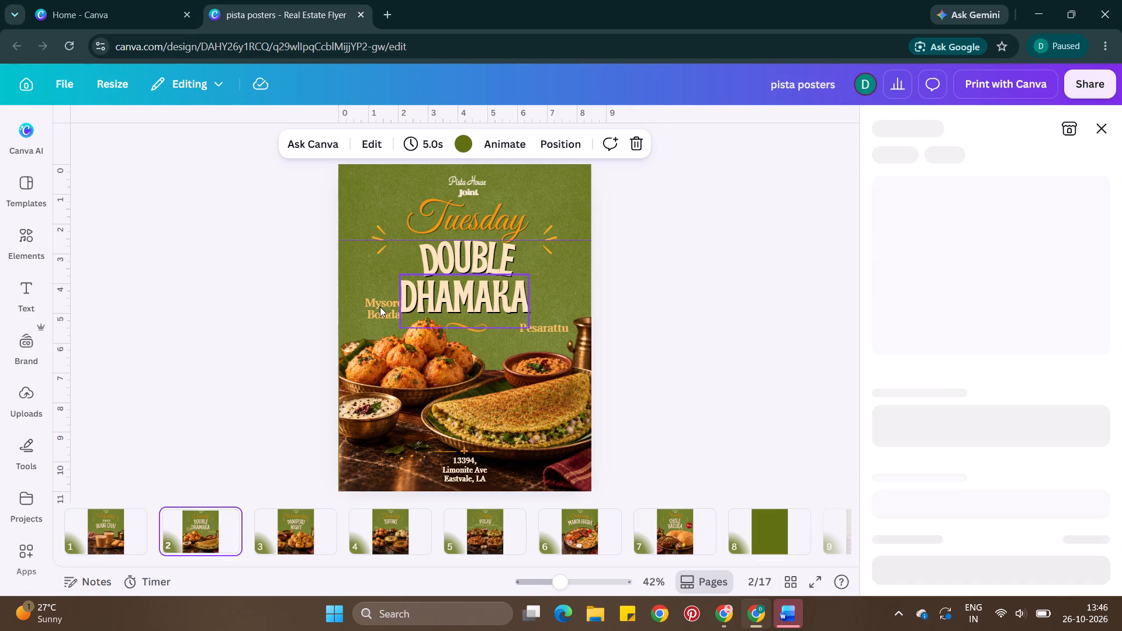
Move the Mysore Bonda label slightly down toward the Tuesday poster's left edge and set its font size to 25.
click(380, 307)
drag(380, 307, 369, 319)
click(287, 148)
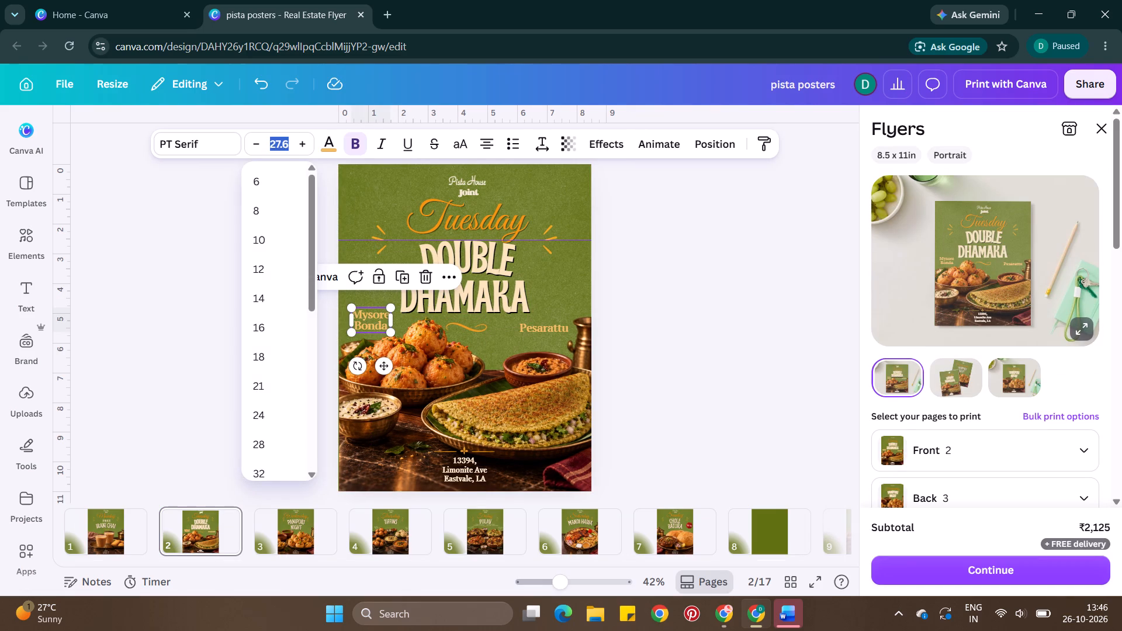
text(25)
key(Return)
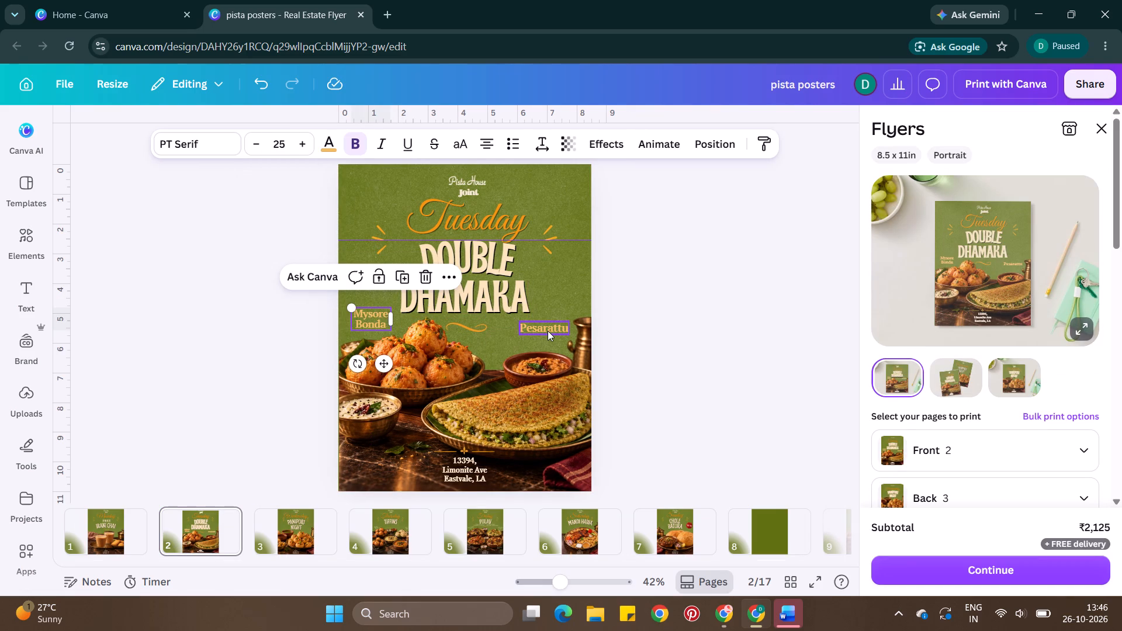
Set the Pesarattu label's font size to 25 and move it slightly down, closer to the dosa.
click(547, 330)
click(273, 147)
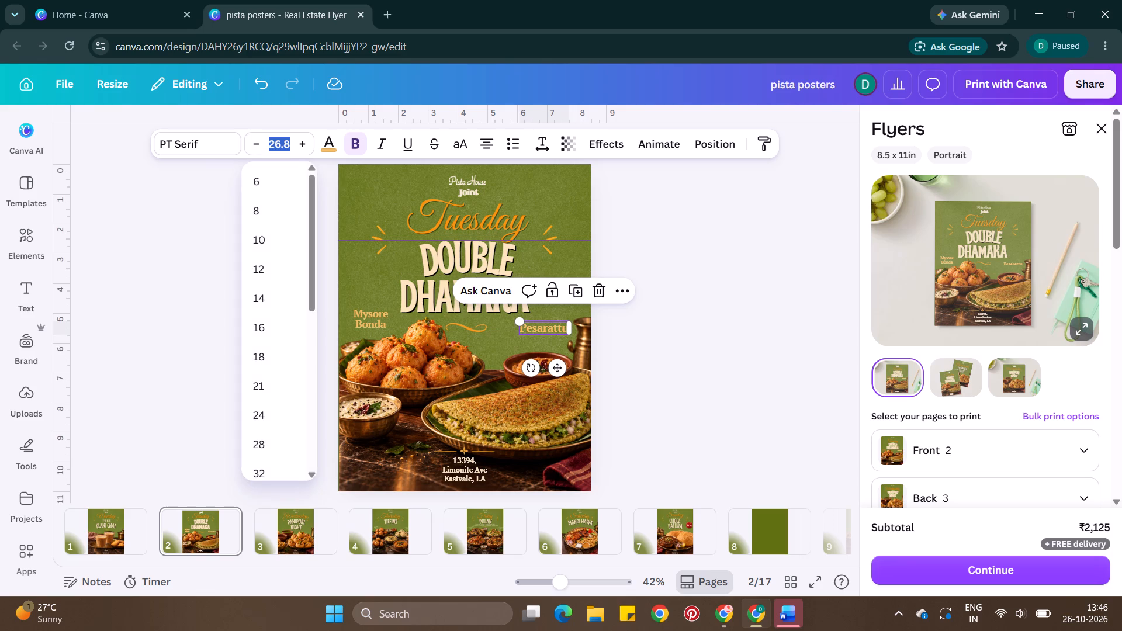
text(25)
key(Return)
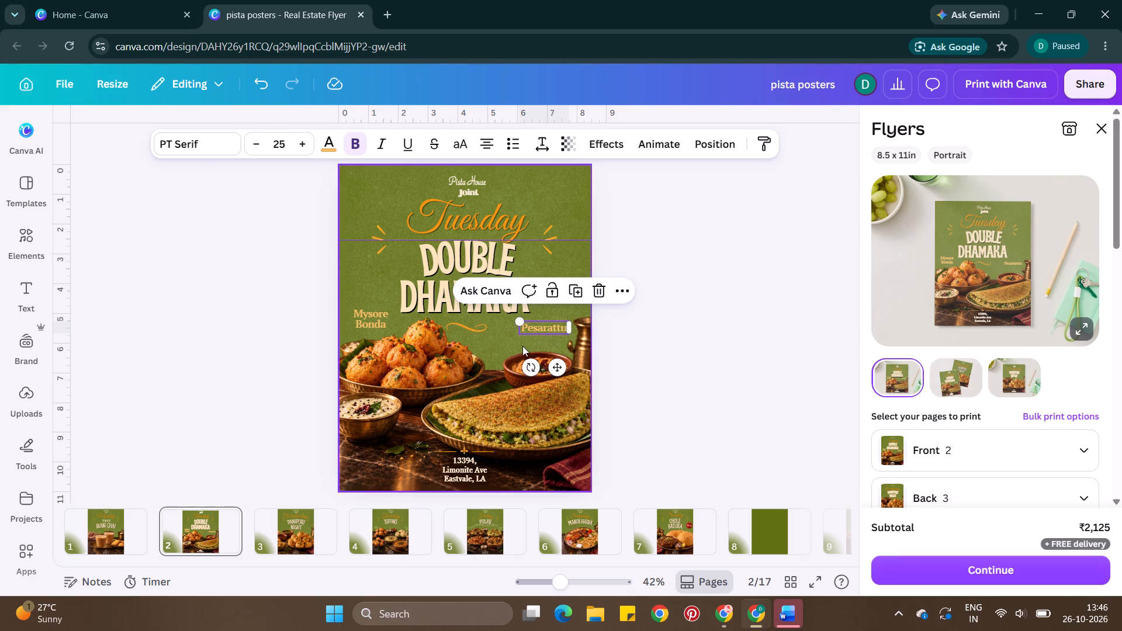
drag(557, 367, 555, 377)
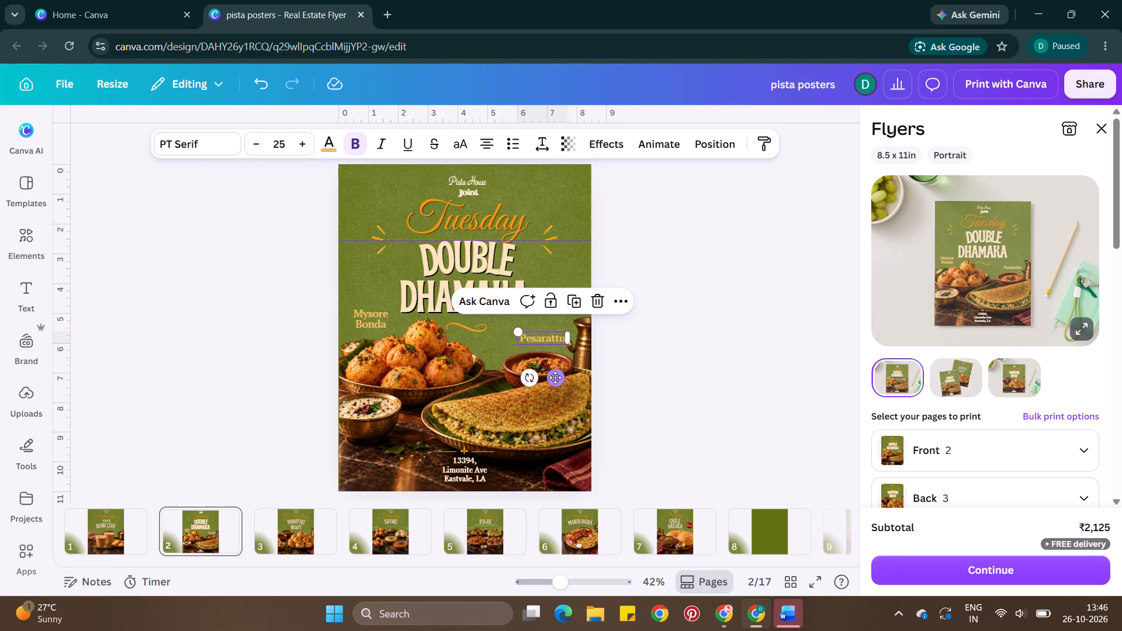
Copy the Mysore Bonda label from the Tuesday poster.
click(383, 309)
key(ctrl+c)
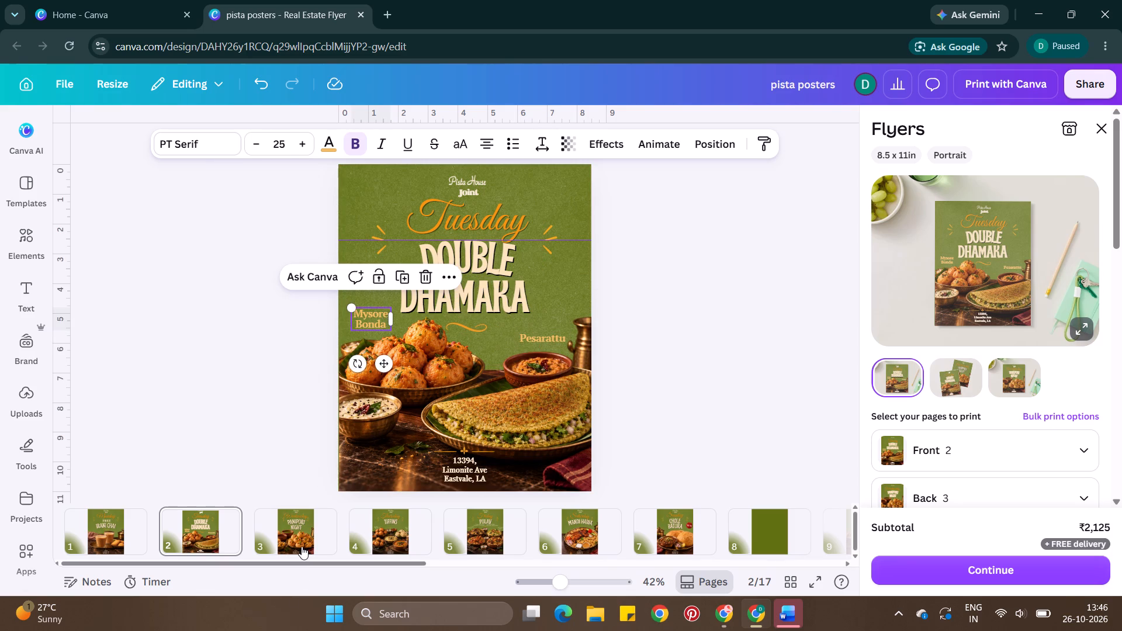
On the page 4 Thursday poster, move the gold ornamental divider up so it sits centred just beneath the TIFFINS title.
click(302, 546)
click(376, 526)
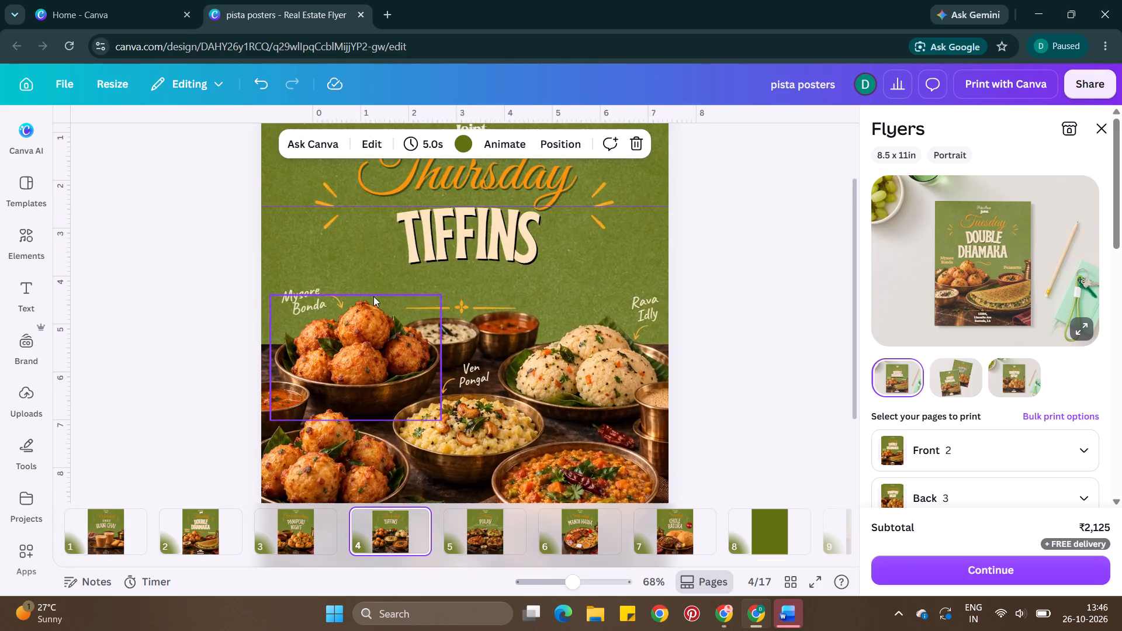
scroll(373, 296, down, 2)
scroll(434, 243, up, 2)
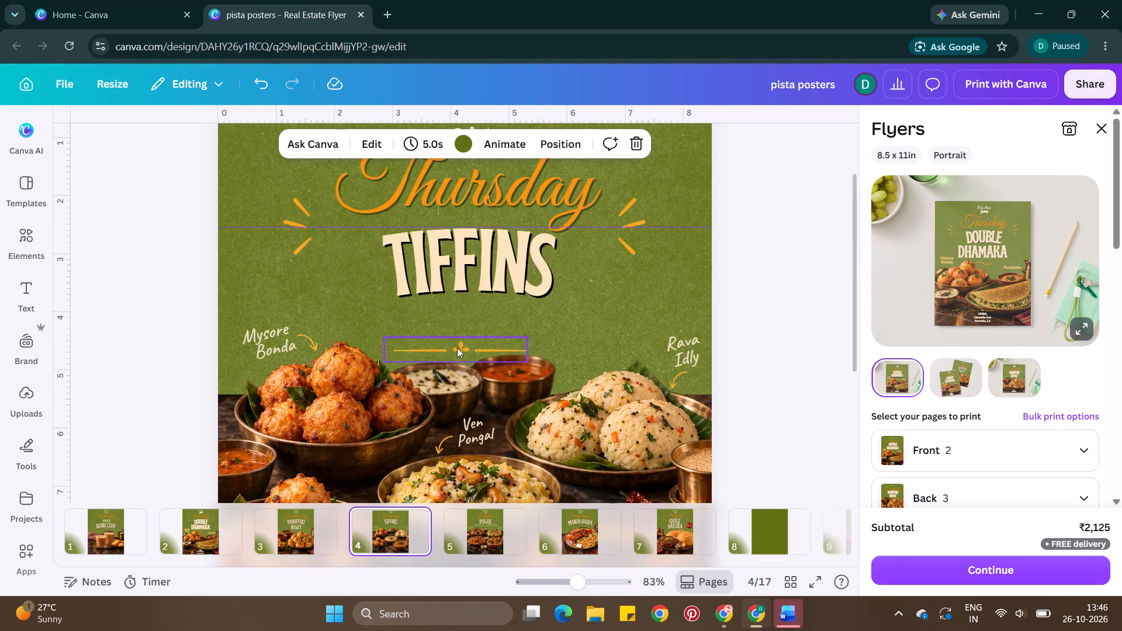
click(458, 351)
drag(458, 351, 465, 319)
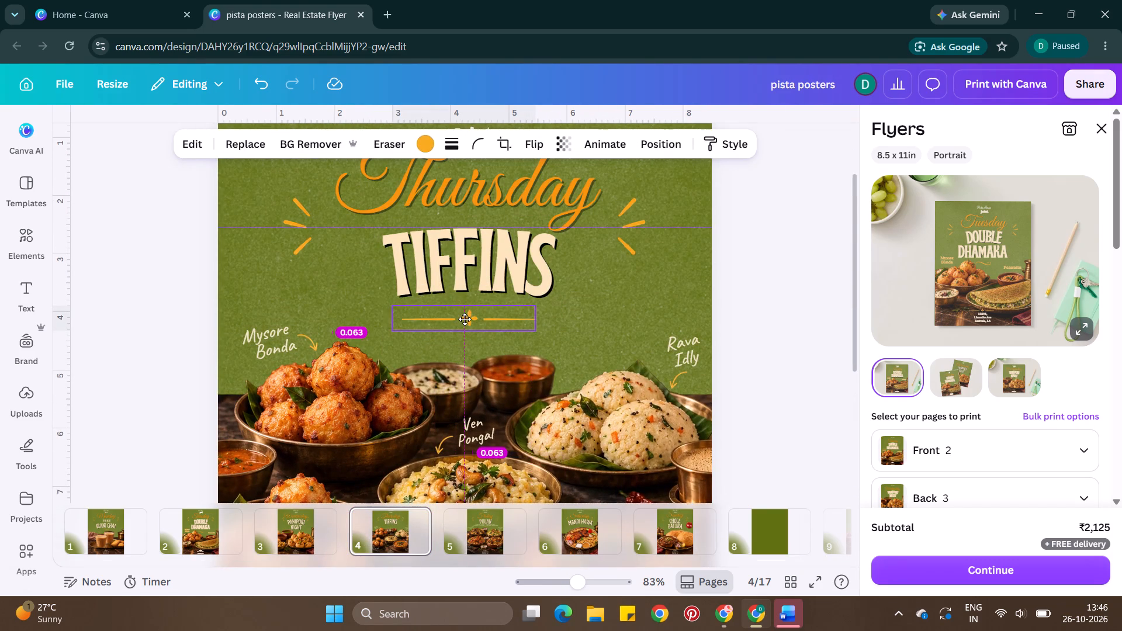
drag(465, 319, 468, 318)
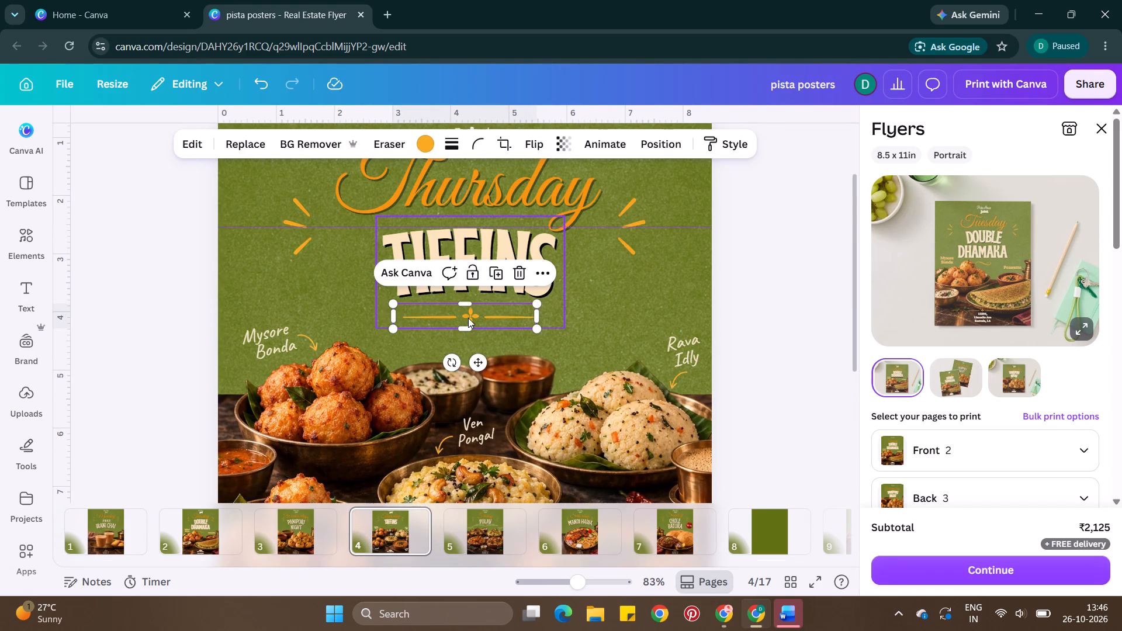
click(467, 318)
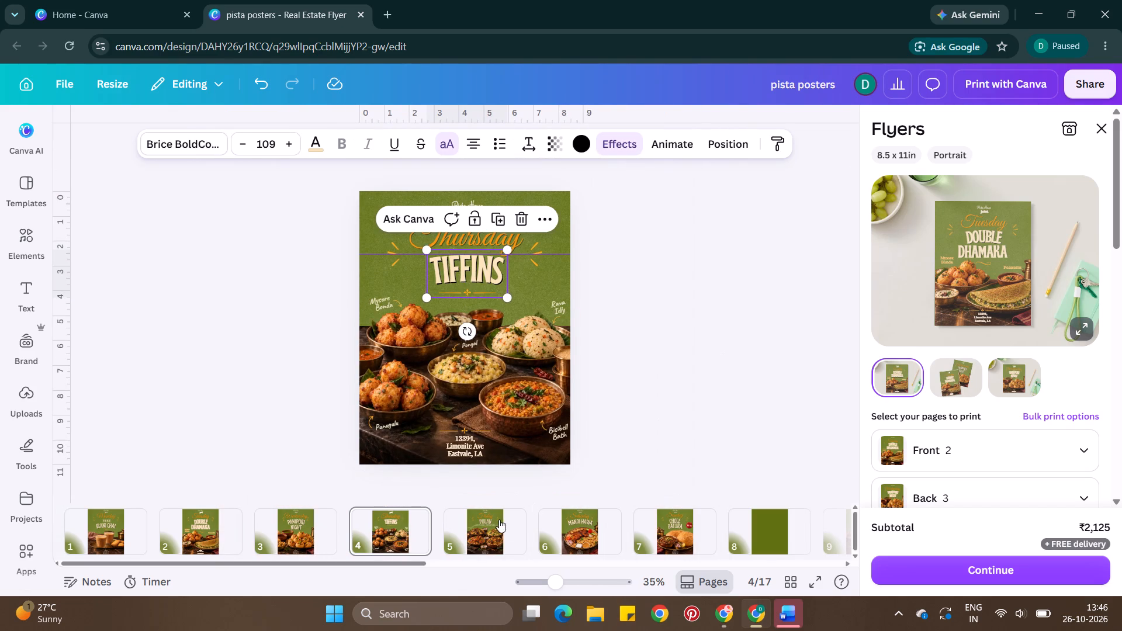
On the page 5 Friday poster, delete both serif dish-name lists and the gold divider beneath the PULAV title.
click(483, 531)
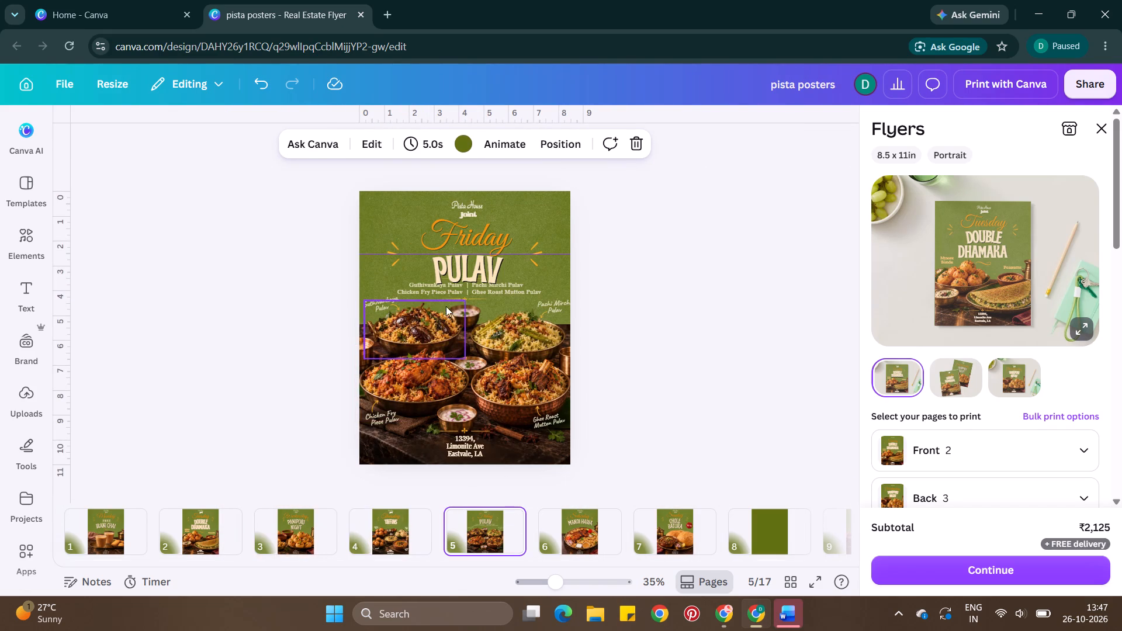
click(449, 290)
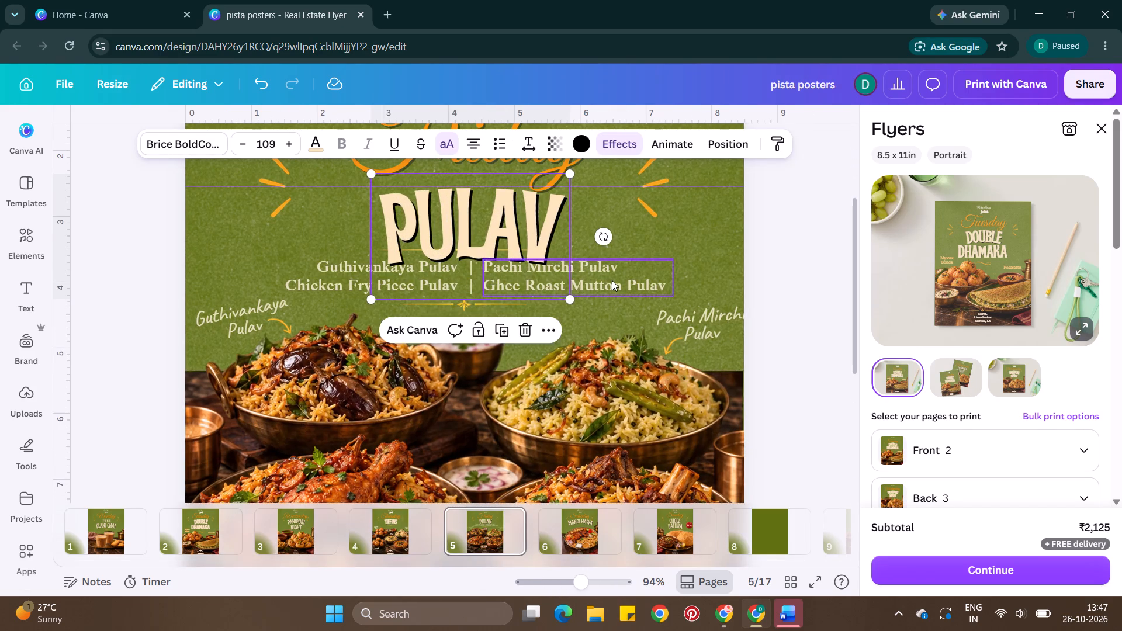
click(612, 280)
key(BackSpace)
click(452, 307)
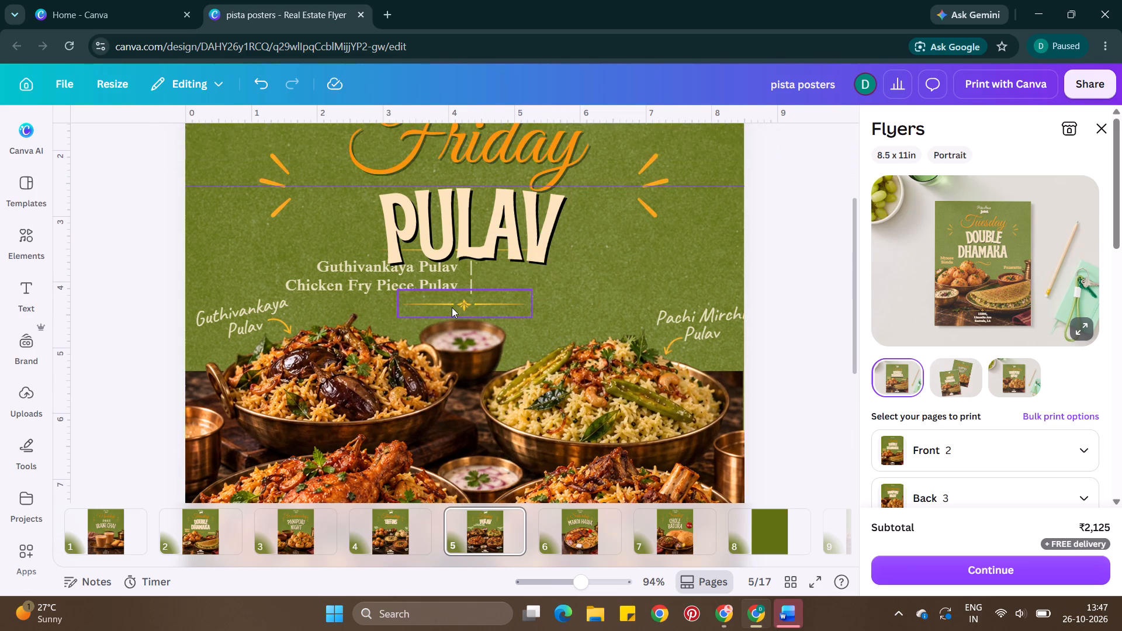
key(BackSpace)
click(351, 286)
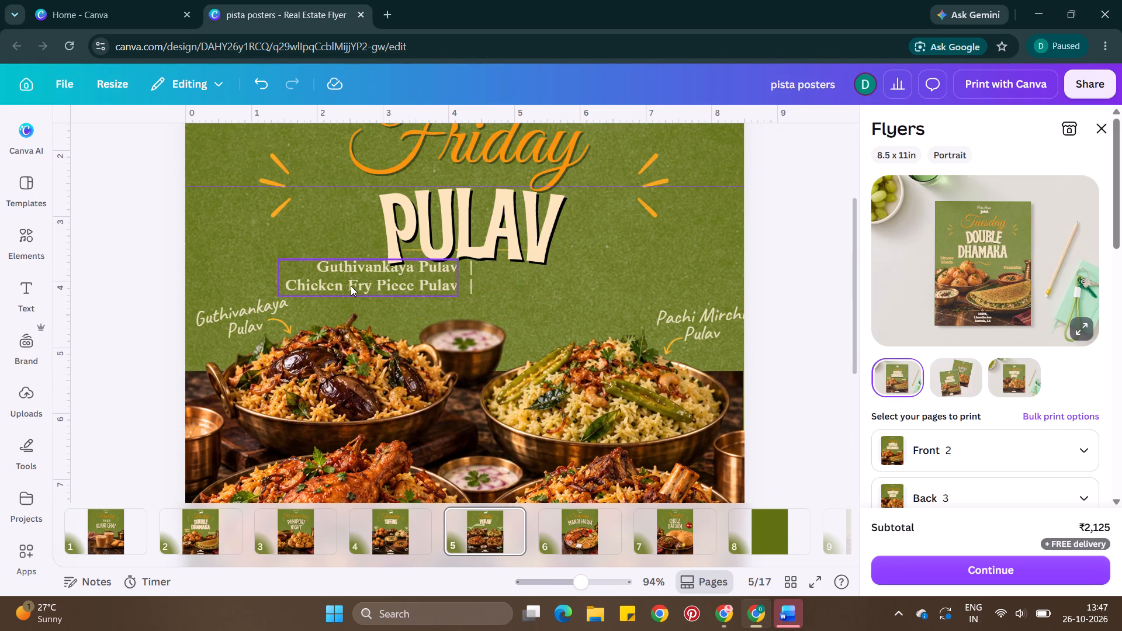
key(BackSpace)
Using the Friday poster's layers, delete the leftover vertical separator line and the second gold divider hidden behind the PULAV title.
key(alt+1)
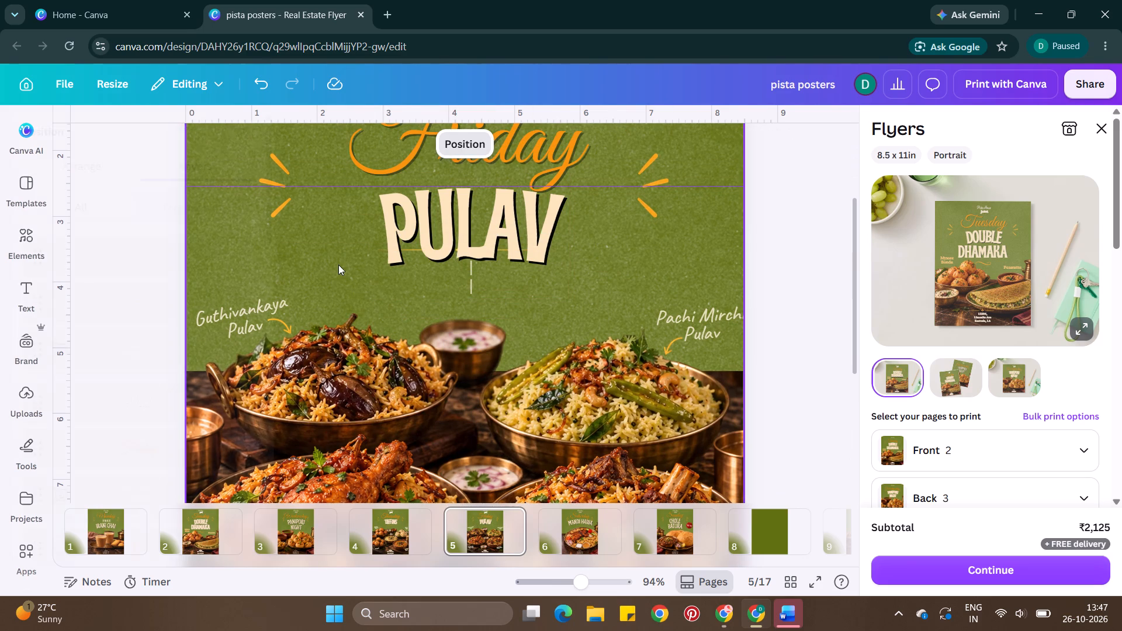
scroll(251, 373, down, 5)
scroll(222, 371, up, 1)
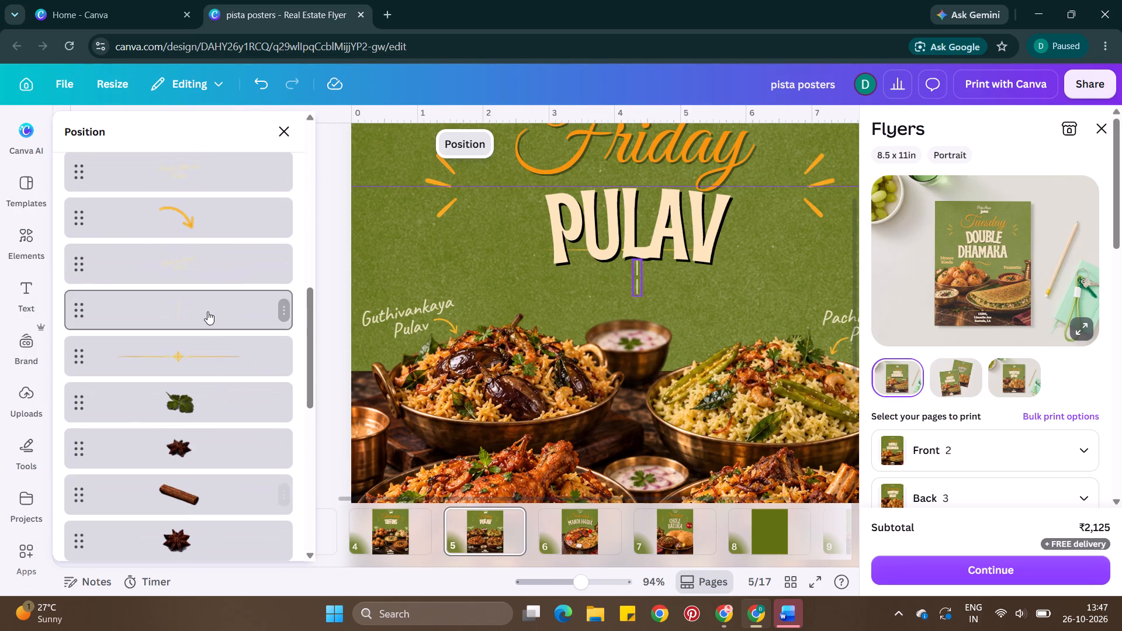
click(207, 311)
key(BackSpace)
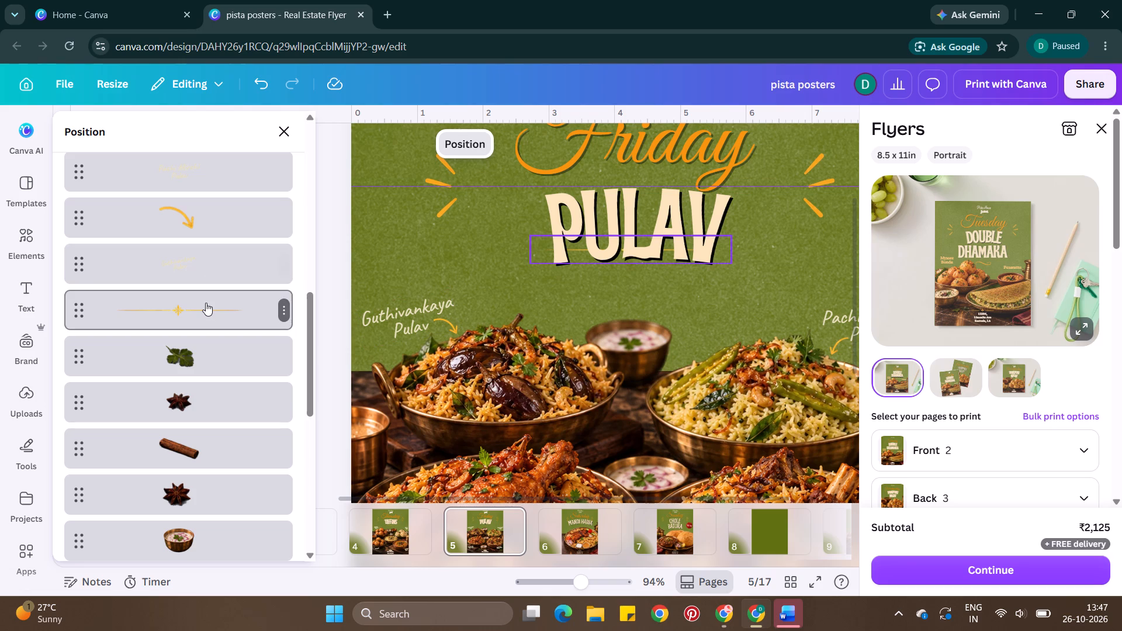
click(206, 303)
key(BackSpace)
scroll(206, 303, down, 8)
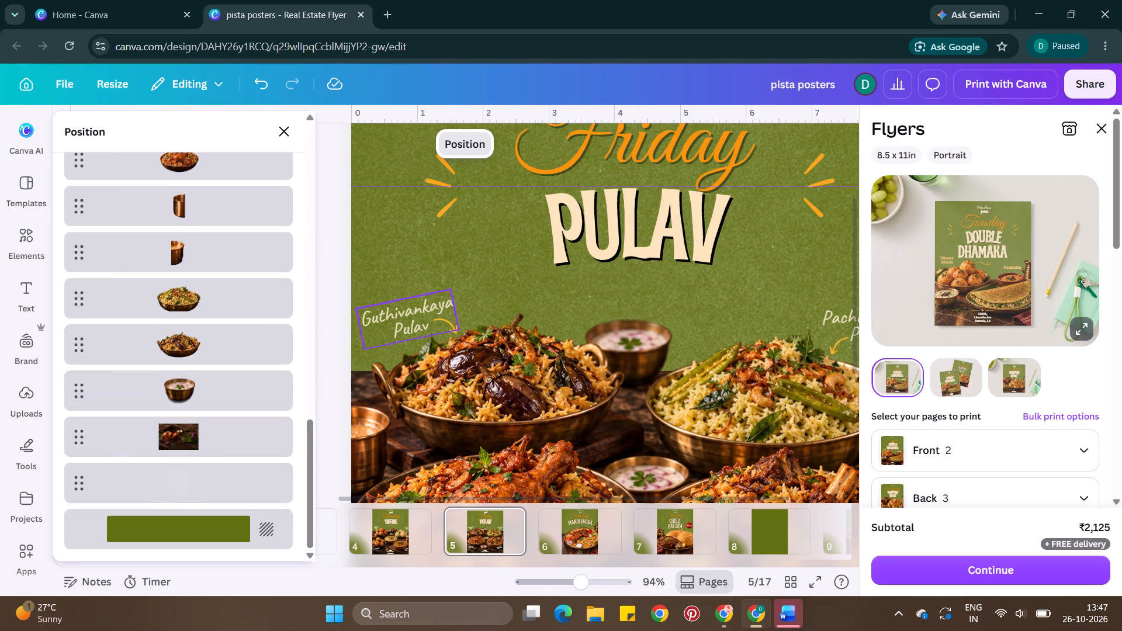
scroll(206, 303, down, 2)
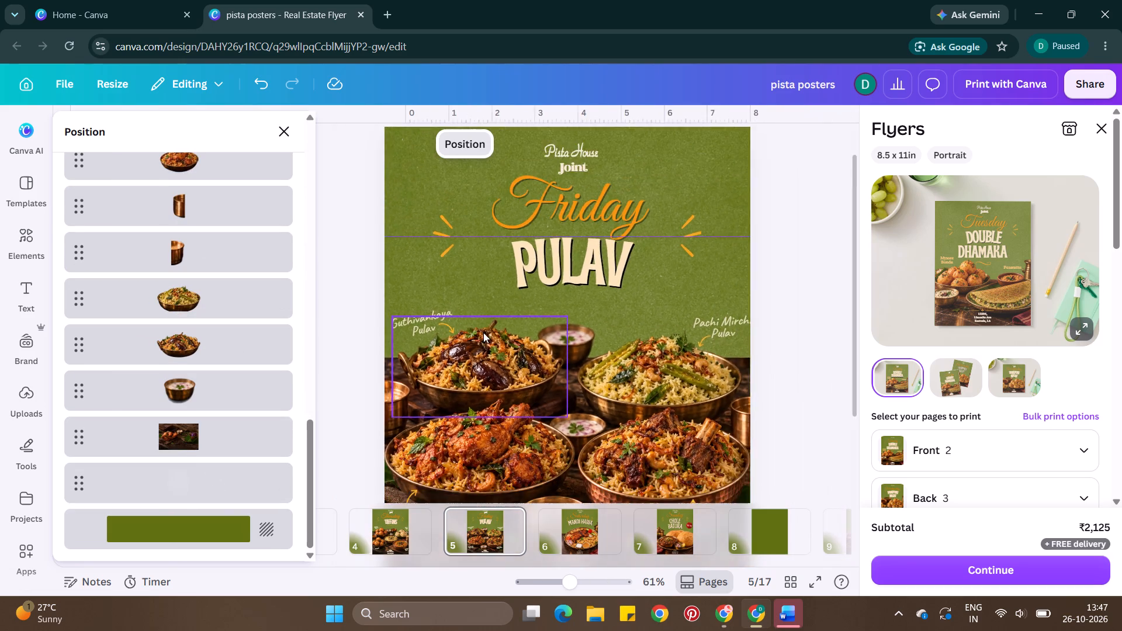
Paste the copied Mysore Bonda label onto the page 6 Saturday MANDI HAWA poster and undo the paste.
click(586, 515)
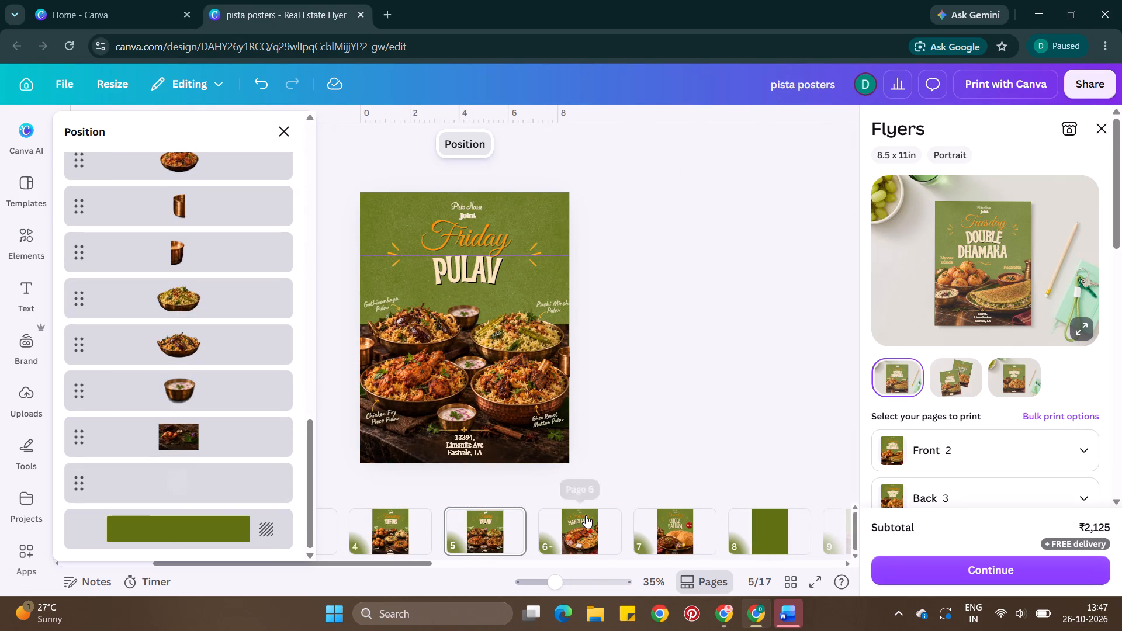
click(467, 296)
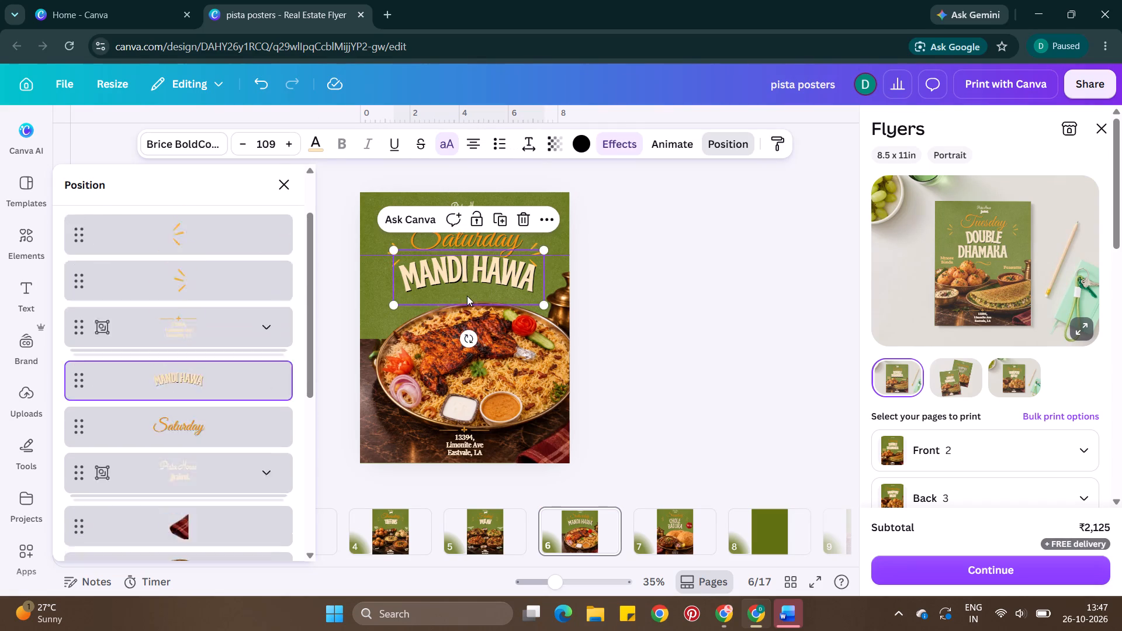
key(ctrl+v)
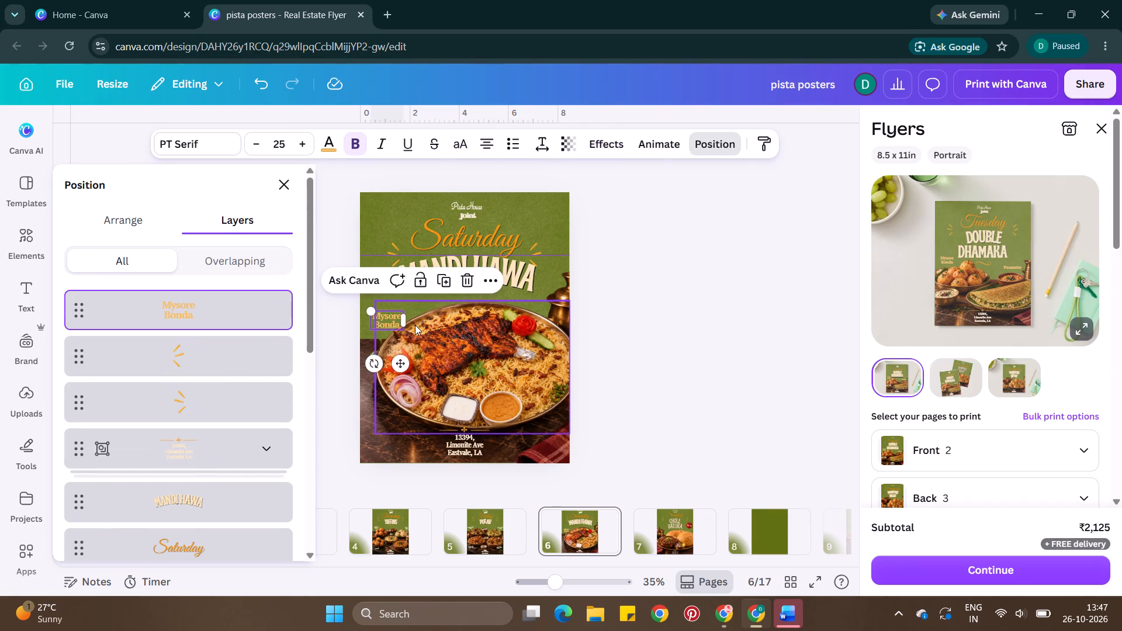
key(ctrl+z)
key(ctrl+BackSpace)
Duplicate the Thursday TIFFINS and Friday PULAV posters together and move the two copies between the originals, to positions 5 and 6.
click(706, 532)
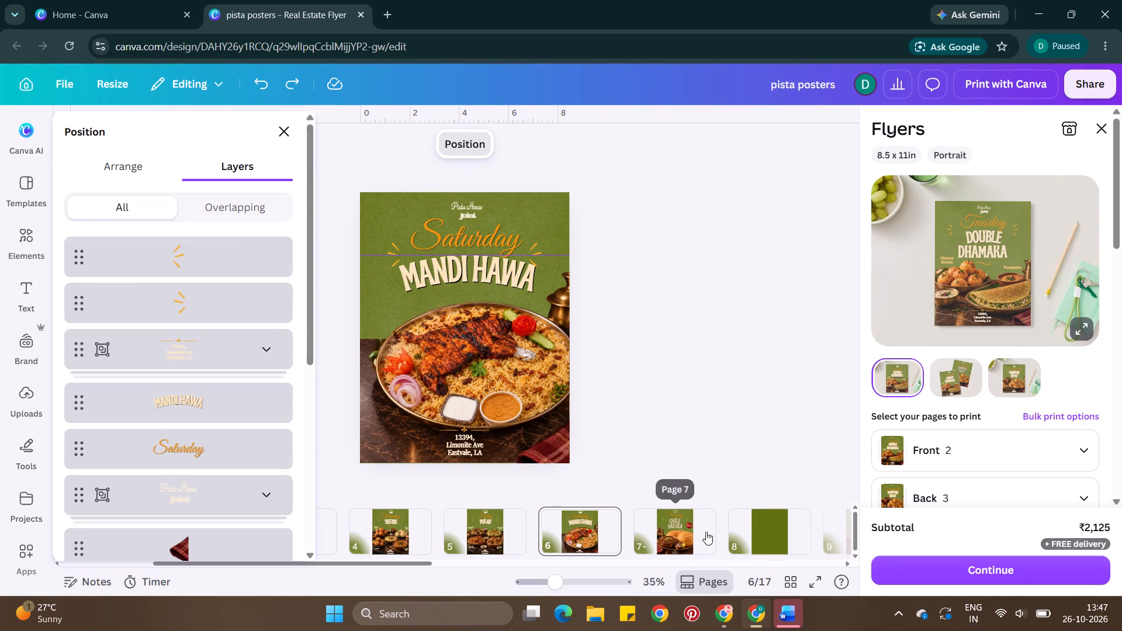
scroll(605, 521, right, 5)
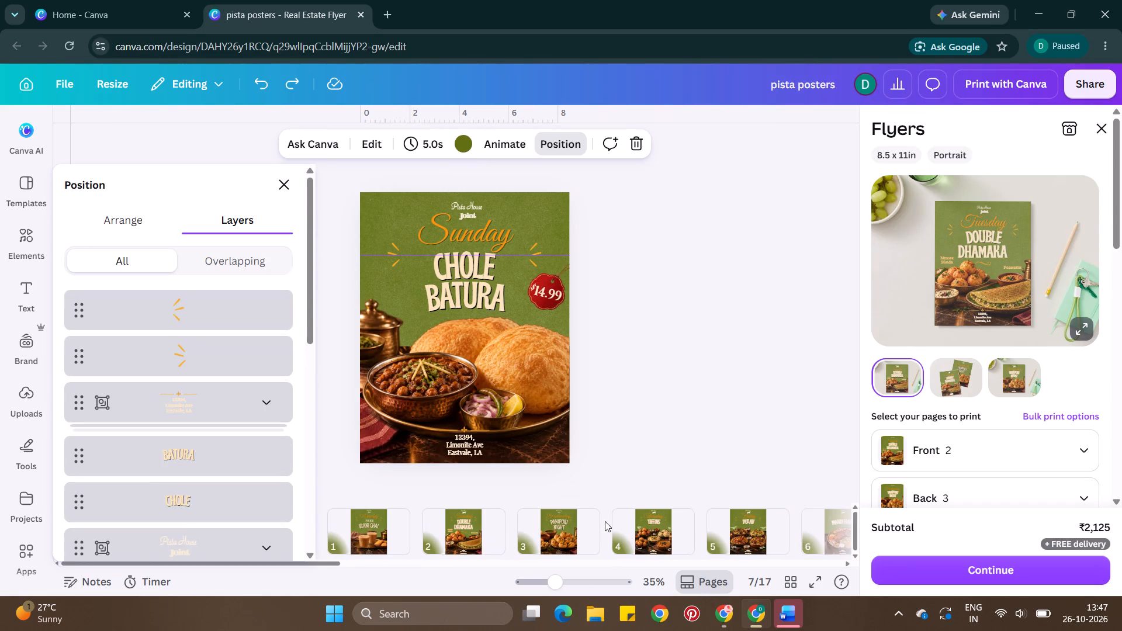
click(674, 527)
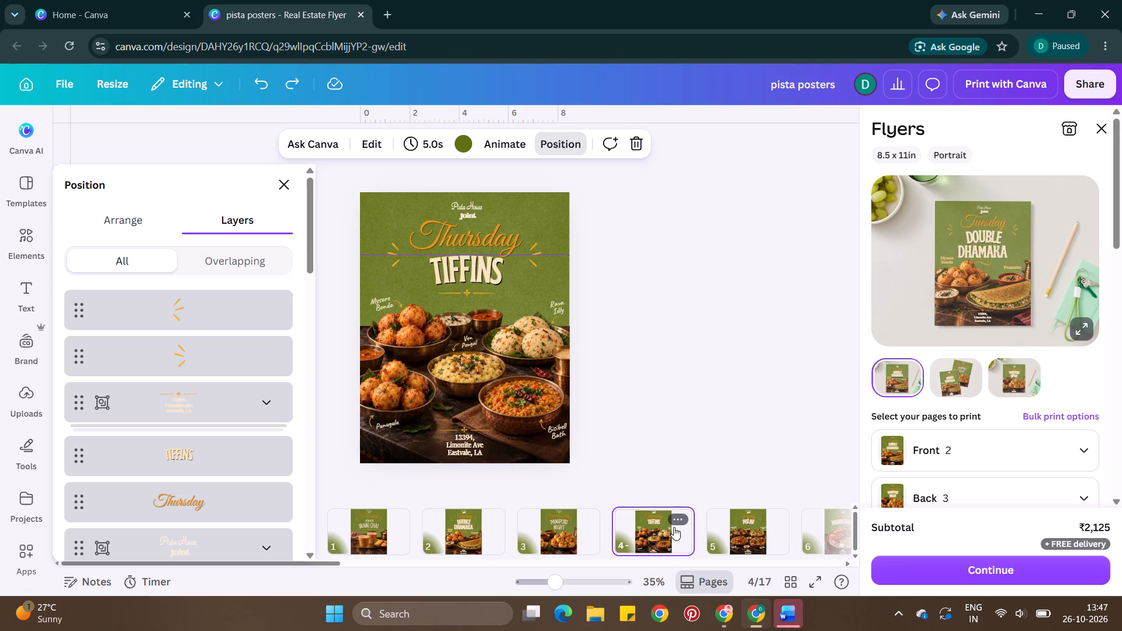
ctrl+click(737, 519)
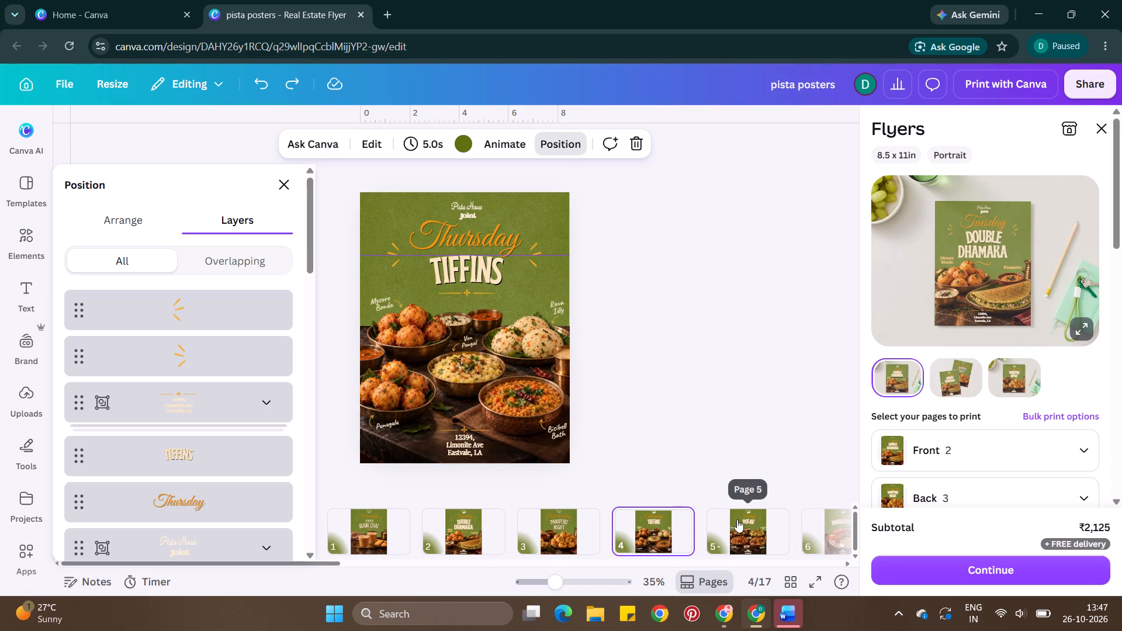
key(ctrl+d)
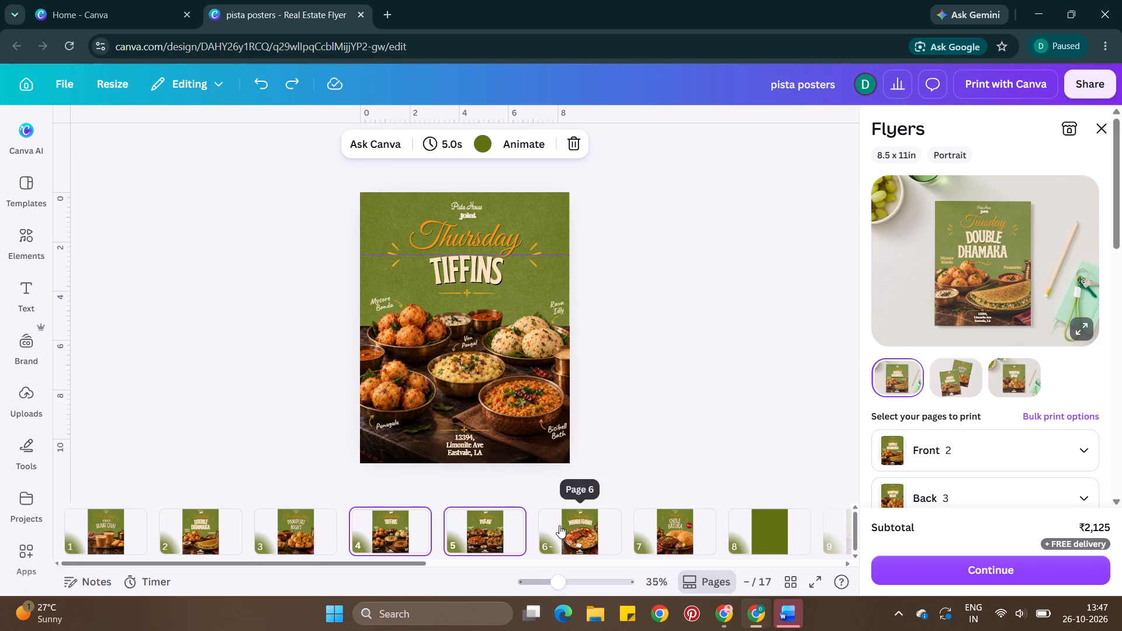
drag(574, 533, 465, 548)
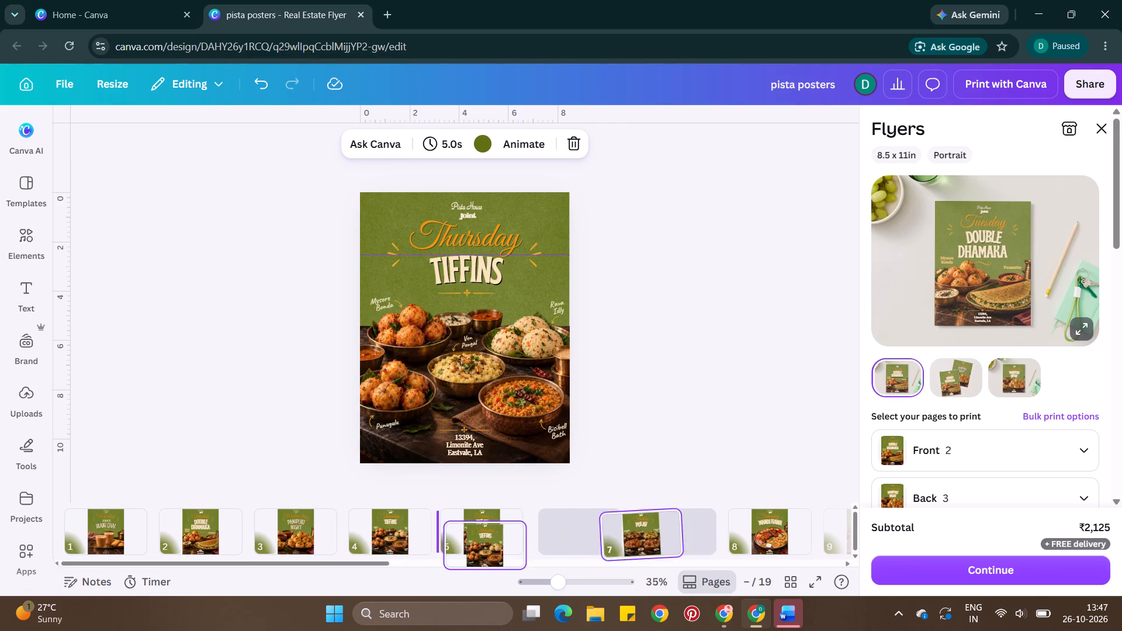
drag(465, 548, 446, 538)
Paste the Mysore Bonda label onto the page 6 Friday PULAV poster and place it by the handwritten Guthivankaya Pulav label.
click(564, 540)
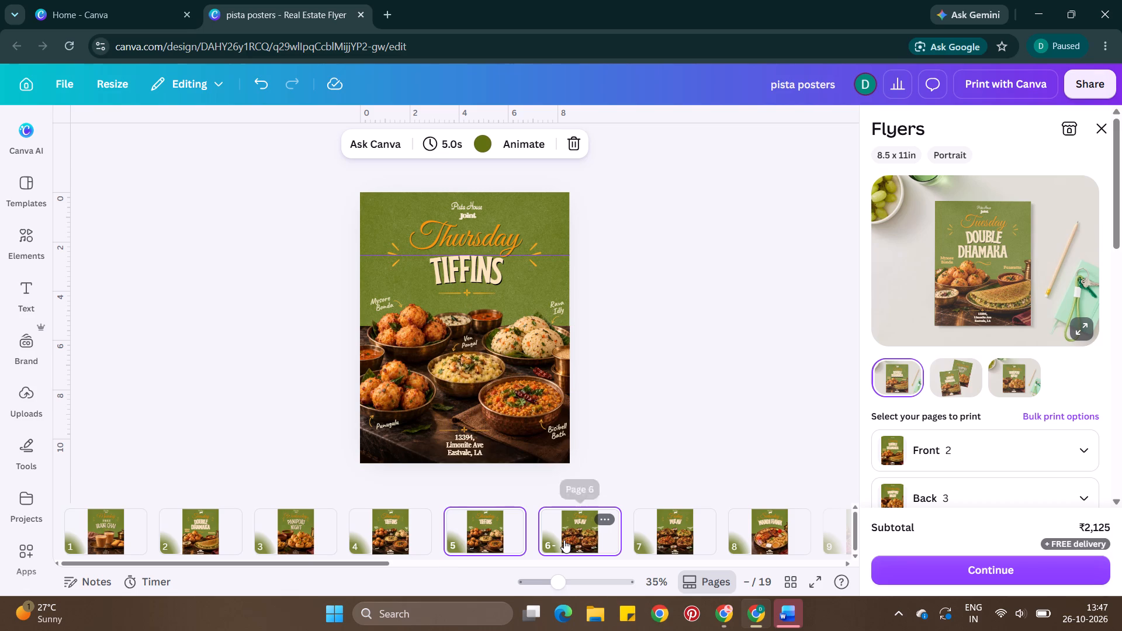
scroll(468, 331, up, 1)
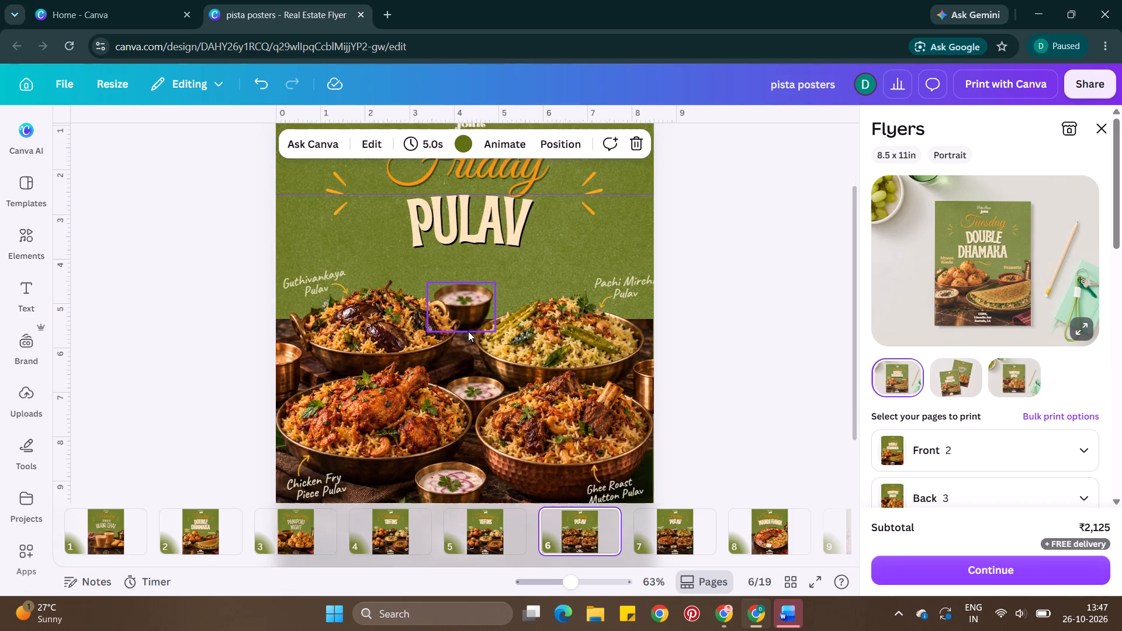
scroll(468, 331, up, 1)
key(ctrl+v)
drag(335, 348, 337, 306)
Move the handwritten Guthivankaya Pulav text into the serif Mysore Bonda label, replacing its wording, and widen the label to fit two lines.
double_click(282, 328)
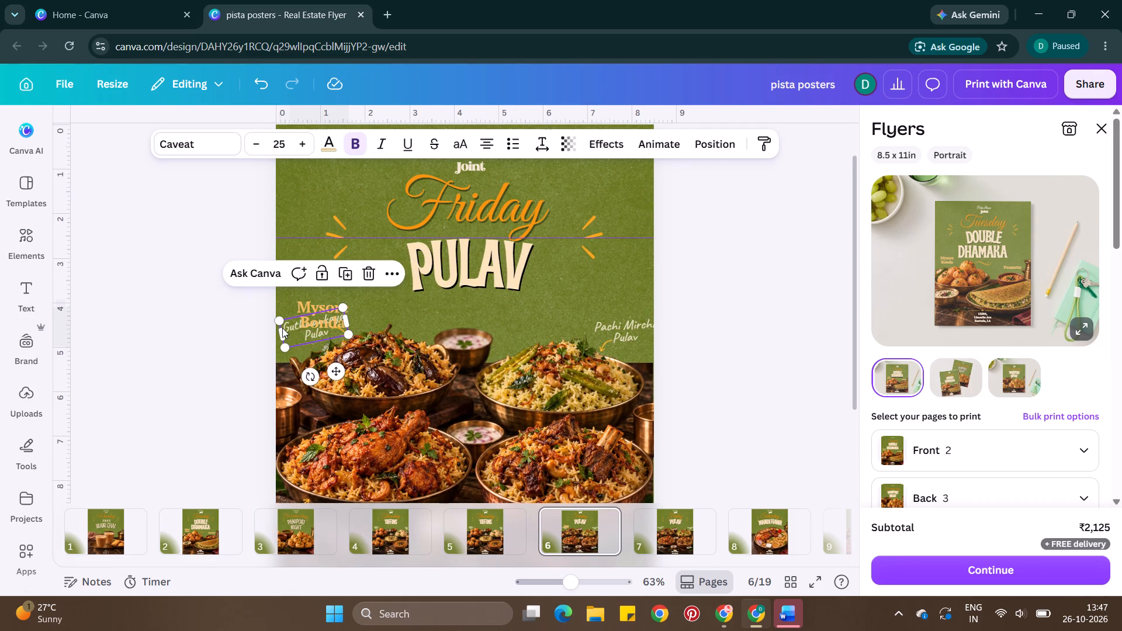
key(ctrl+c)
key(BackSpace)
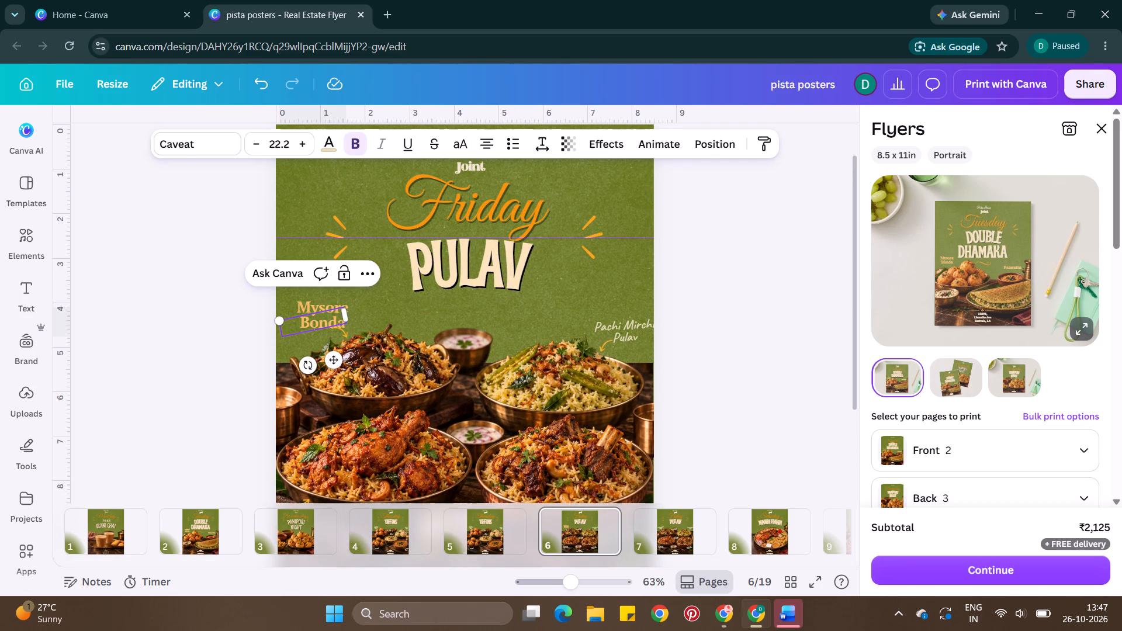
click(313, 308)
click(246, 312)
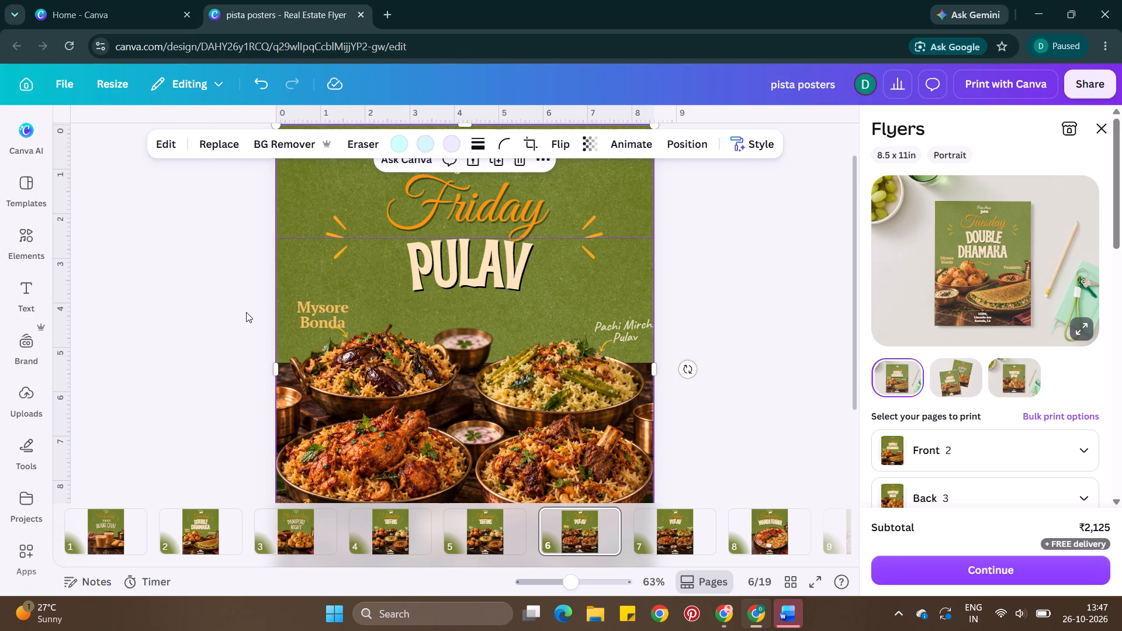
click(324, 309)
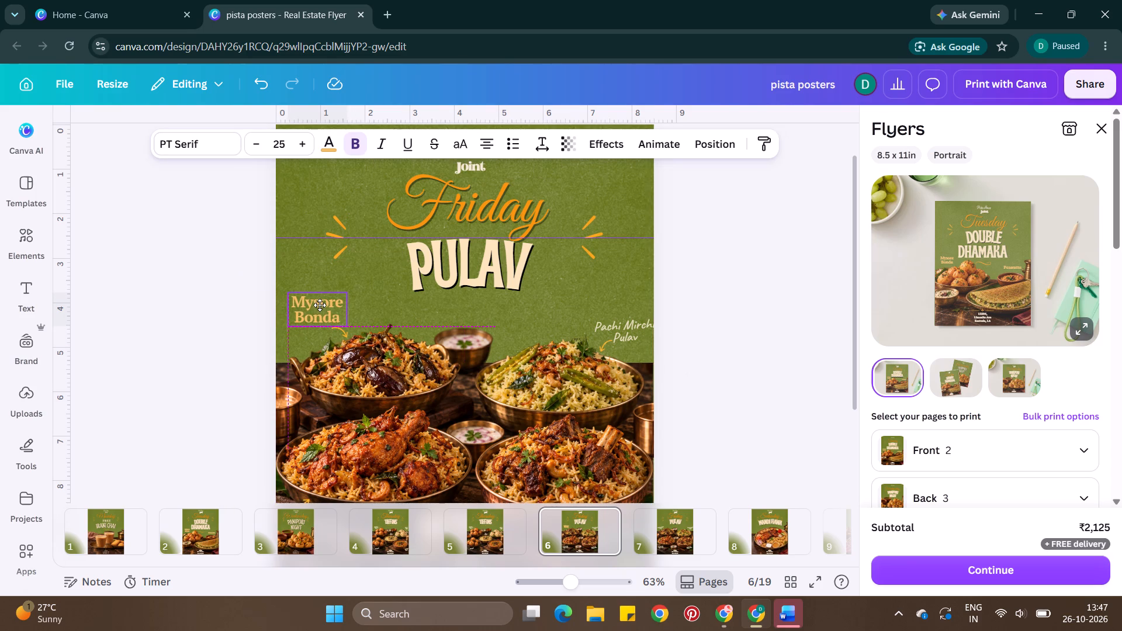
double_click(325, 304)
key(ctrl+v)
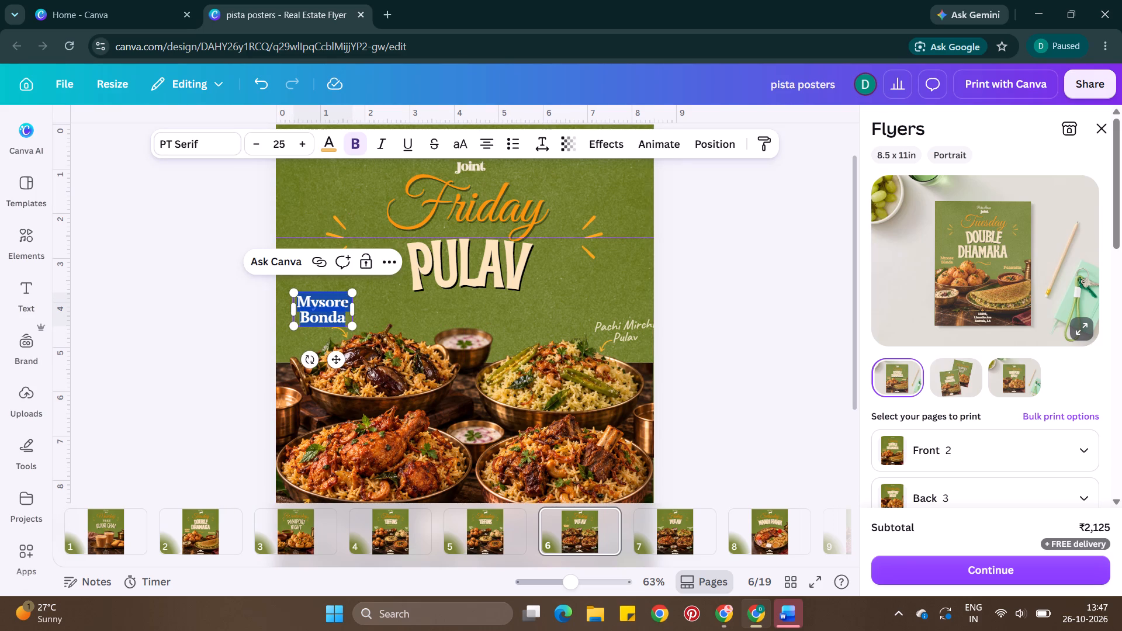
drag(358, 320, 384, 323)
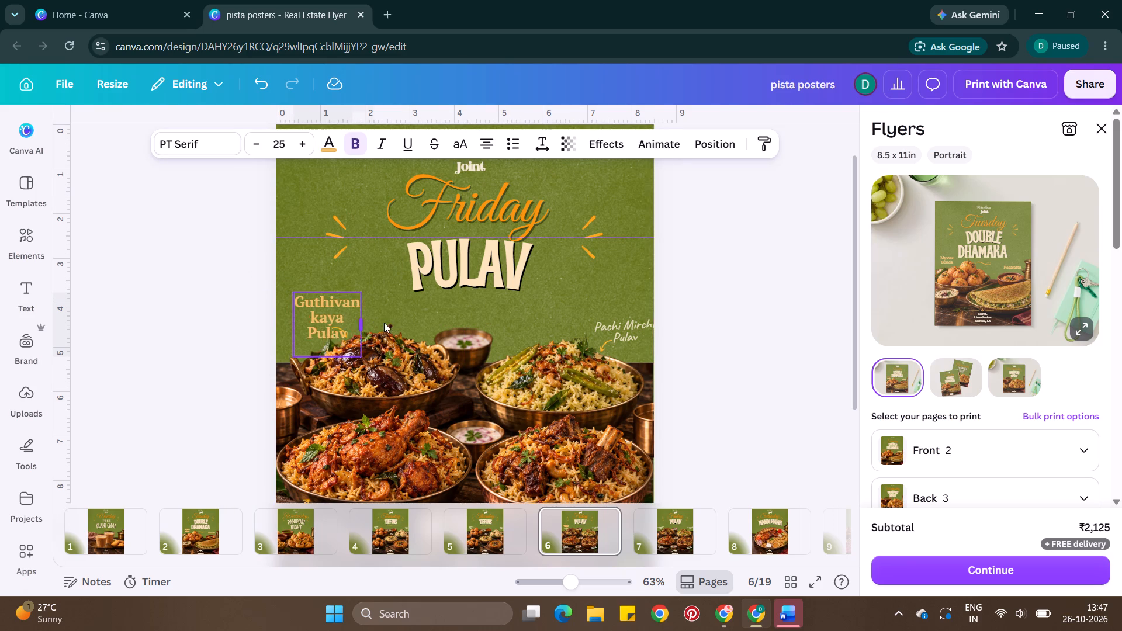
drag(384, 323, 415, 330)
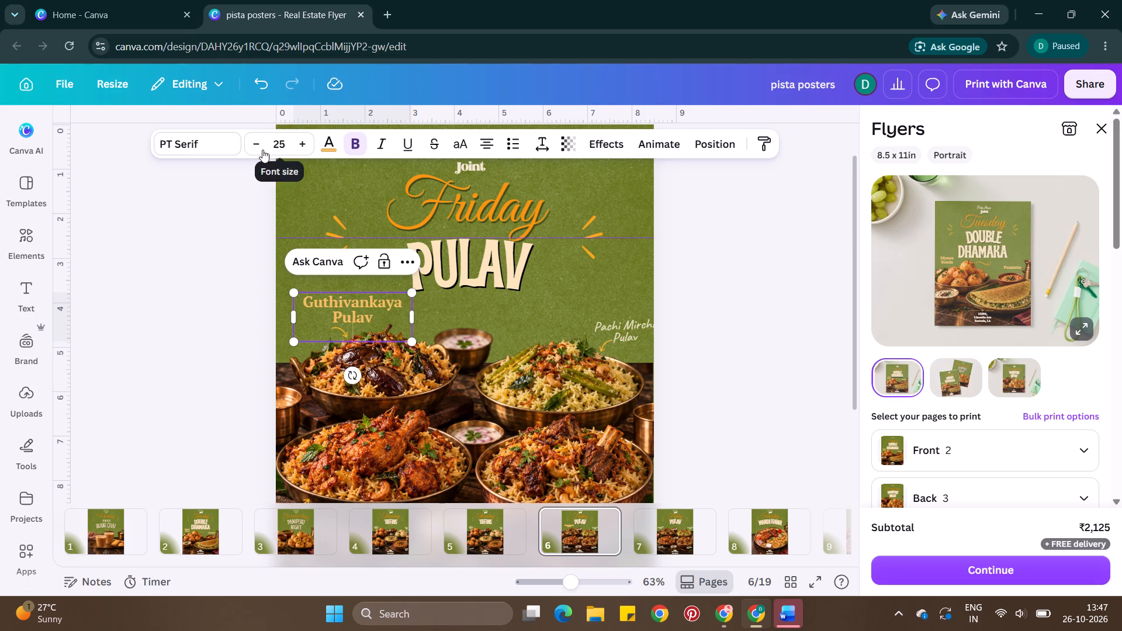
Set the whole serif Guthivankaya Pulav label to font size 20 and position it just above its arrow.
click(278, 143)
key(0)
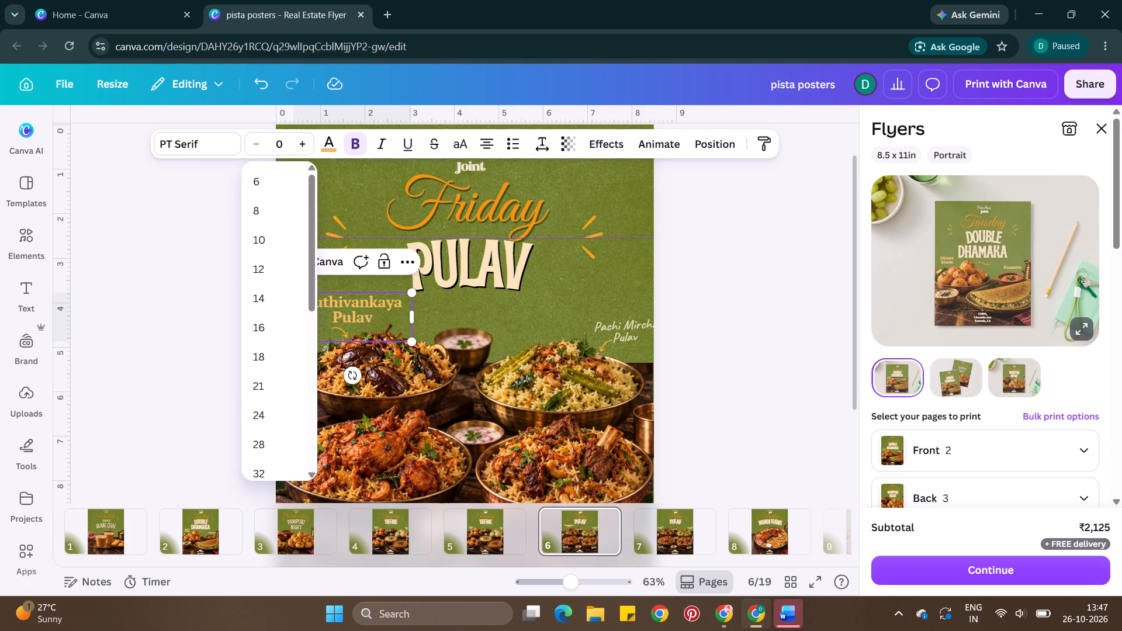
key(BackSpace)
text(20)
key(Return)
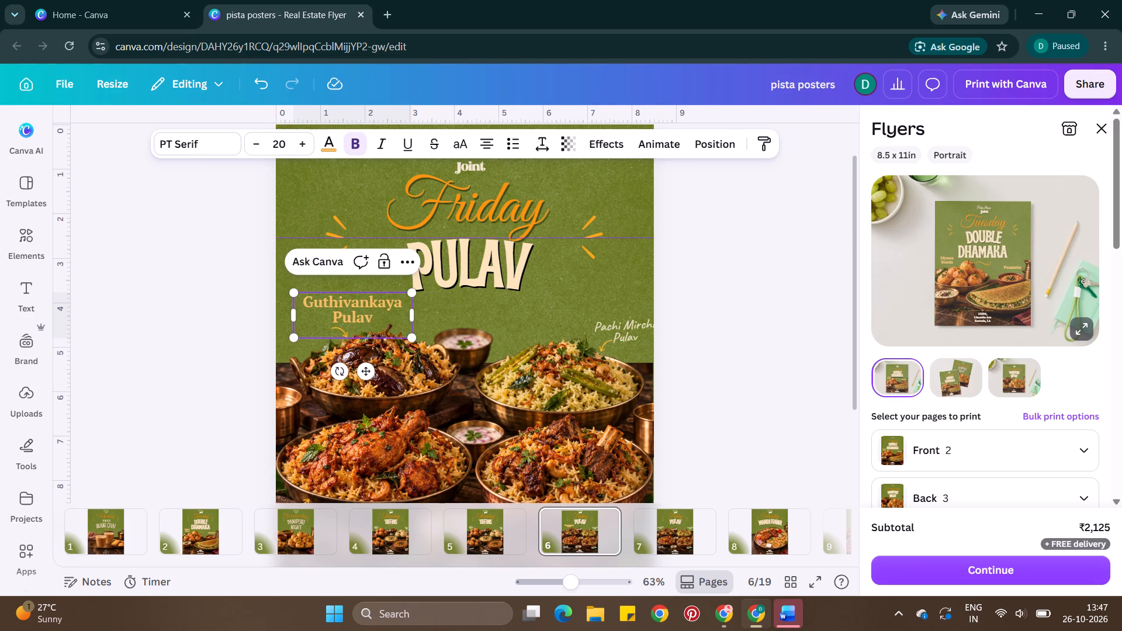
key(ctrl+a)
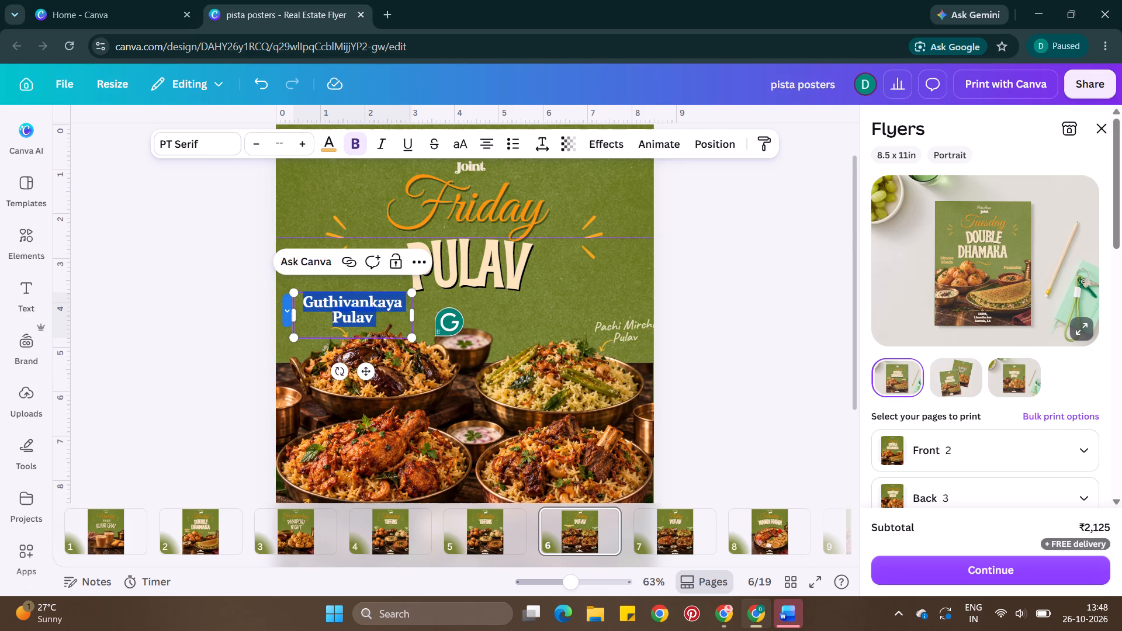
click(281, 145)
text(20)
key(Return)
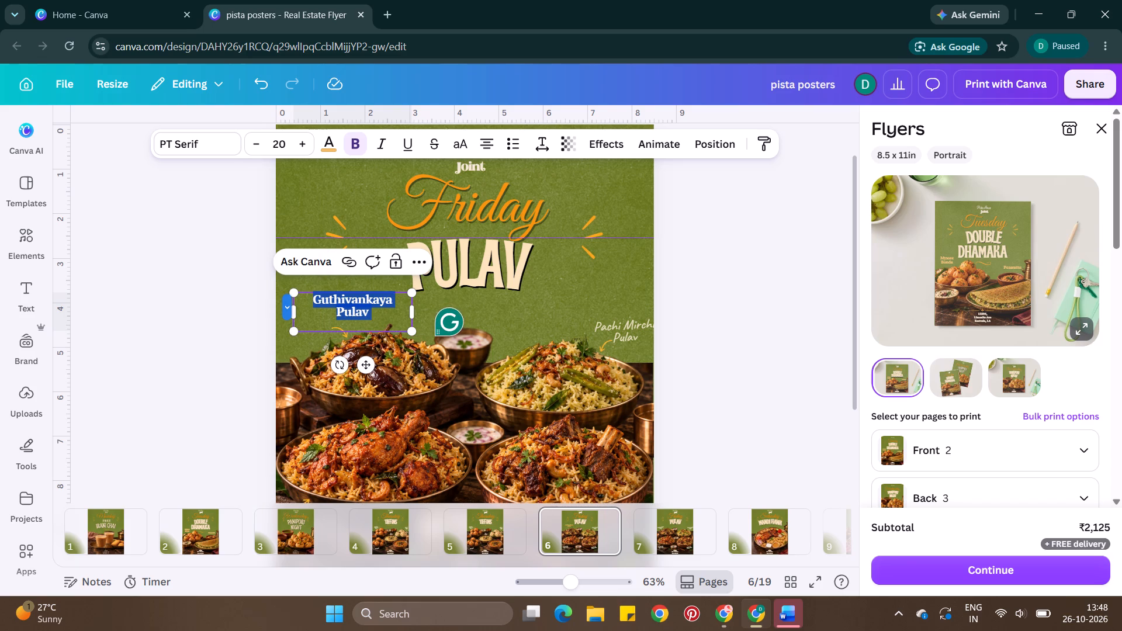
double_click(181, 342)
drag(369, 300, 348, 308)
click(233, 352)
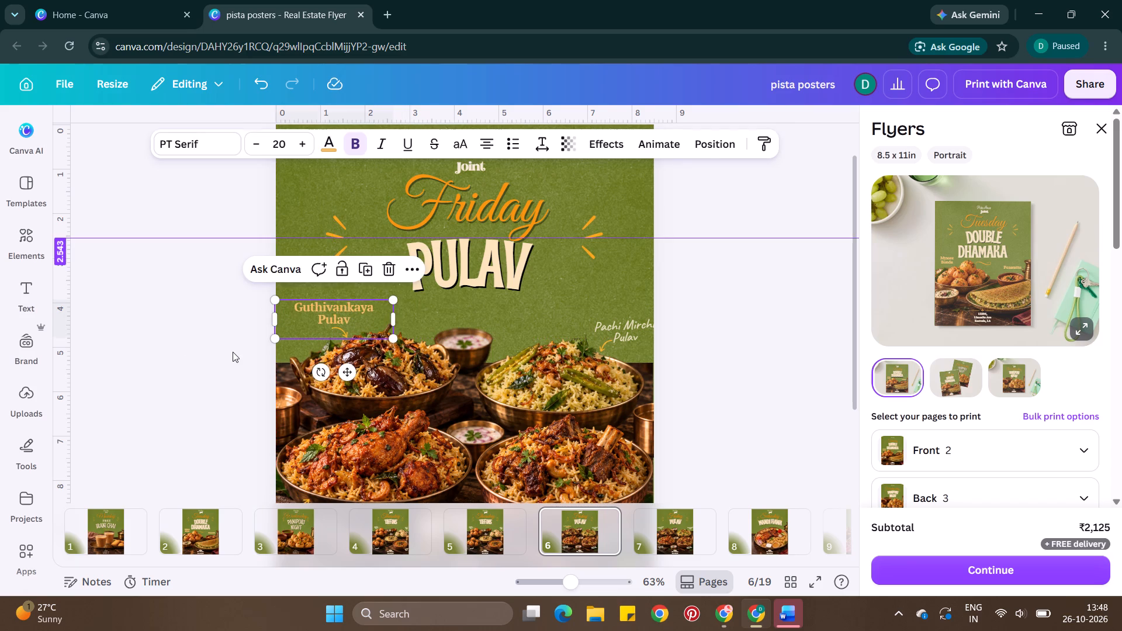
Shift the handwritten Pachi Mirchi Pulav label onto its bowl and place a copy of the serif Guthivankaya Pulav label above that bowl.
click(312, 316)
key(ctrl+c)
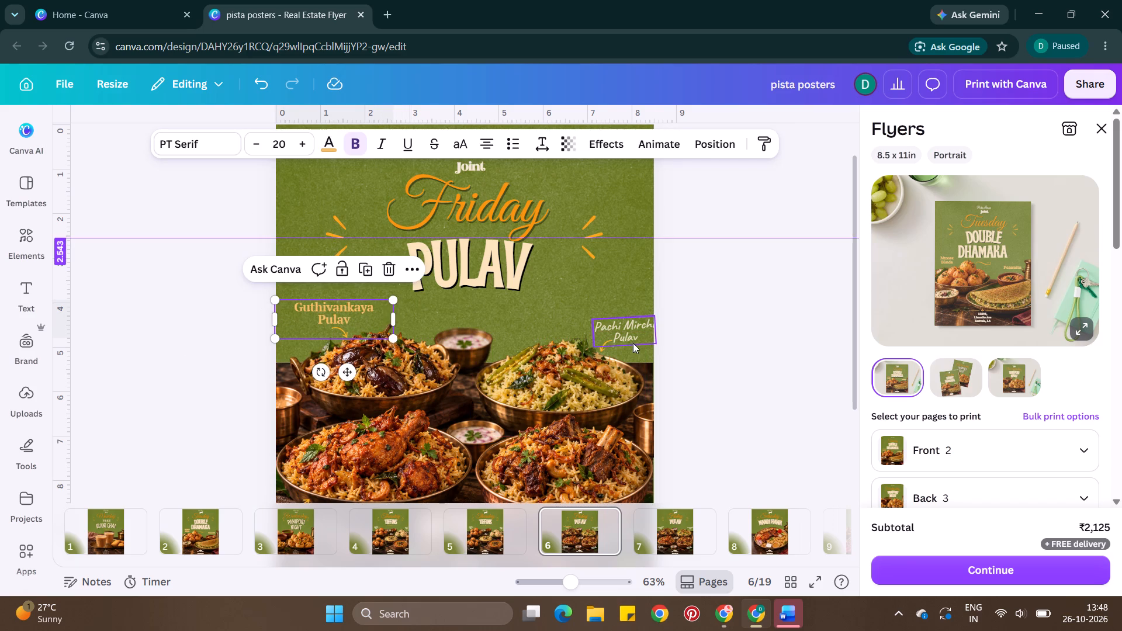
drag(631, 335, 563, 393)
key(ctrl+v)
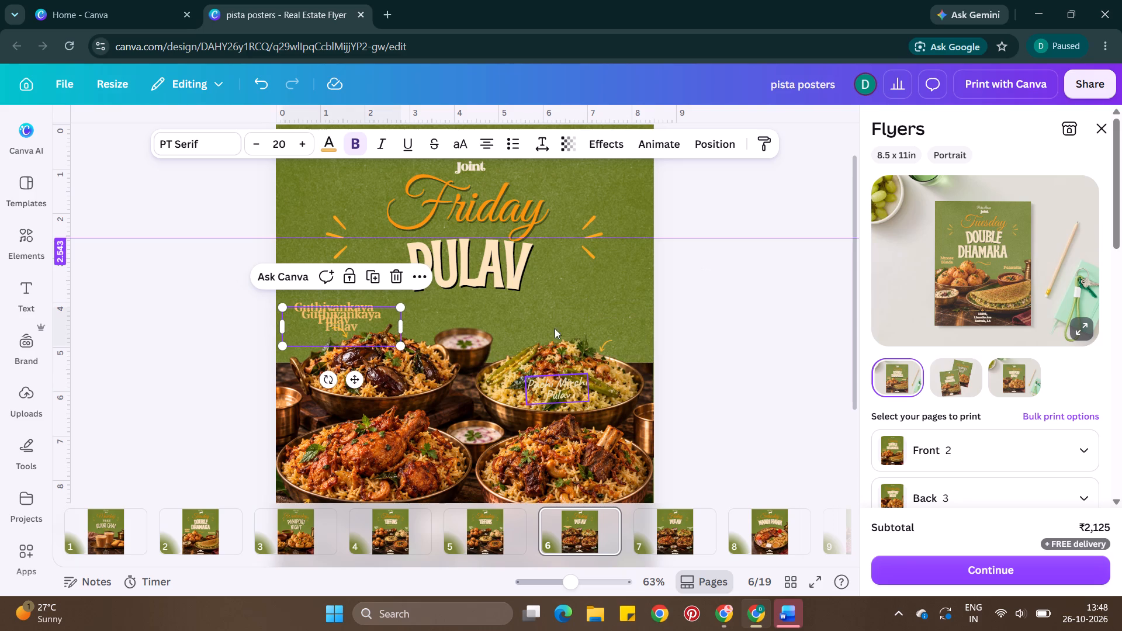
drag(364, 314, 624, 315)
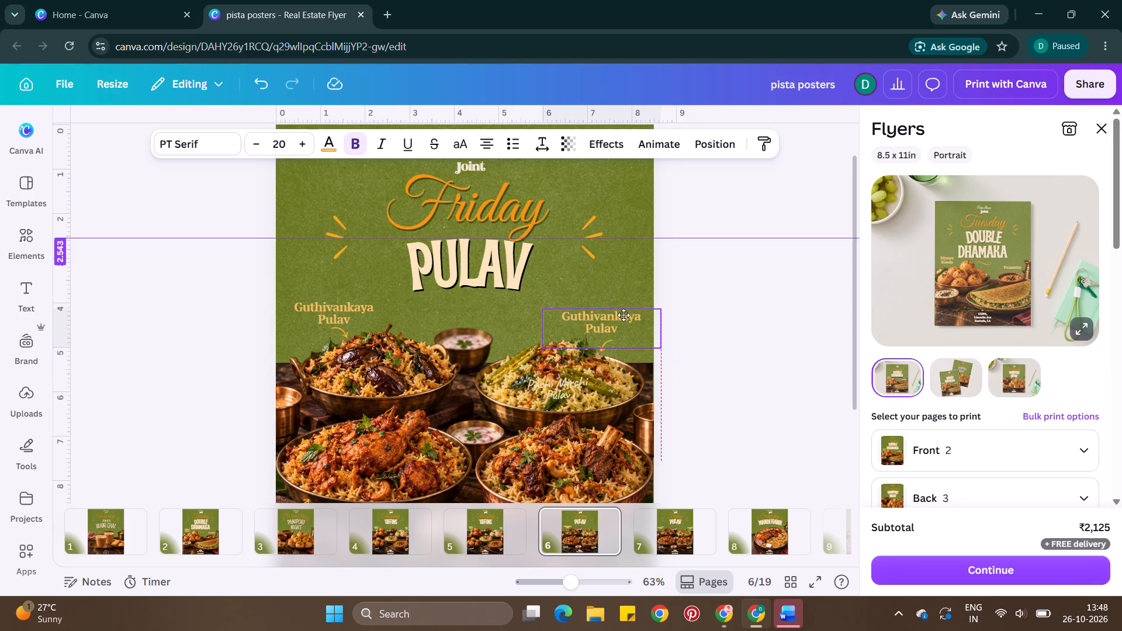
drag(624, 315, 626, 315)
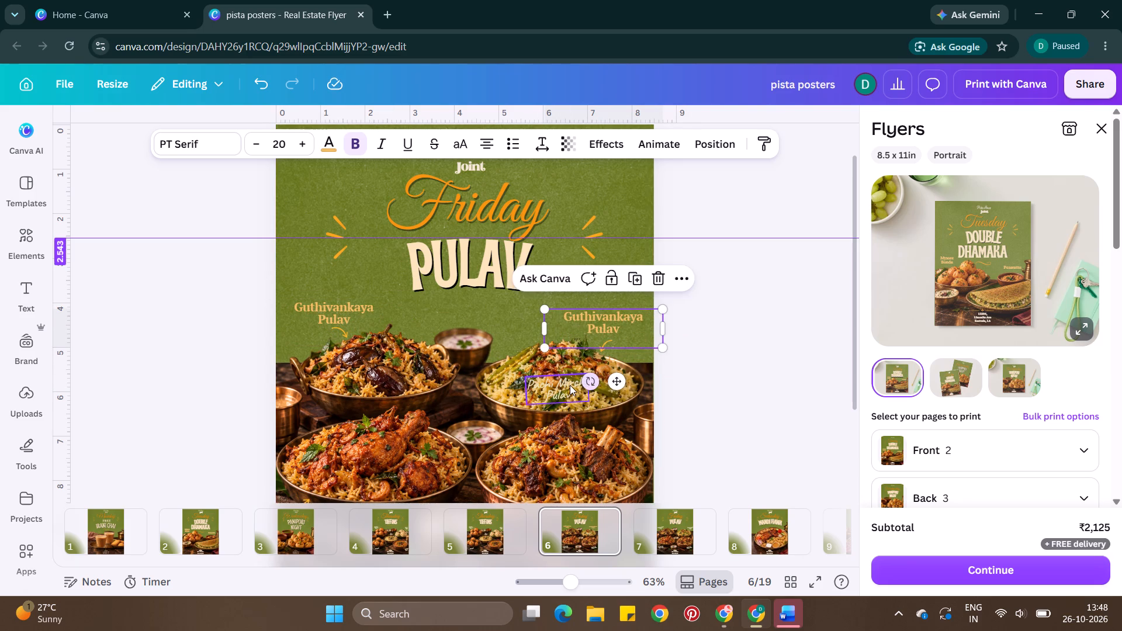
Replace the copied label's wording above the green chilli pulav with Pachi Mirchi Pulav, taking the text out of the handwritten label.
double_click(570, 385)
key(ctrl+v)
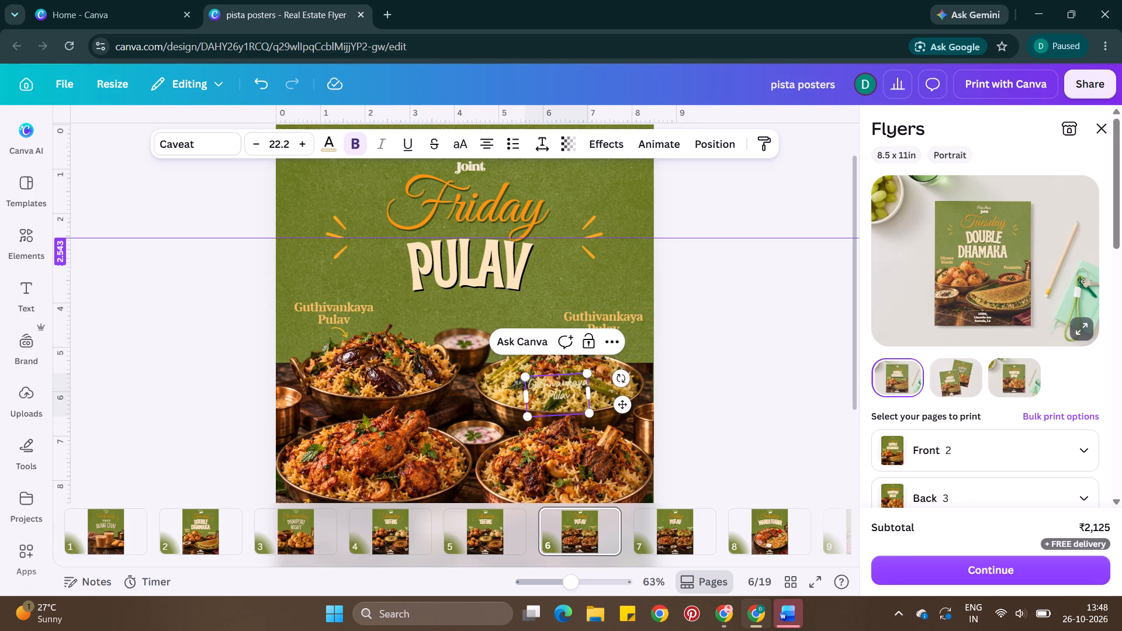
key(ctrl+z)
key(ctrl+a)
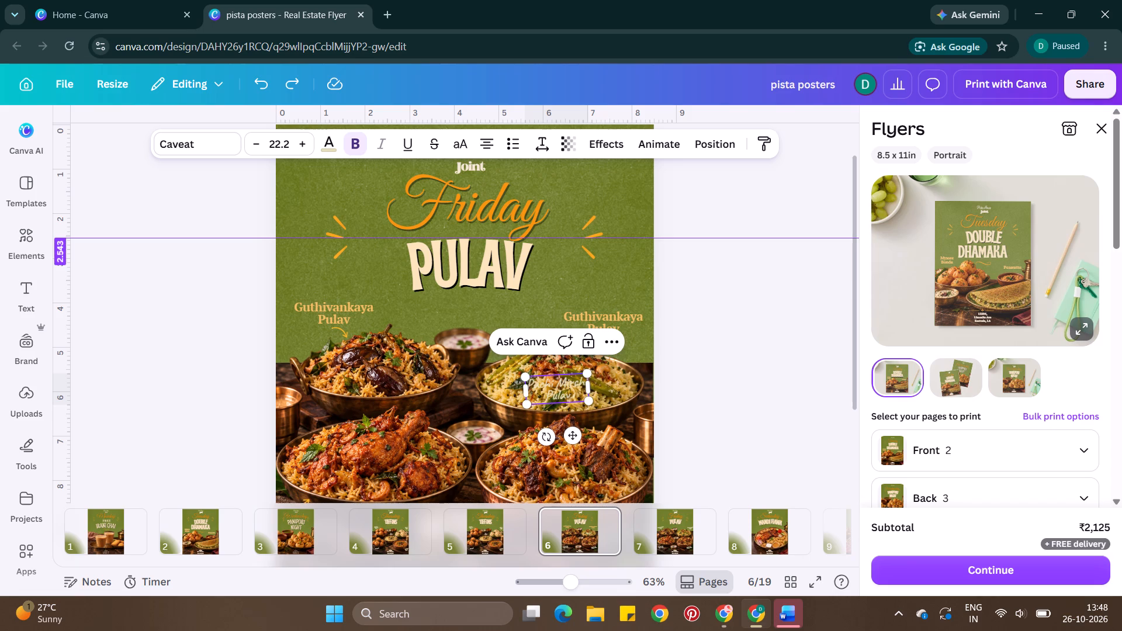
key(ctrl+c)
key(BackSpace)
double_click(639, 310)
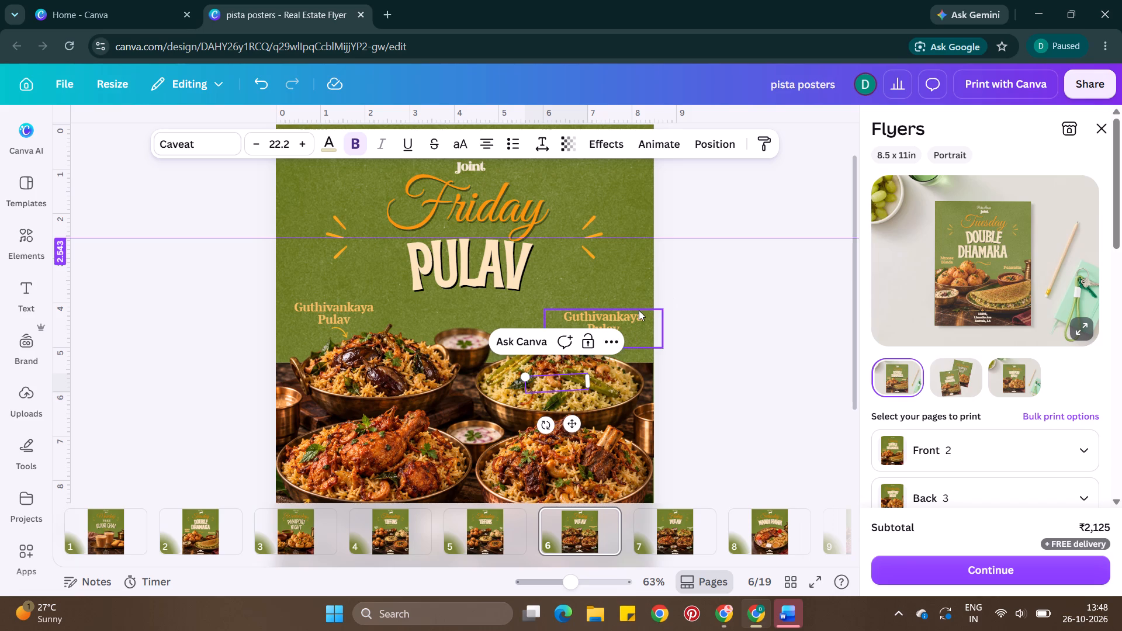
key(ctrl+v)
scroll(639, 310, down, 1)
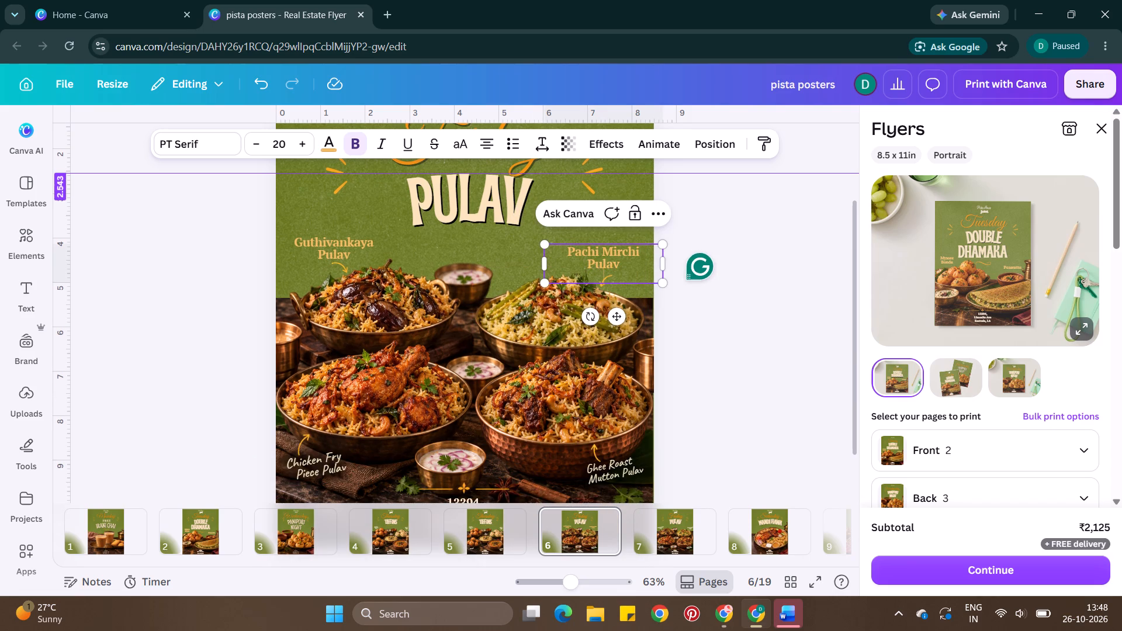
click(732, 306)
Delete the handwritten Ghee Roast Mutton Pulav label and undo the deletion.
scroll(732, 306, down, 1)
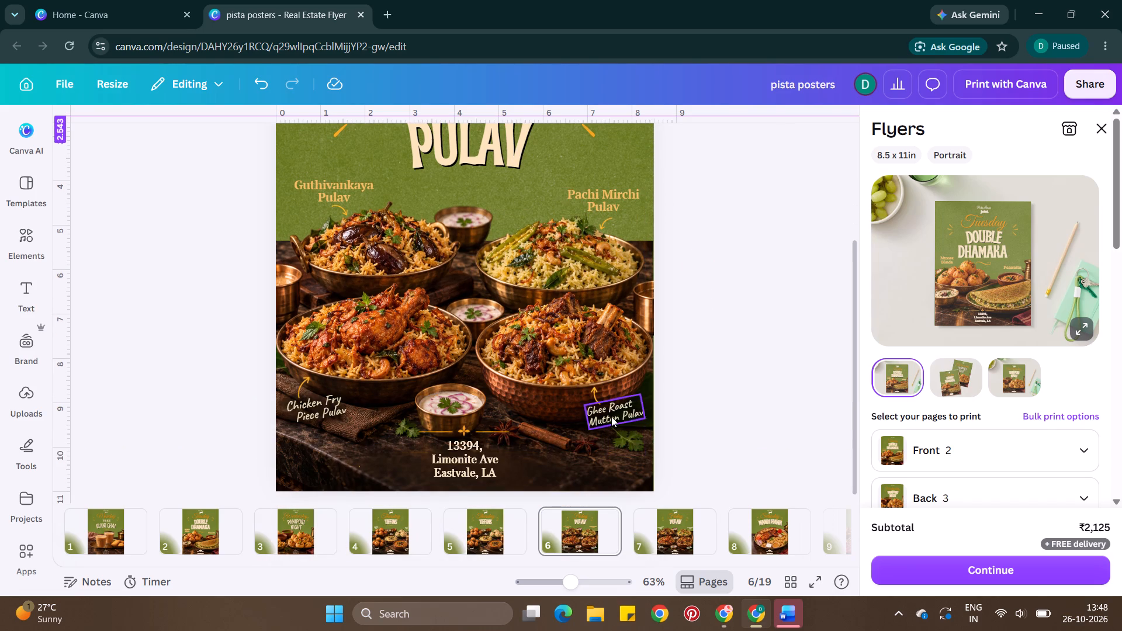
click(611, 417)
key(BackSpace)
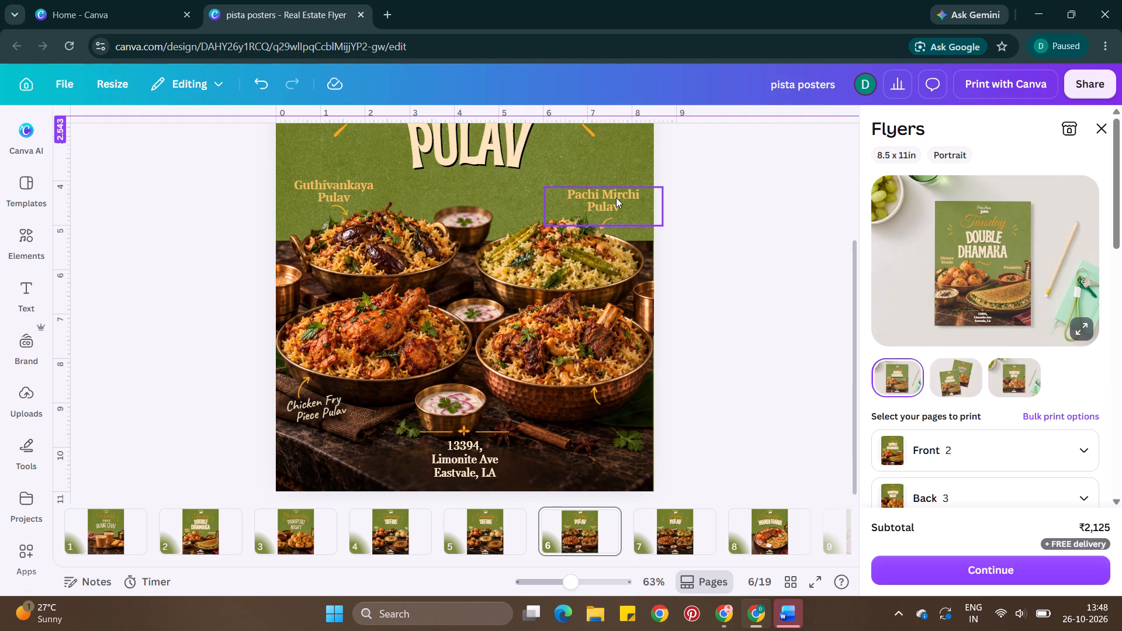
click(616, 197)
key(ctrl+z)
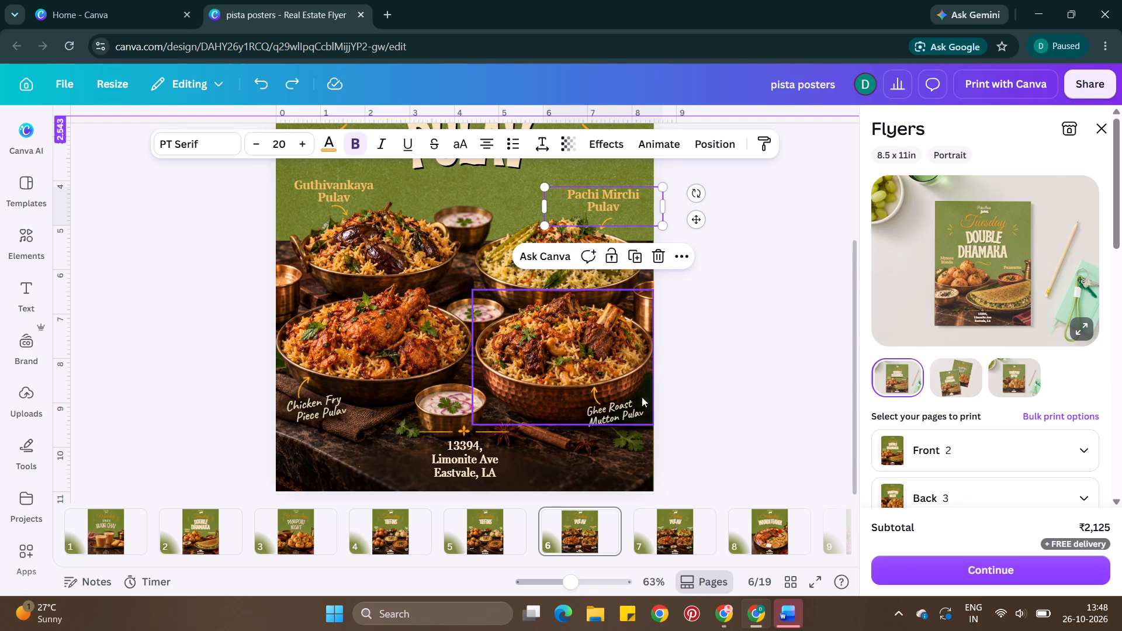
Move the handwritten Ghee Roast Mutton Pulav label down and place a copy of the serif Pachi Mirchi Pulav label beneath the mutton bowl's arrow.
drag(625, 407, 598, 469)
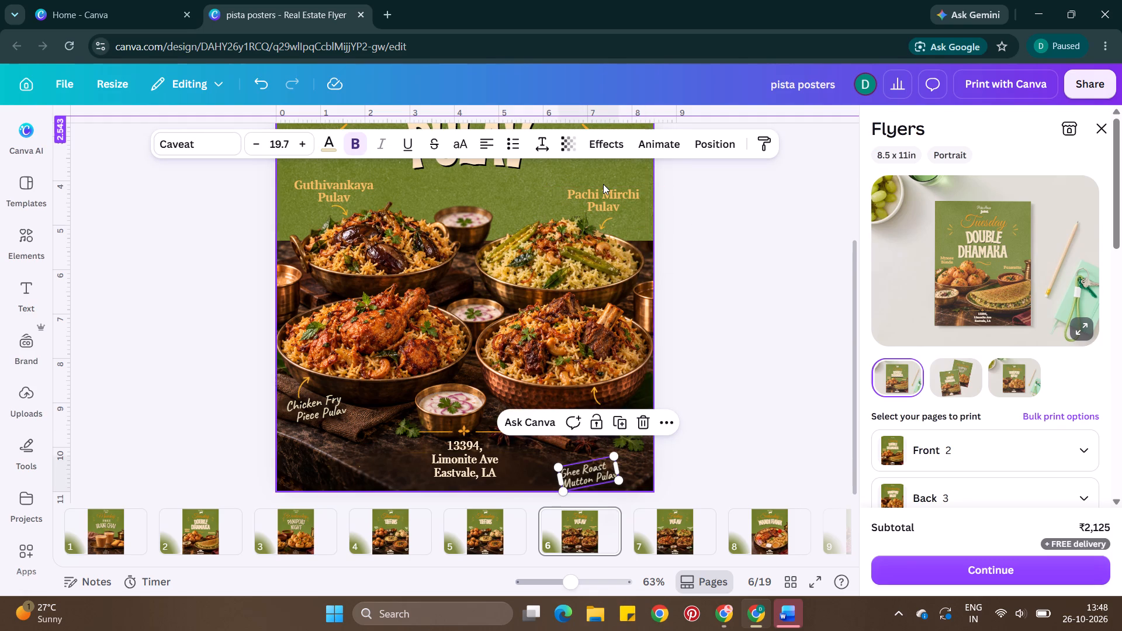
click(595, 204)
key(ctrl+c)
key(ctrl+v)
drag(595, 204, 586, 426)
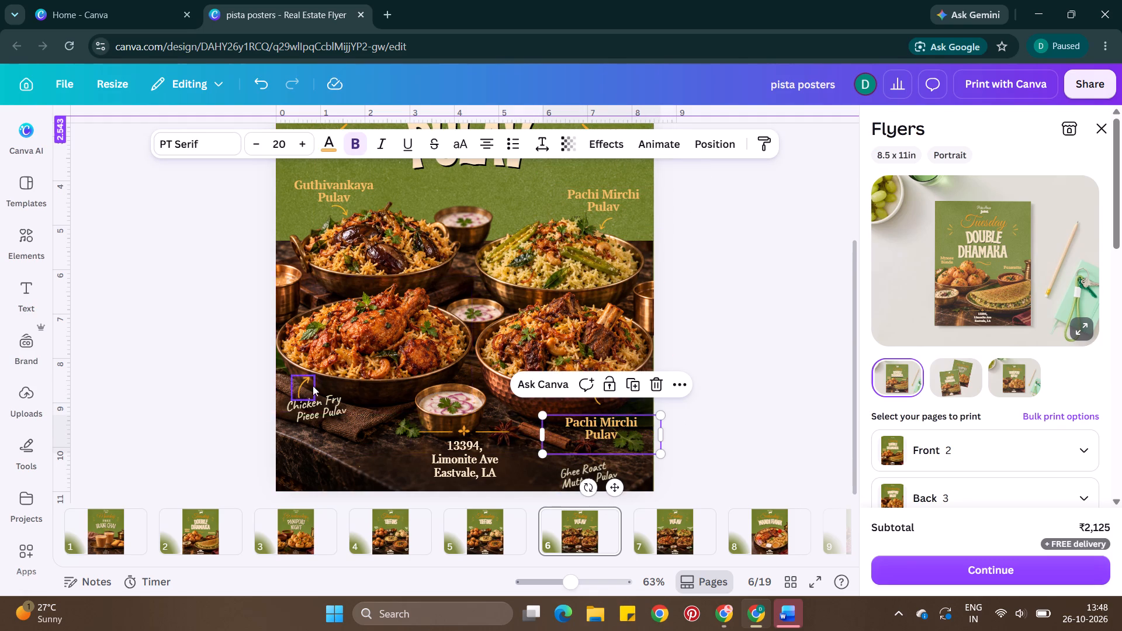
Move the handwritten Chicken Fry Piece Pulav label down and place another serif Pachi Mirchi Pulav copy beneath the chicken bowl's arrow.
drag(314, 412, 333, 473)
click(590, 421)
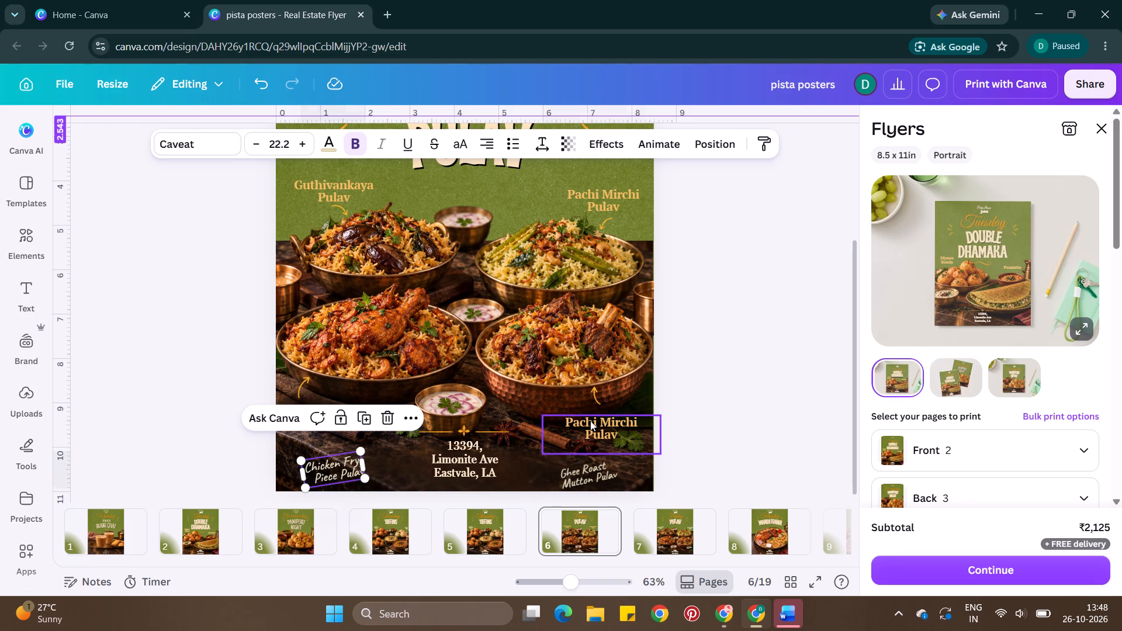
key(ctrl+c)
key(ctrl+v)
drag(590, 421, 358, 417)
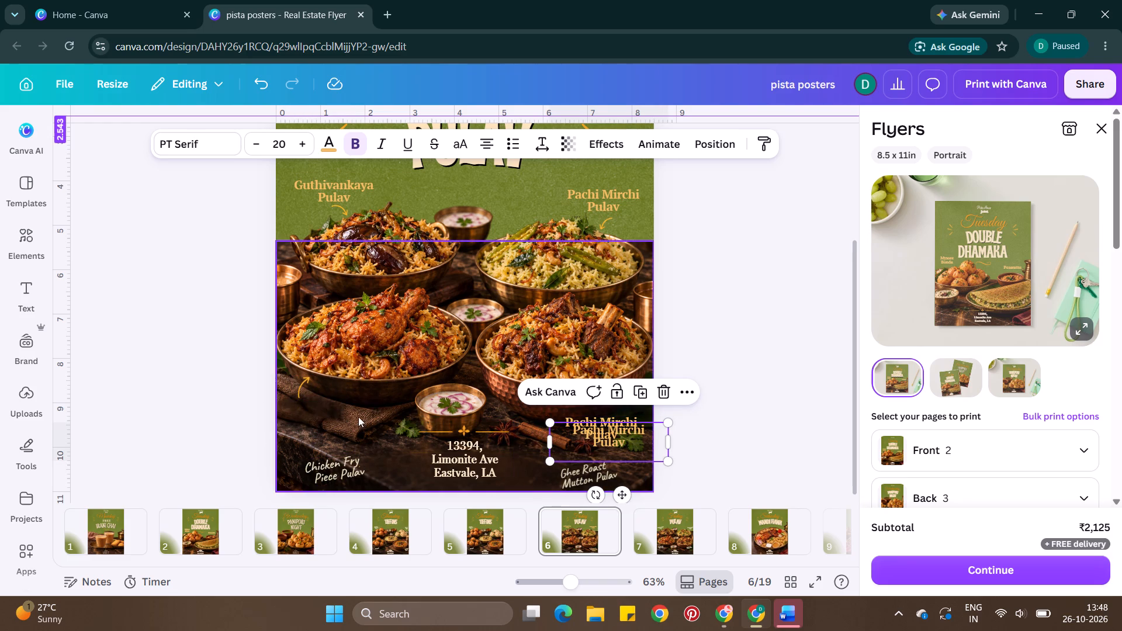
drag(358, 417, 600, 444)
drag(600, 444, 318, 427)
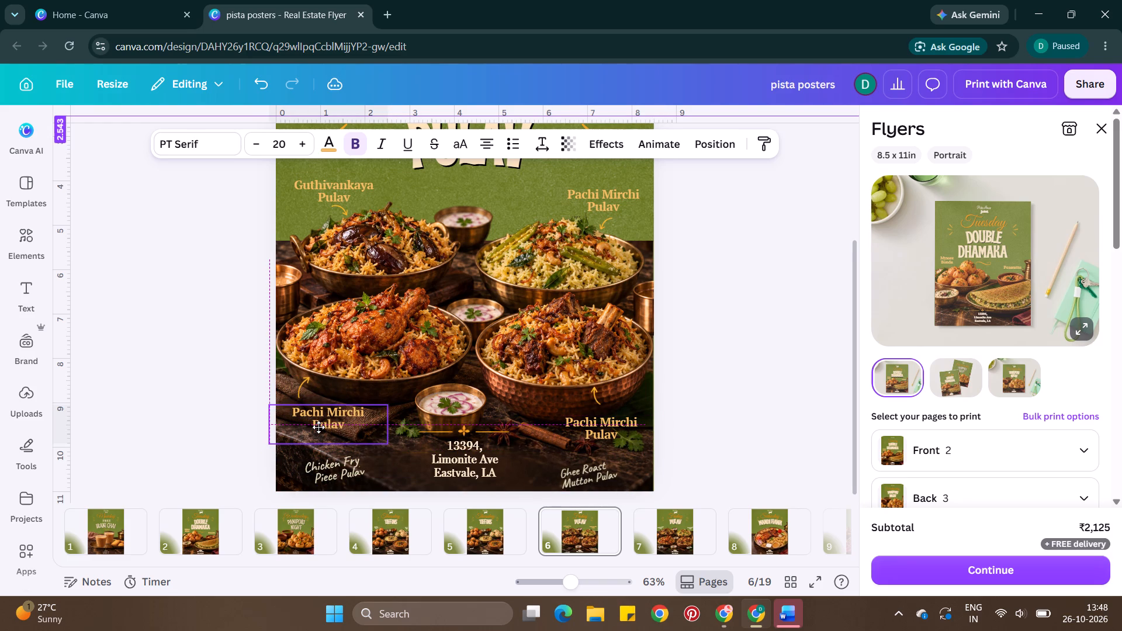
drag(318, 427, 313, 421)
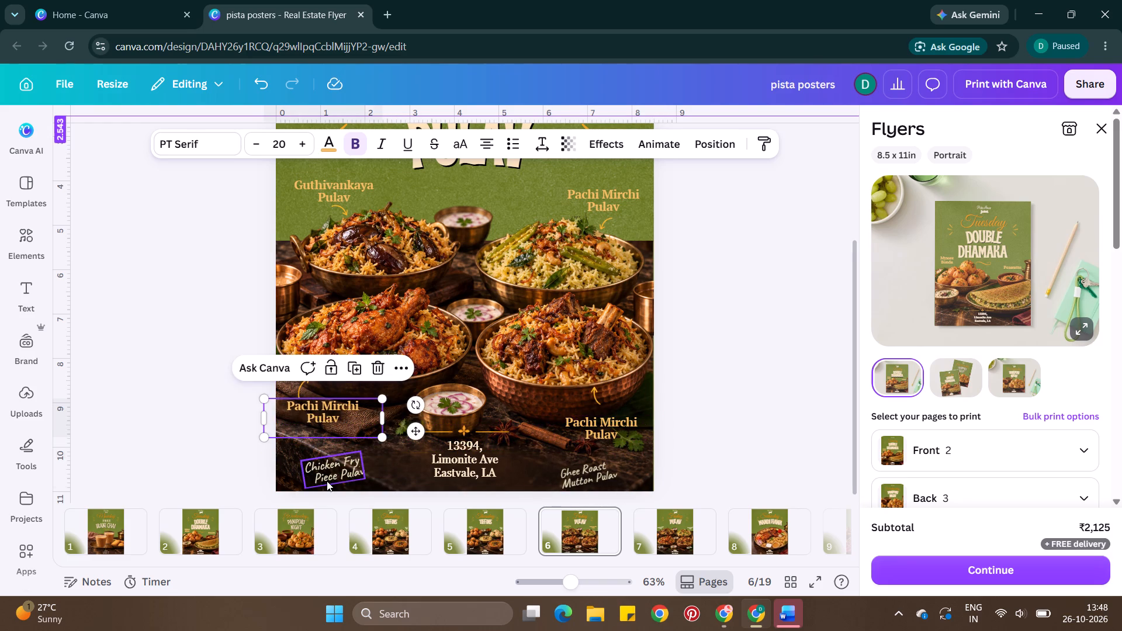
Replace the serif label's wording under the chicken bowl with Chicken Fry Piece Pulav, taking the text out of the handwritten label.
double_click(327, 481)
key(ctrl+c)
key(BackSpace)
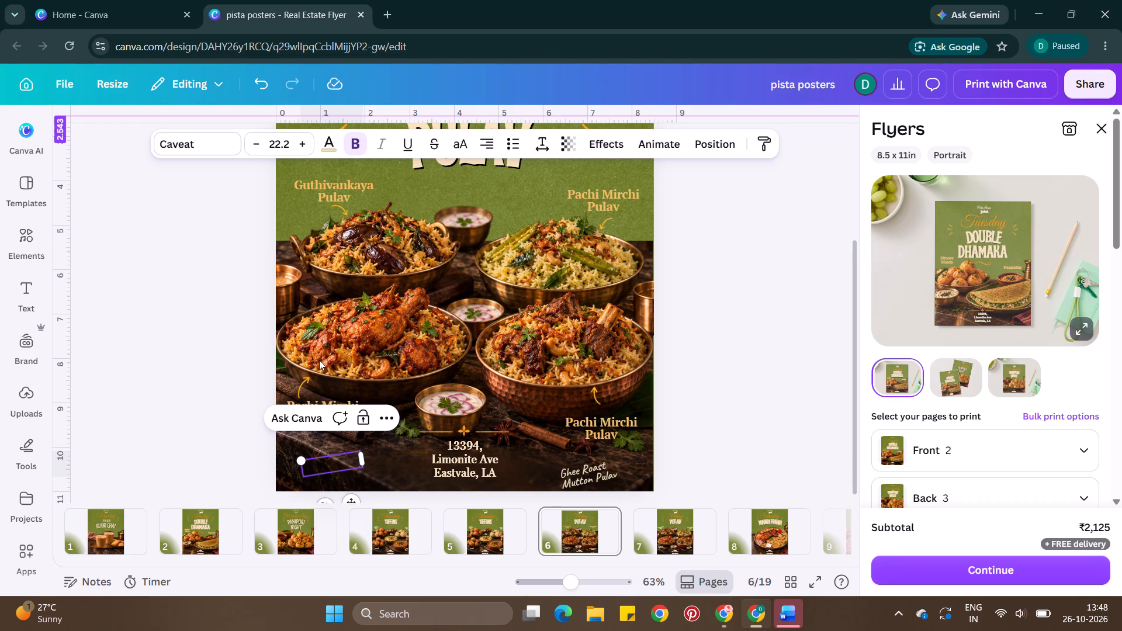
double_click(325, 400)
key(ctrl+v)
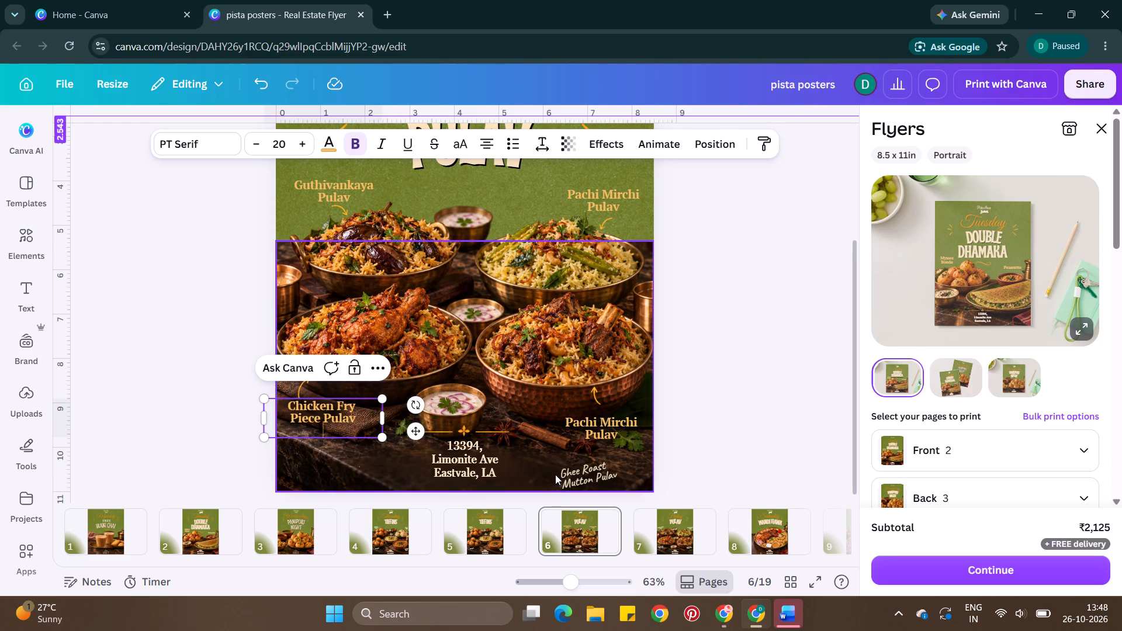
Replace the serif label's wording under the mutton bowl with Ghee Roast Mutton Pulav, taking the text out of the handwritten label.
click(590, 459)
triple_click(599, 476)
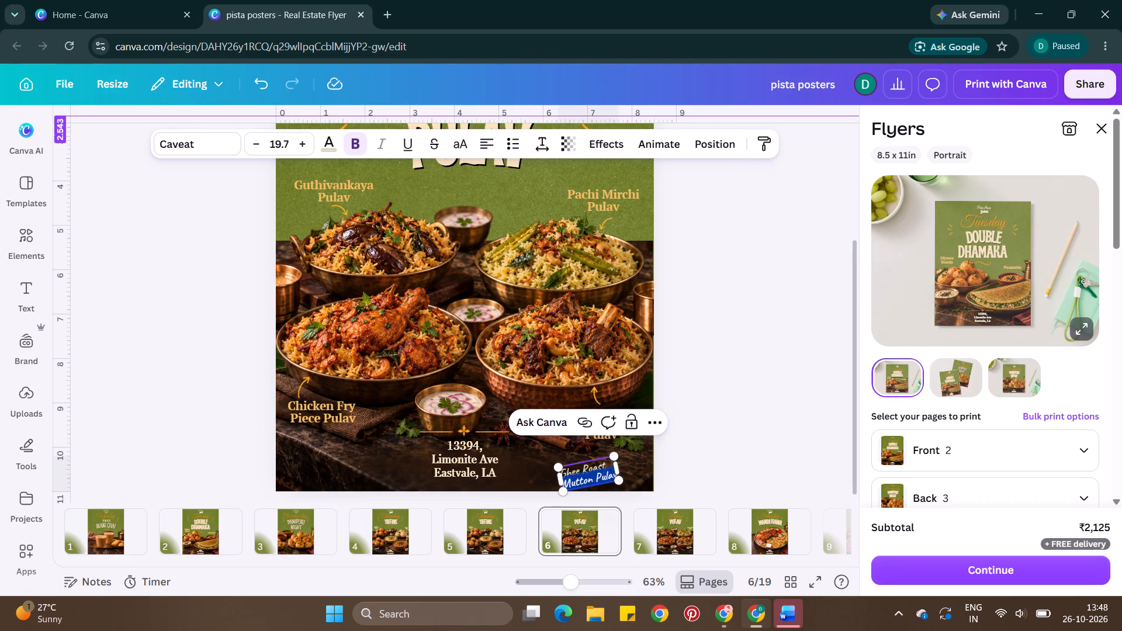
key(ctrl+a)
key(ctrl+c)
key(BackSpace)
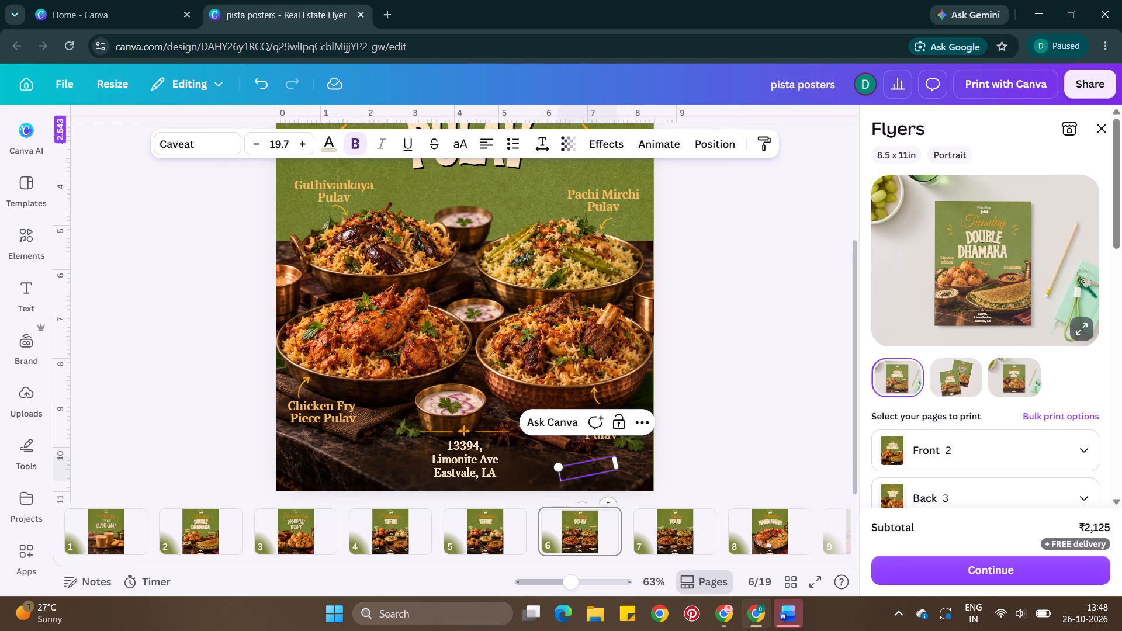
triple_click(611, 437)
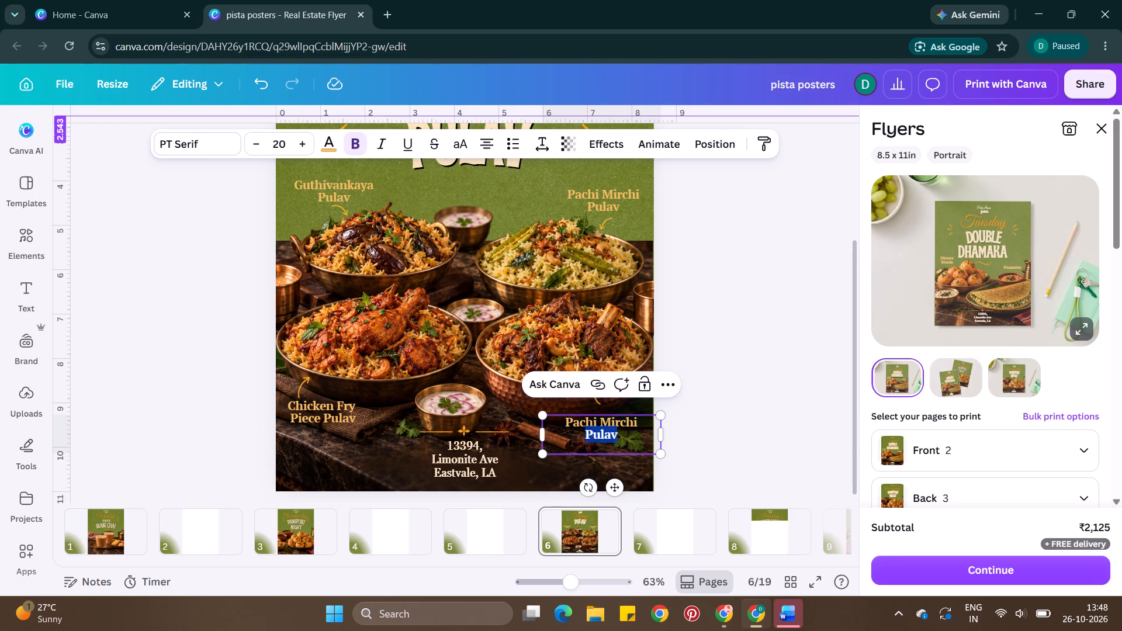
key(ctrl+a)
key(ctrl+v)
triple_click(715, 425)
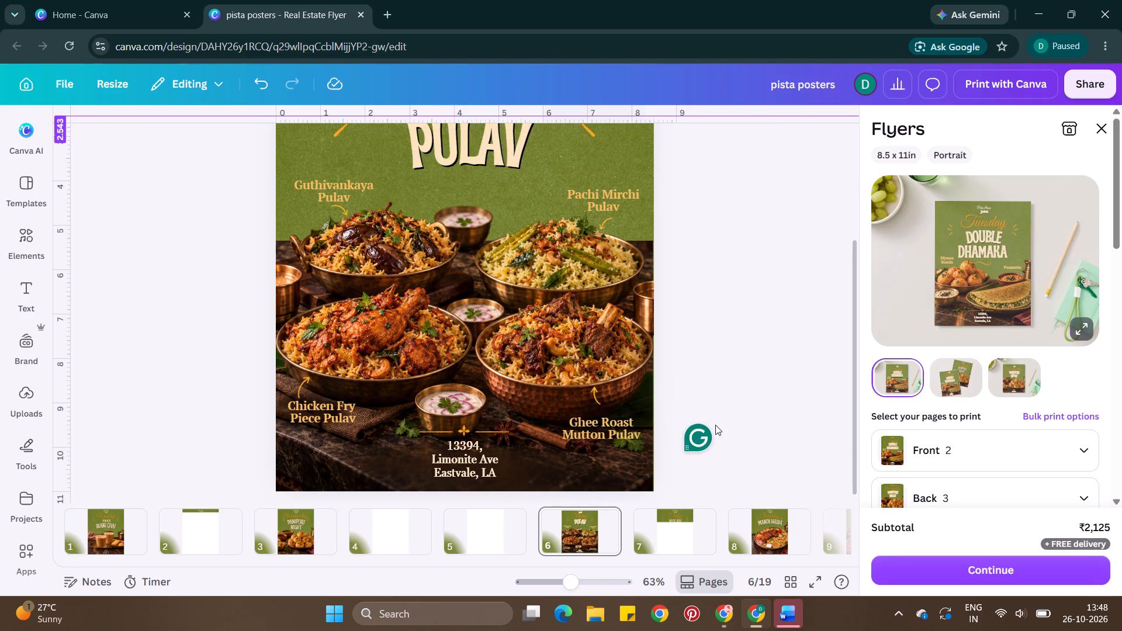
On the page 5 Thursday Tiffins poster, replace the handwritten Mysore Bonda label with a copy of page 6's serif Ghee Roast Mutton Pulav label.
click(654, 537)
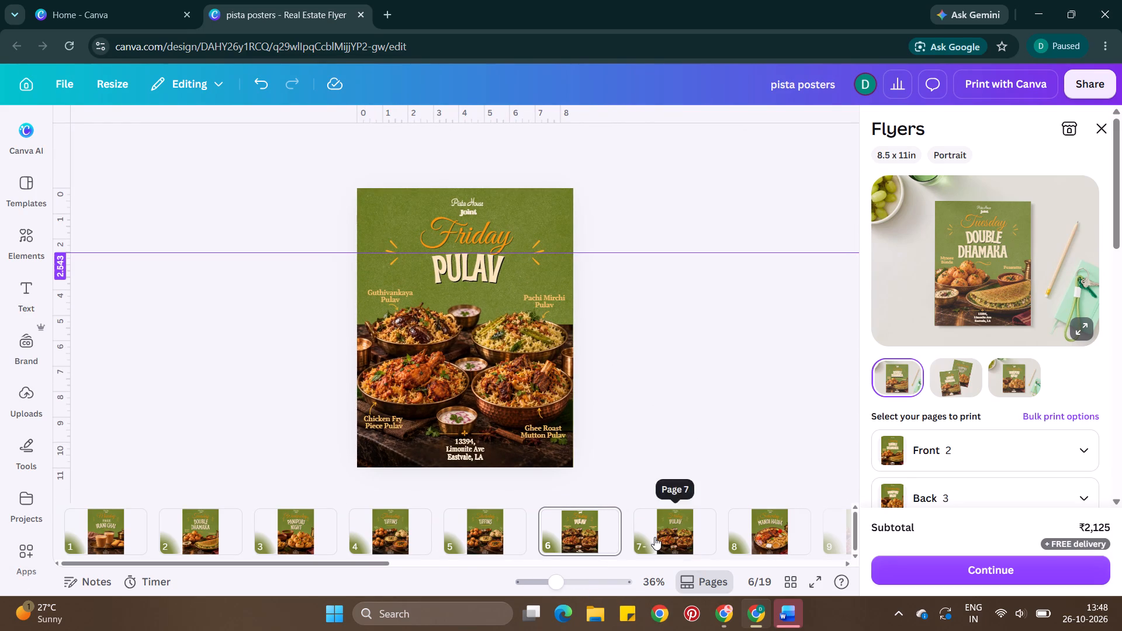
click(483, 539)
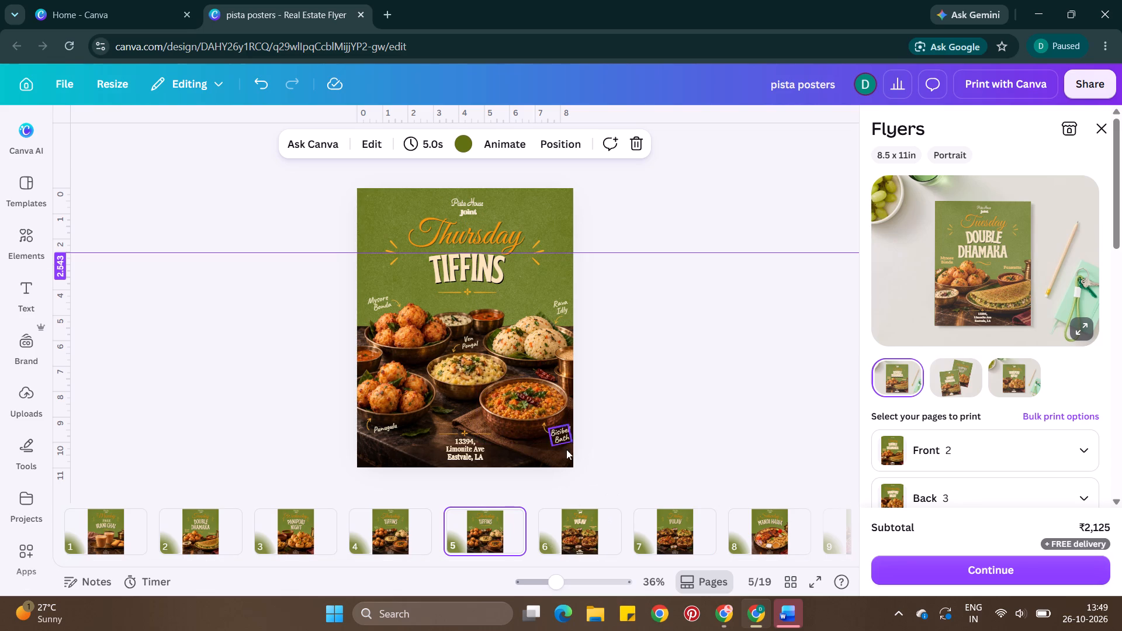
click(659, 513)
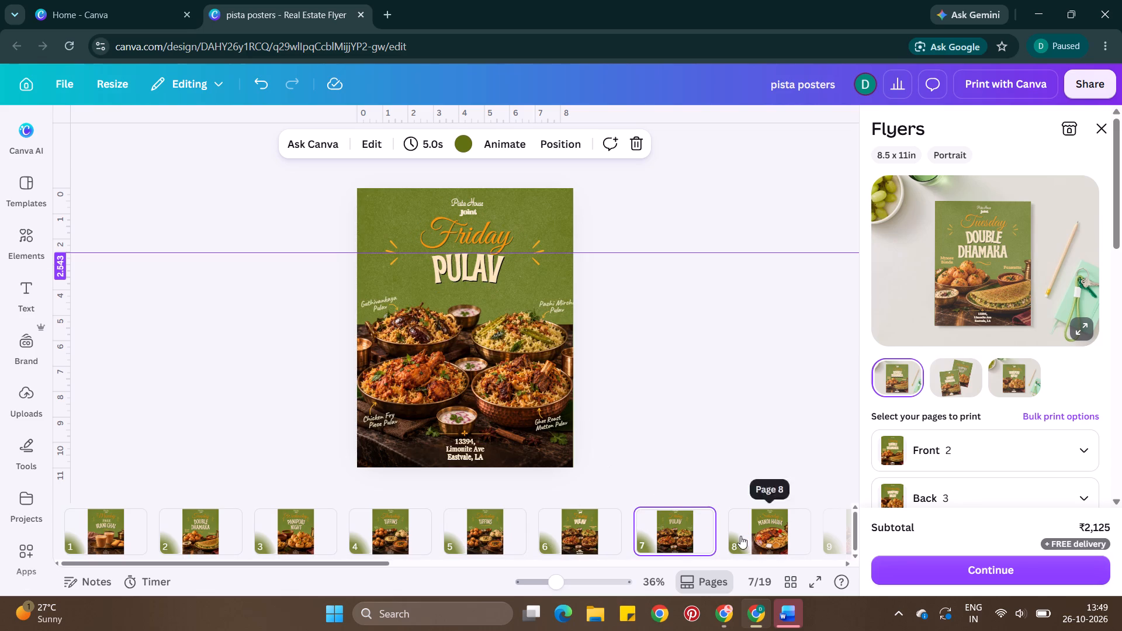
click(602, 543)
click(542, 437)
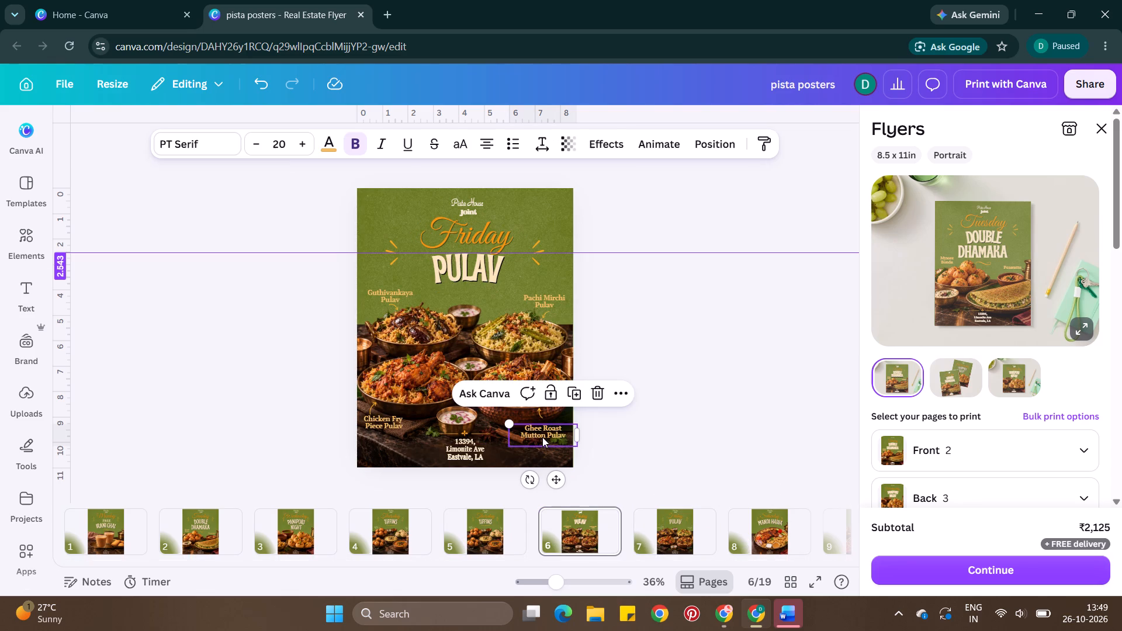
key(ctrl+c)
click(491, 523)
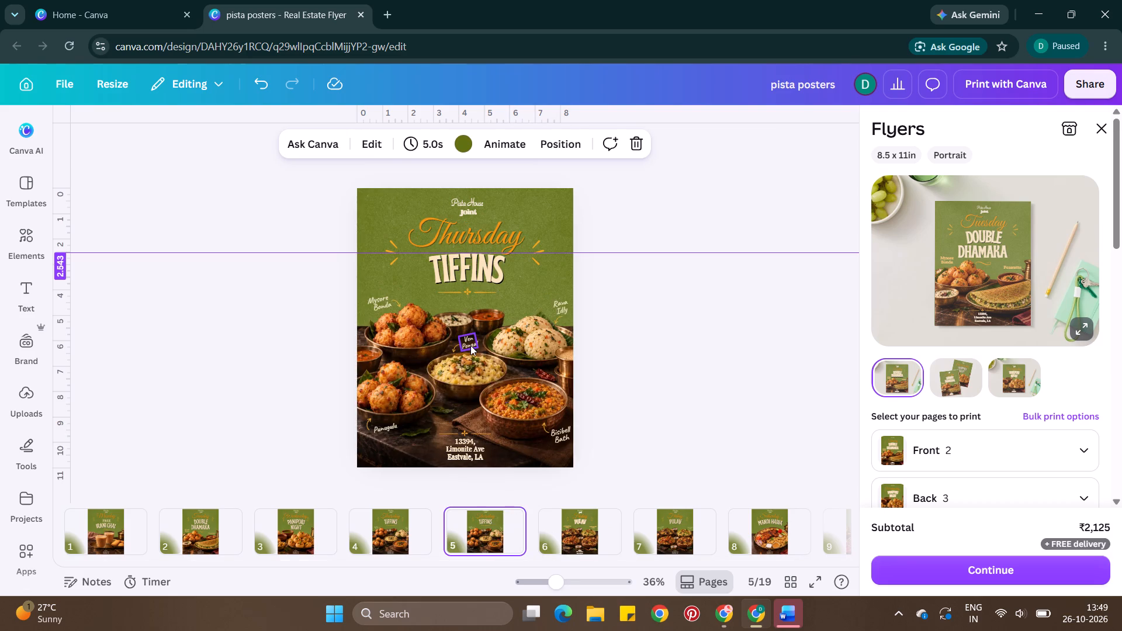
click(325, 270)
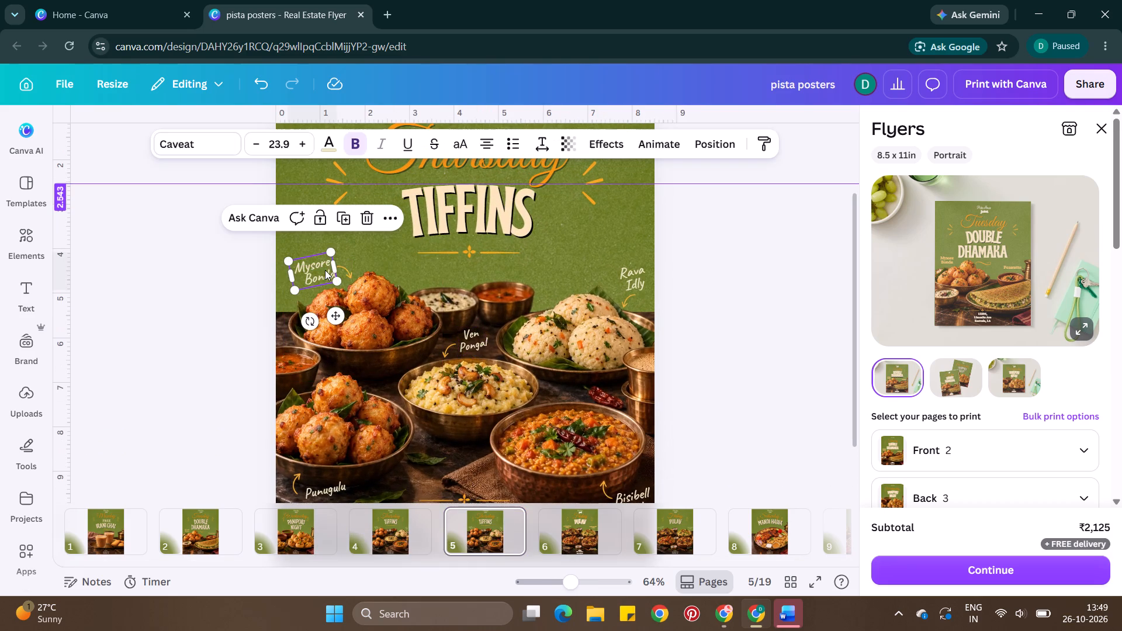
key(BackSpace)
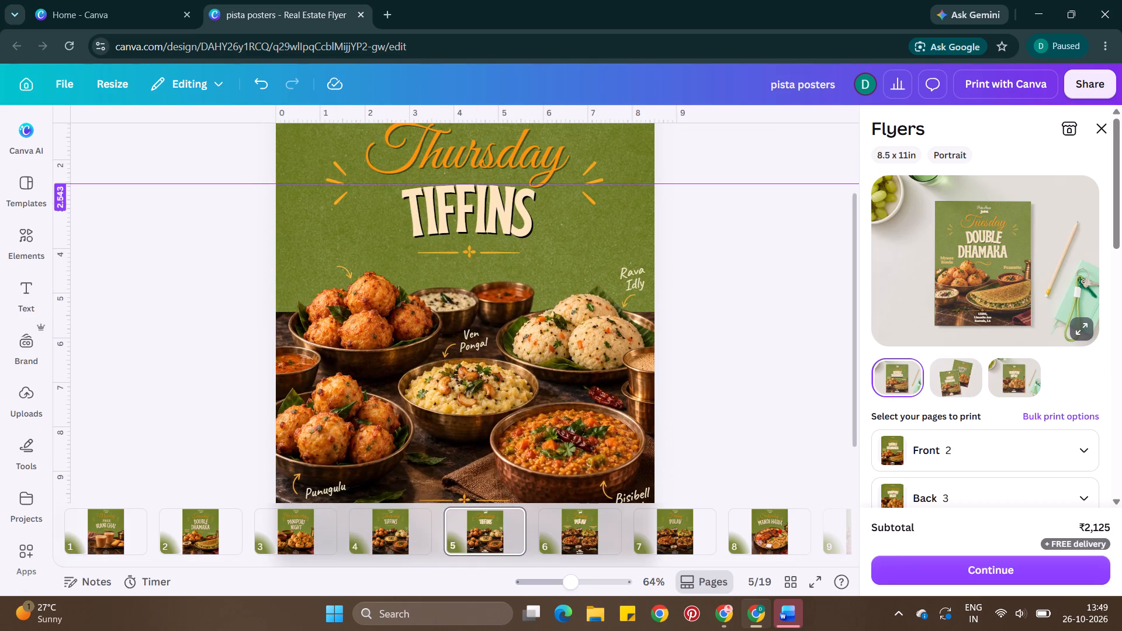
key(ctrl+v)
drag(603, 495, 299, 224)
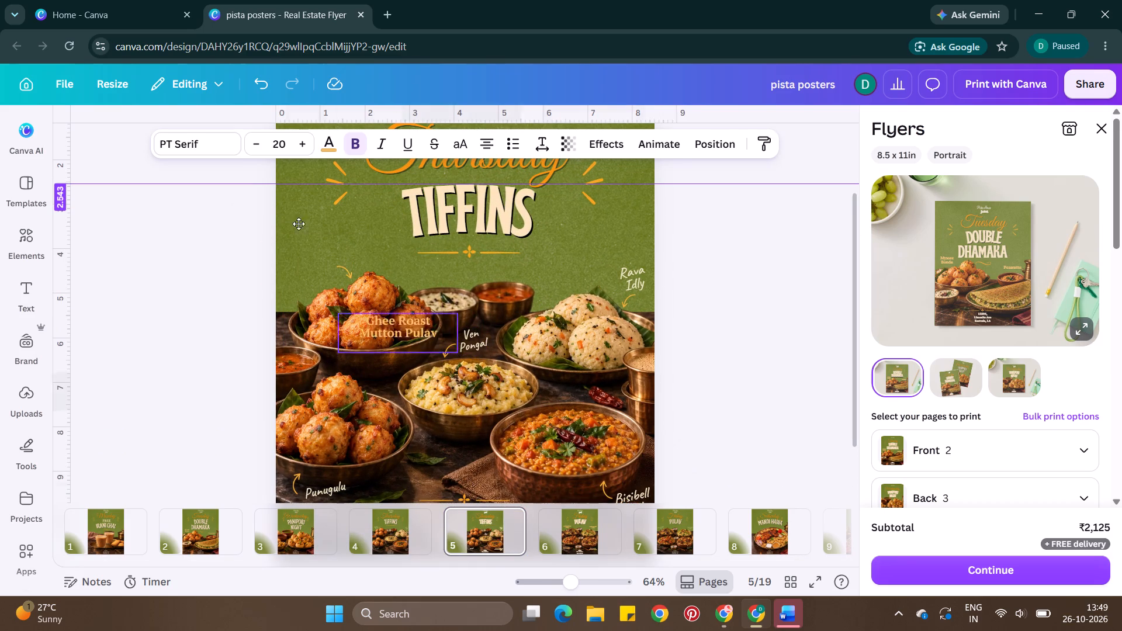
drag(299, 224, 326, 252)
Reword the pasted serif label as Mysore Bonda, narrow it to wrap onto two lines, and place it beside the bonda bowl's arrow.
double_click(326, 252)
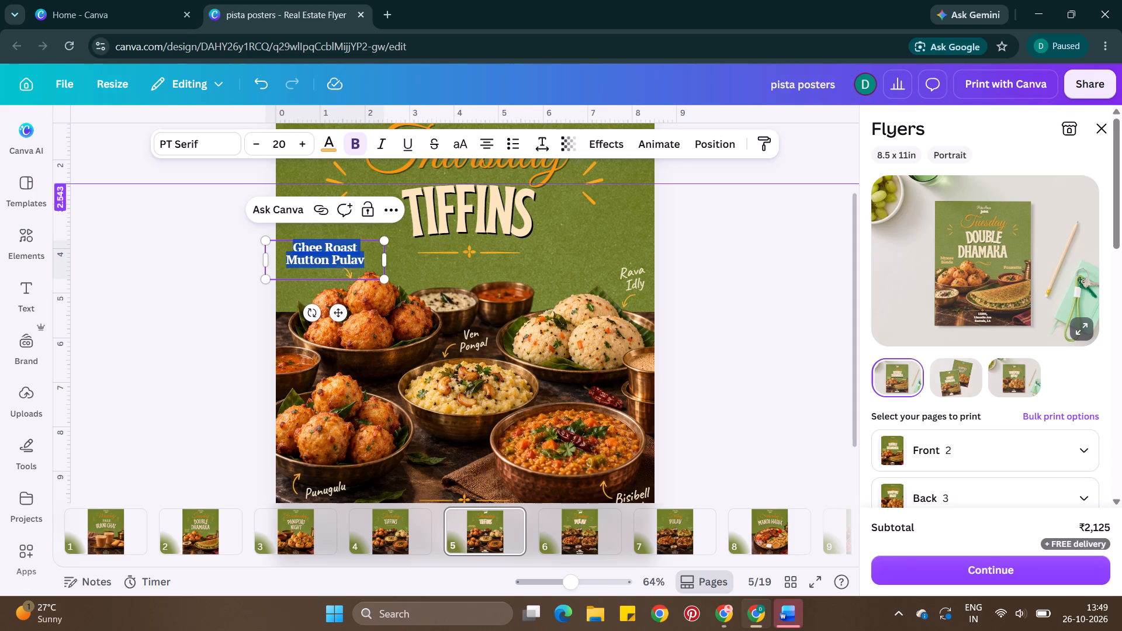
key(BackSpace)
key(BackSpace)
key(BackSpace)
key(BackSpace)
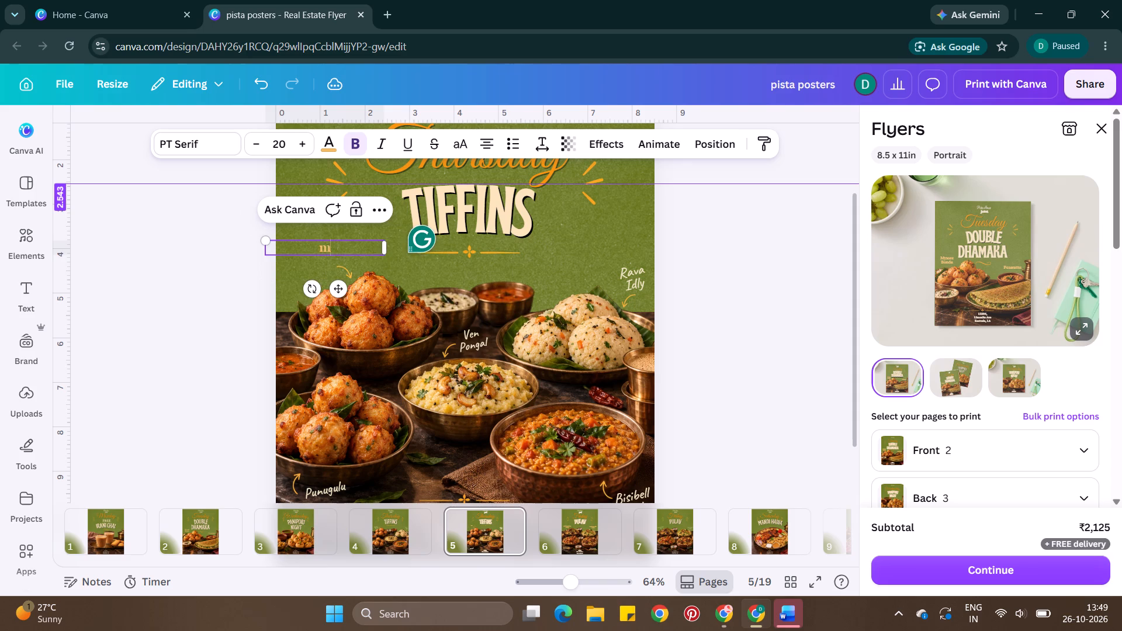
key(BackSpace)
key(BackSpace)
text(ysore)
key(space)
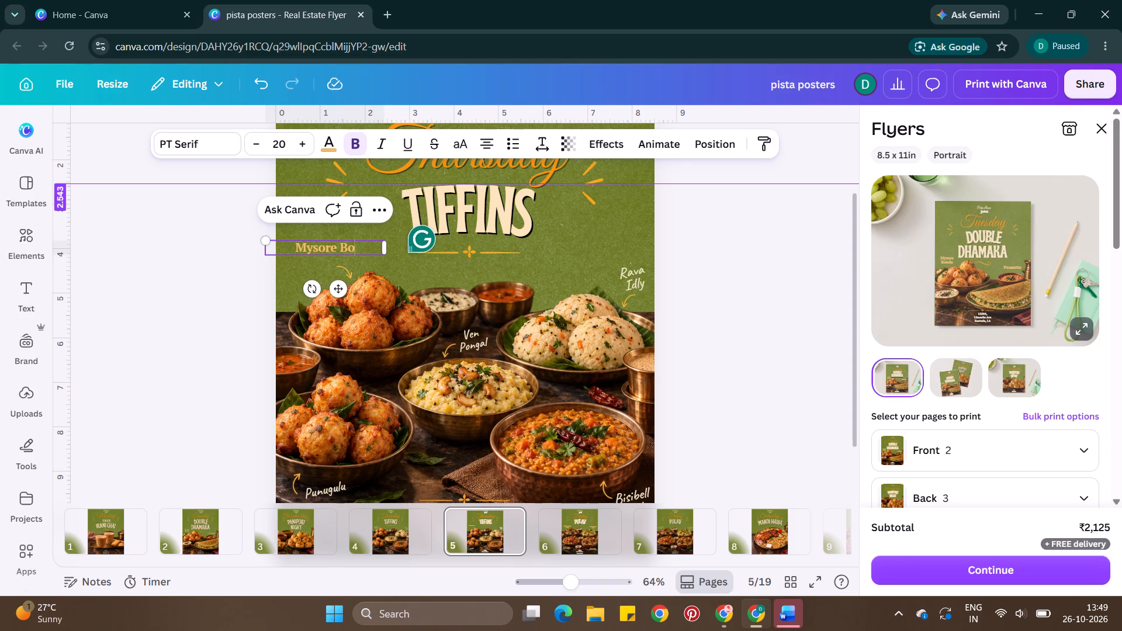
text(nda)
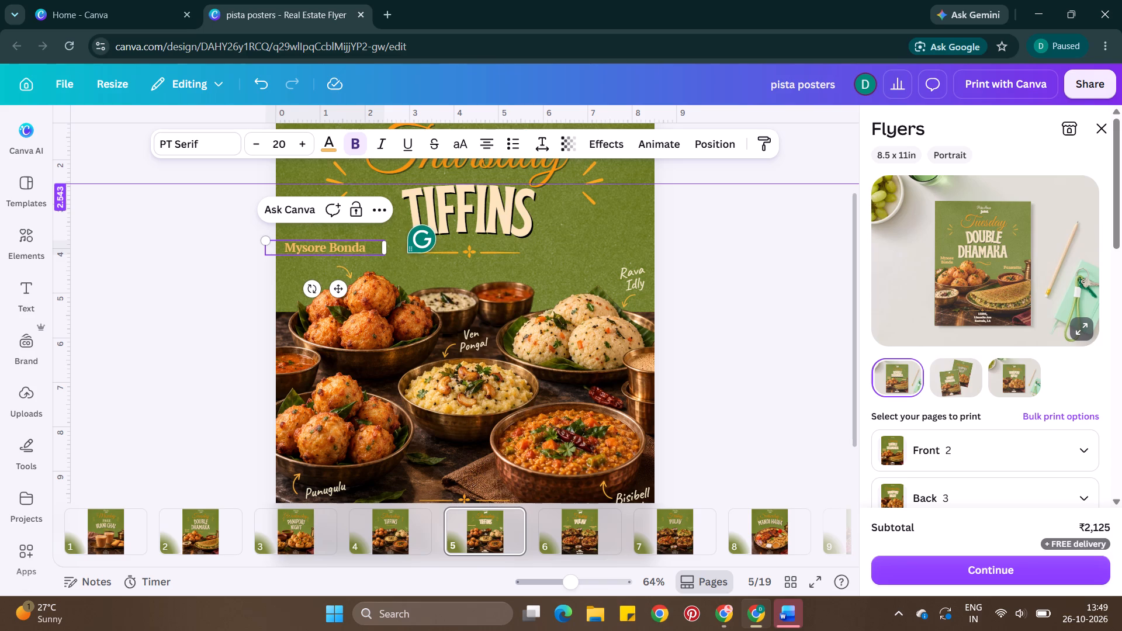
drag(387, 242, 343, 249)
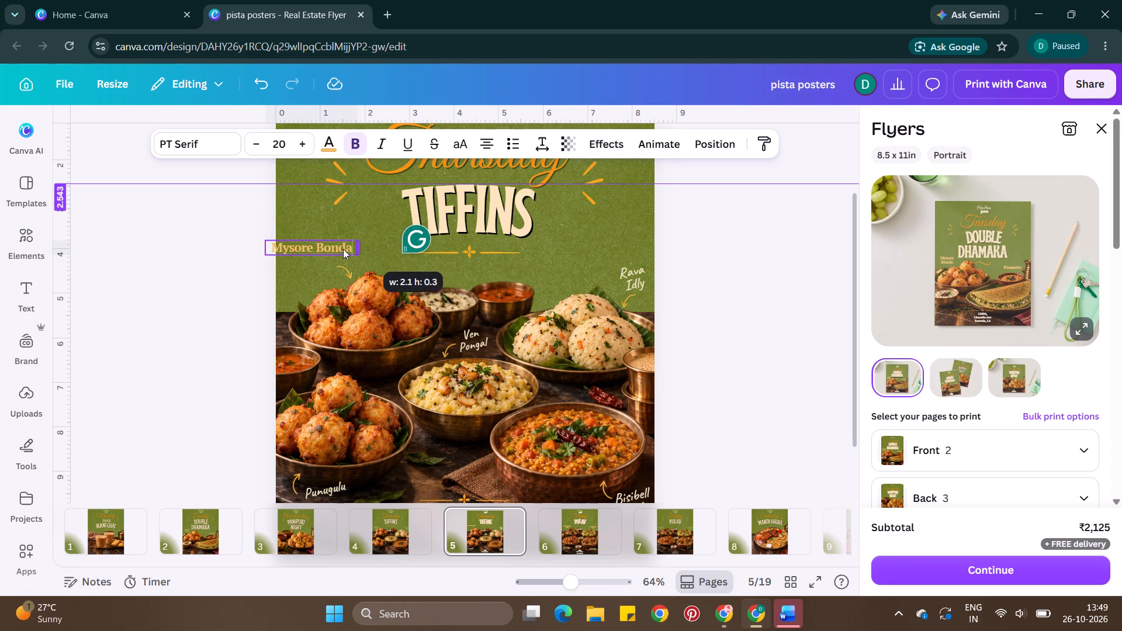
drag(343, 249, 341, 249)
double_click(244, 299)
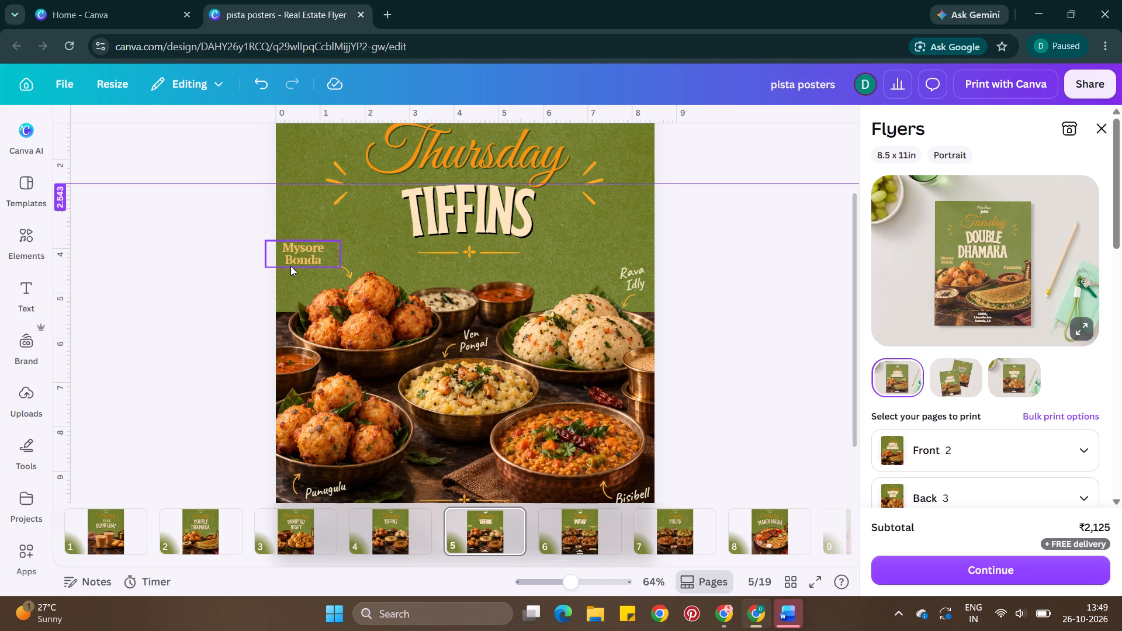
drag(290, 266, 300, 277)
double_click(211, 308)
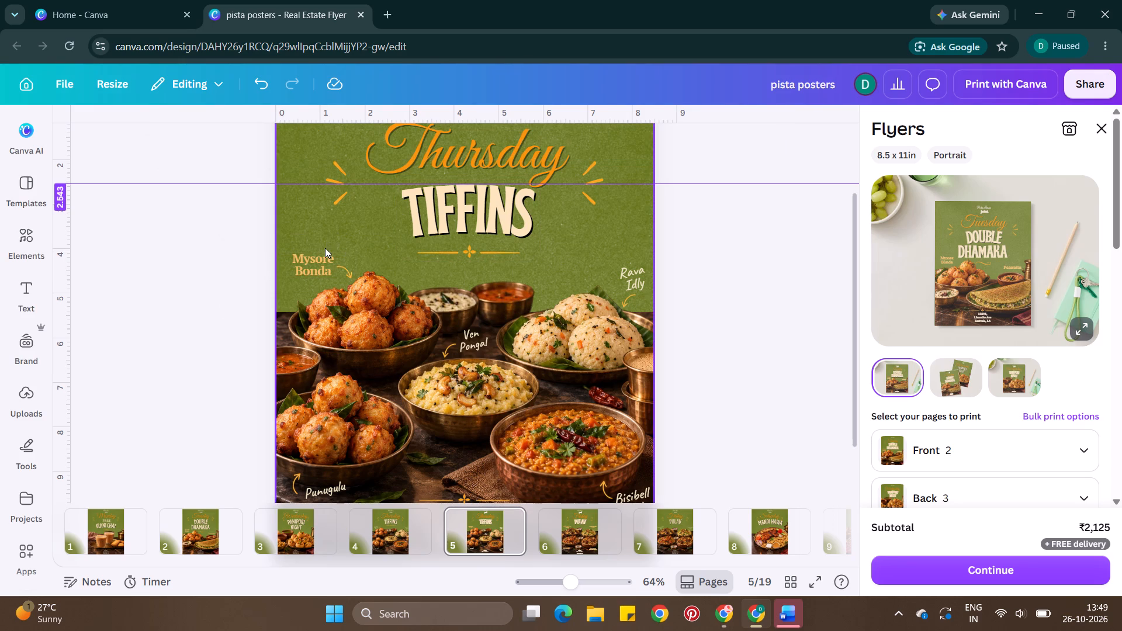
Place a copy of the serif Mysore Bonda label beside the handwritten Rava Idly label.
click(324, 254)
key(ctrl+c)
key(ctrl+v)
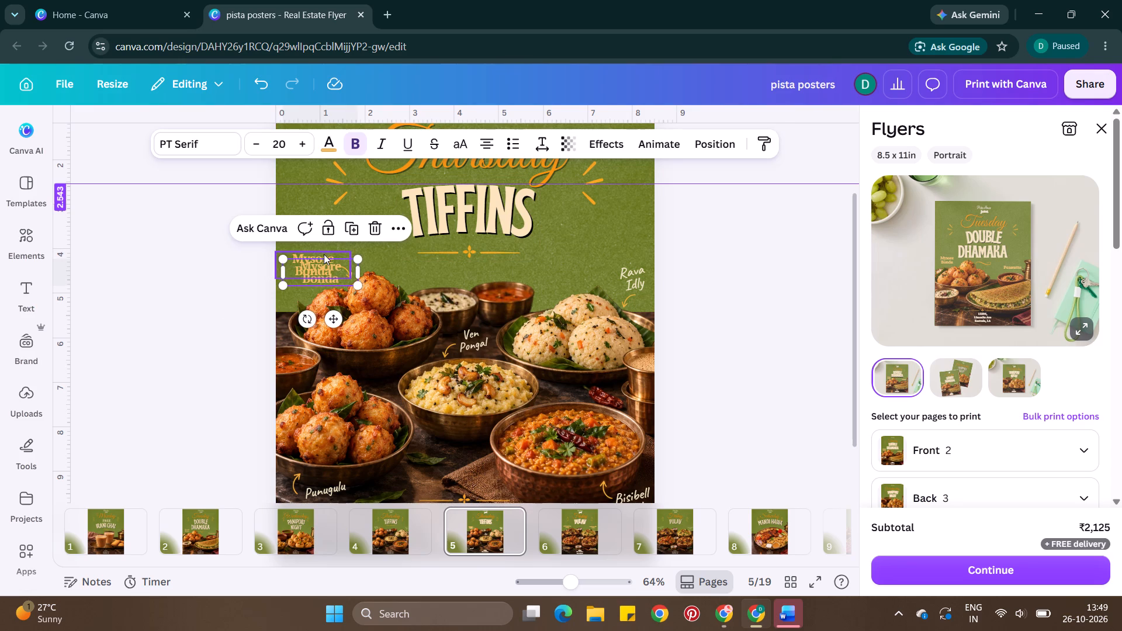
drag(327, 267, 595, 271)
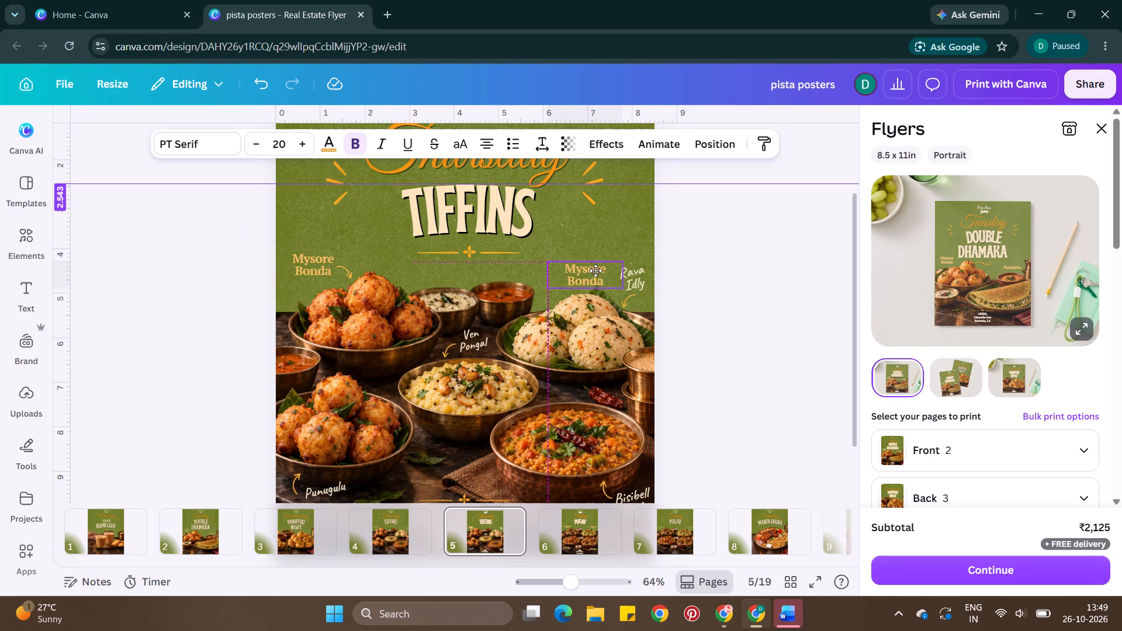
drag(595, 271, 596, 271)
Replace the copied serif label's wording with Rava Idly, taking the text out of the handwritten label, and set it above the idly bowl's arrow.
triple_click(643, 271)
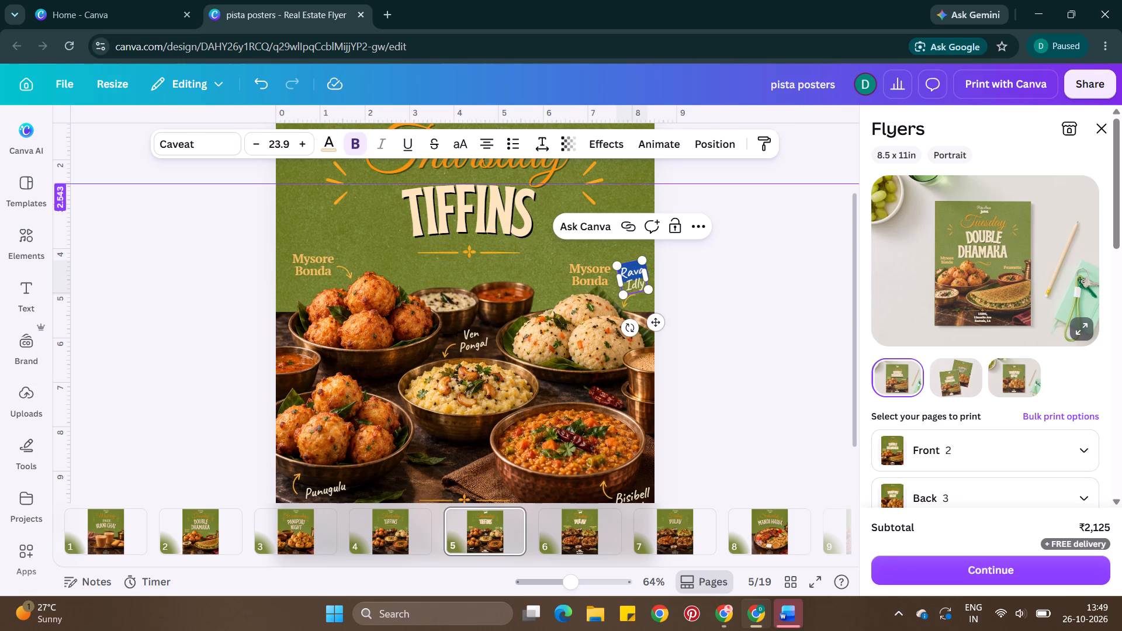
key(ctrl+a)
key(ctrl+c)
key(BackSpace)
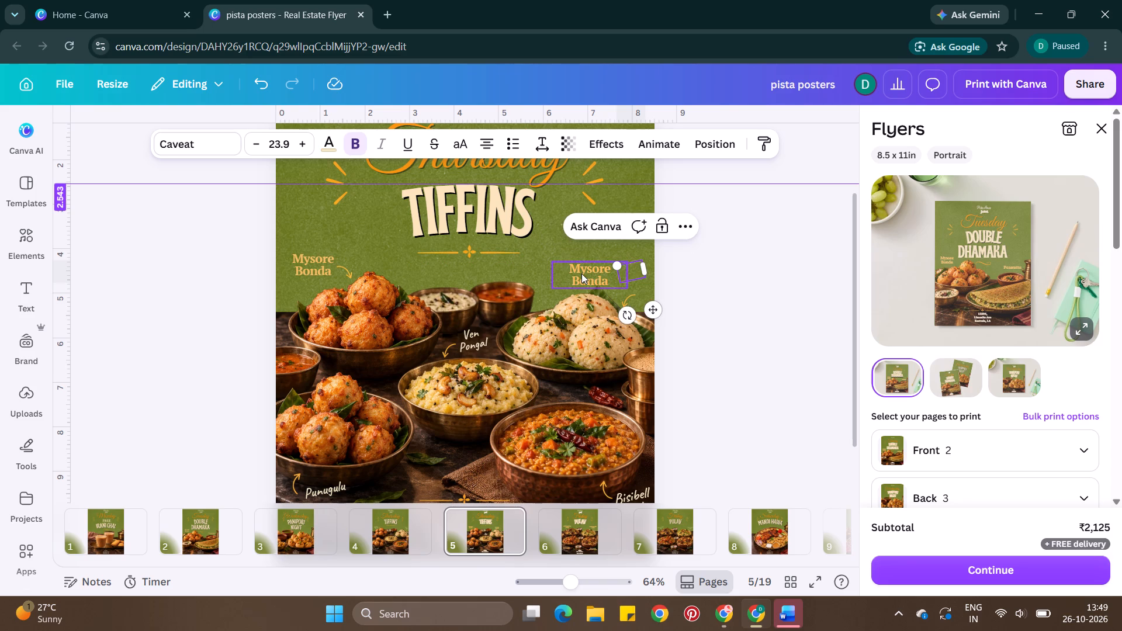
drag(581, 273, 622, 276)
double_click(622, 276)
key(ctrl+v)
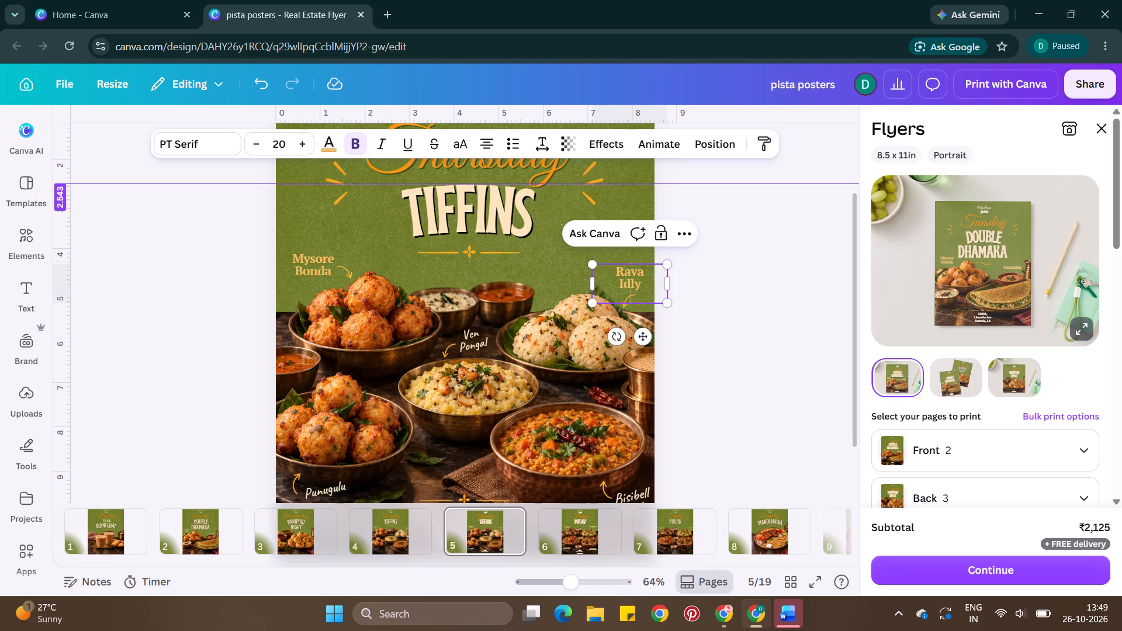
double_click(717, 335)
Place a copy of the serif Rava Idly label beside the handwritten Bisibell Bath label.
scroll(717, 335, down, 1)
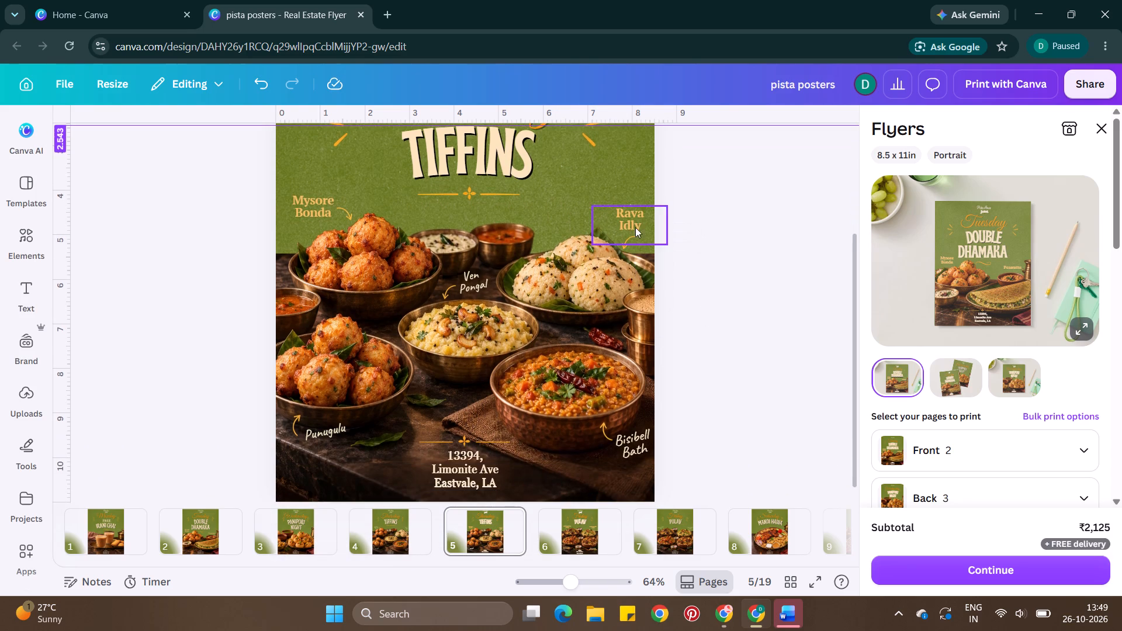
click(640, 219)
key(ctrl+c)
key(ctrl+v)
drag(640, 219, 594, 429)
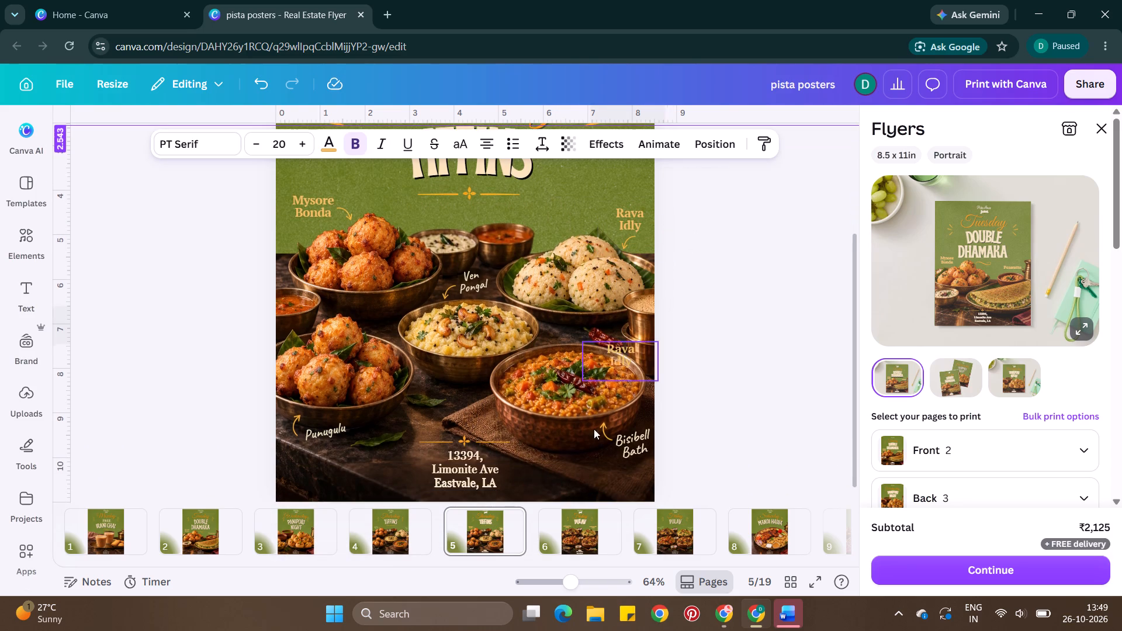
drag(594, 429, 605, 452)
Replace the copied serif label's wording with Bisibell Bath, taking the text out of the handwritten label, and set it beneath the bowl's arrow.
double_click(640, 434)
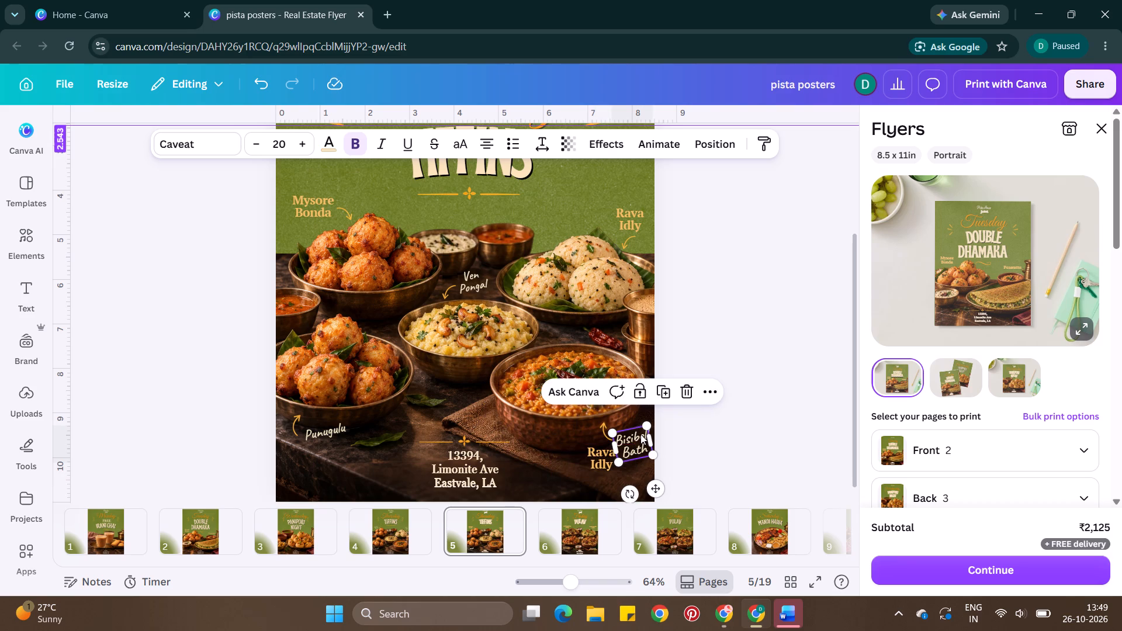
key(ctrl+c)
key(BackSpace)
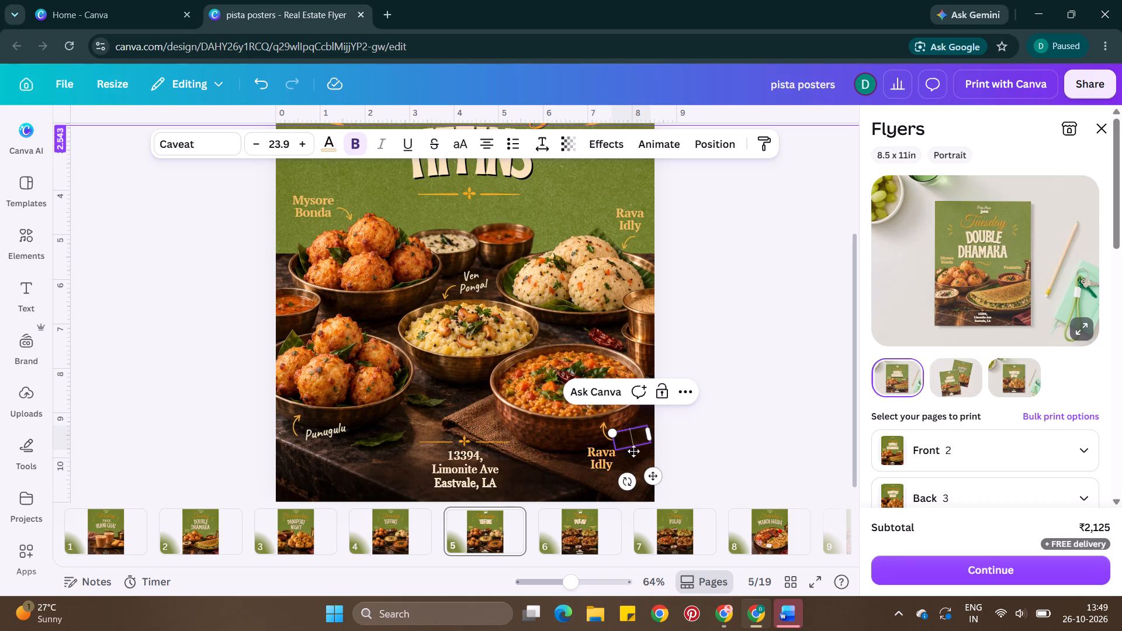
drag(602, 466, 618, 461)
double_click(618, 461)
key(ctrl+v)
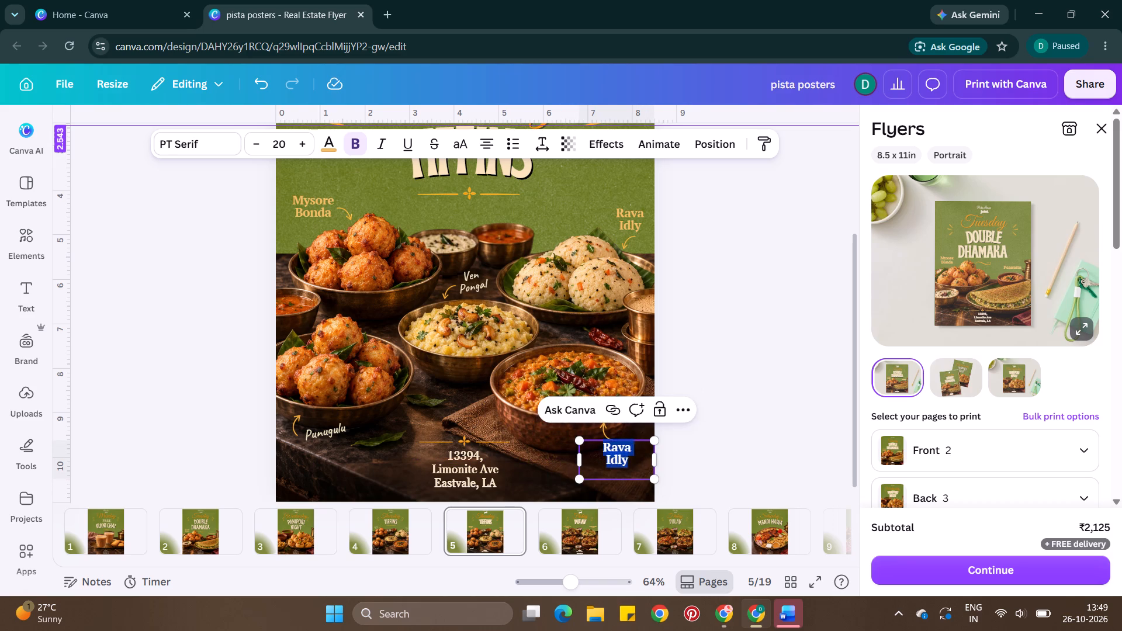
double_click(697, 417)
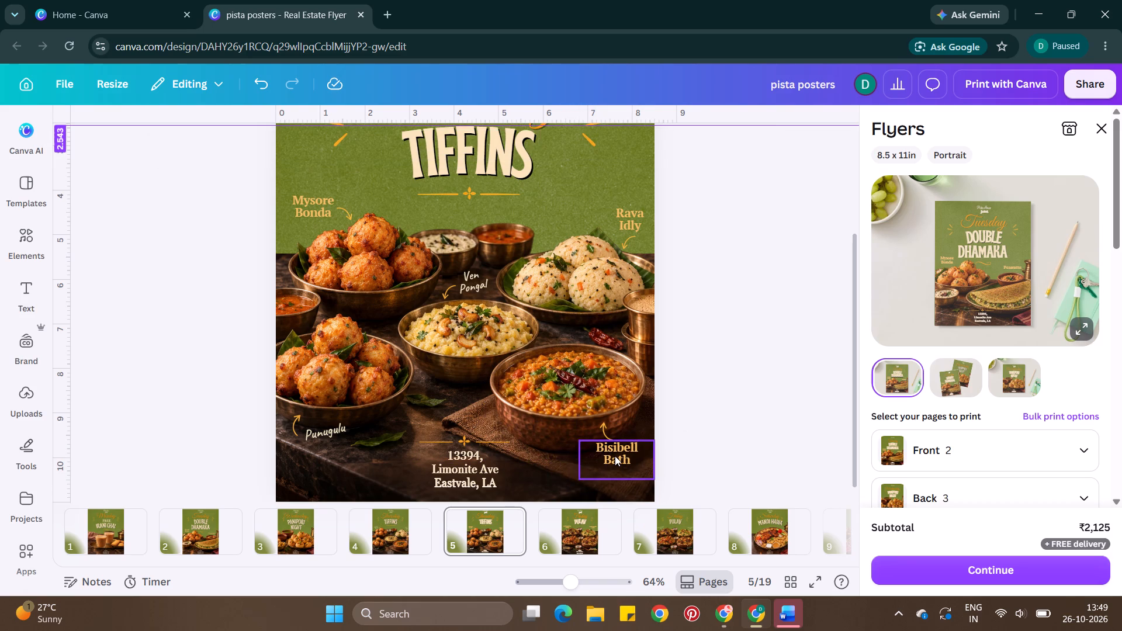
click(615, 456)
double_click(617, 459)
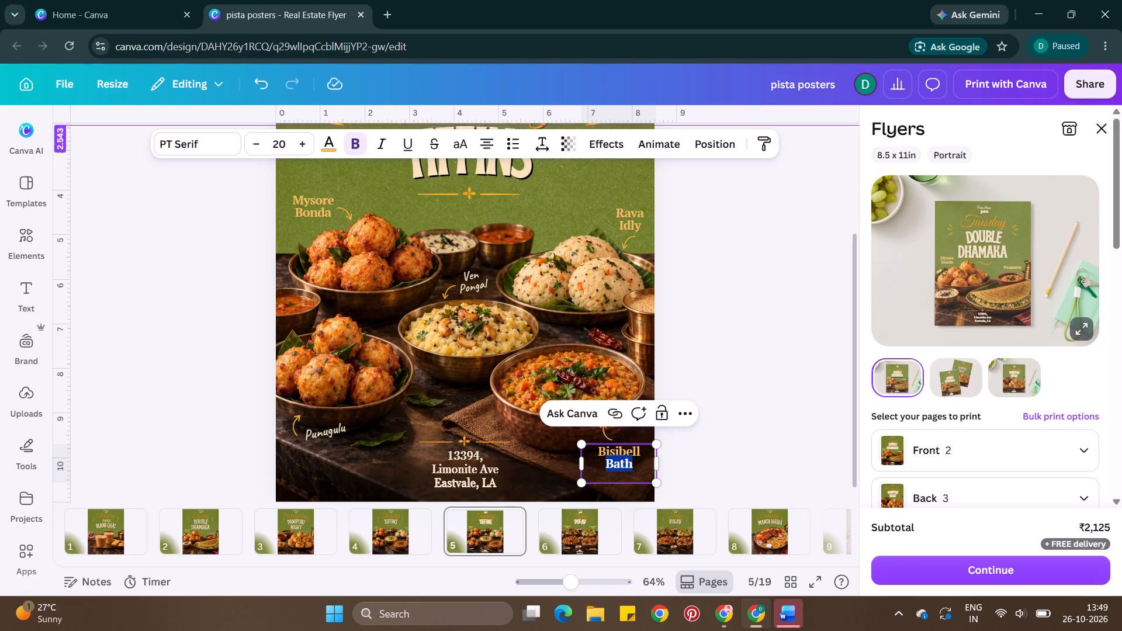
double_click(713, 428)
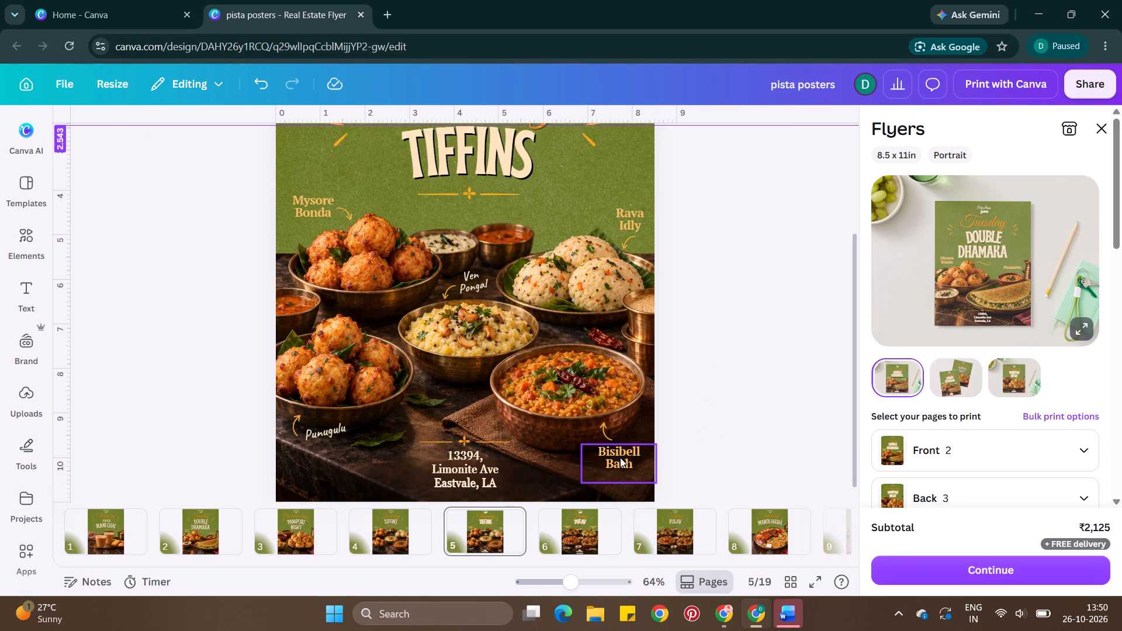
Duplicate the serif Bisibell Bath label and place the copy beneath the Ven Pongal bowl.
click(620, 457)
drag(650, 409, 613, 466)
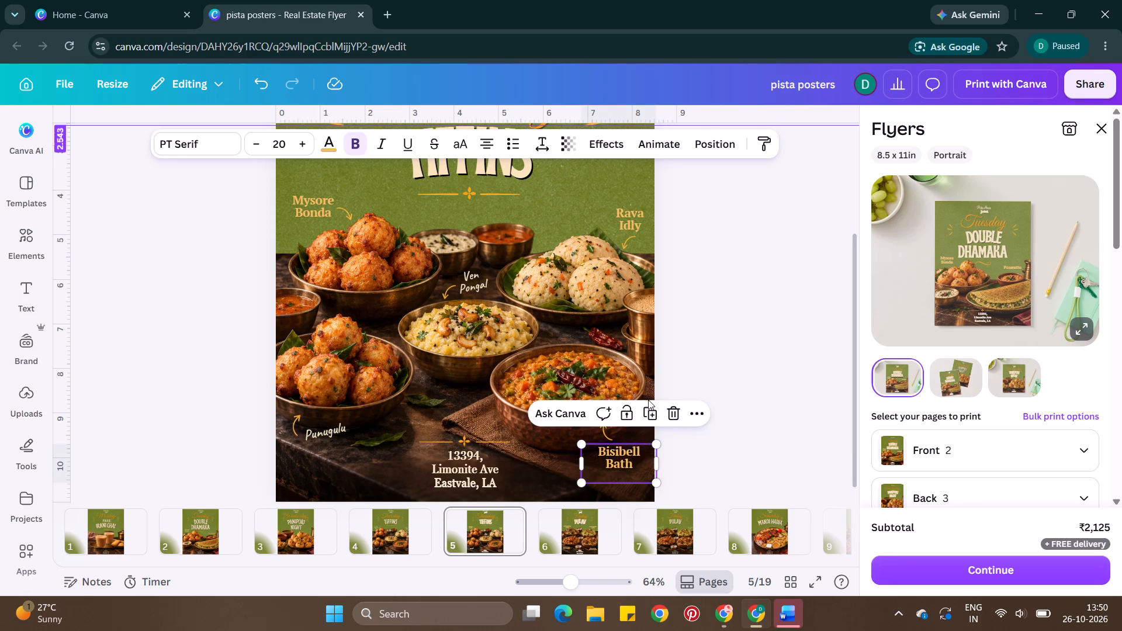
click(651, 412)
drag(637, 453, 488, 335)
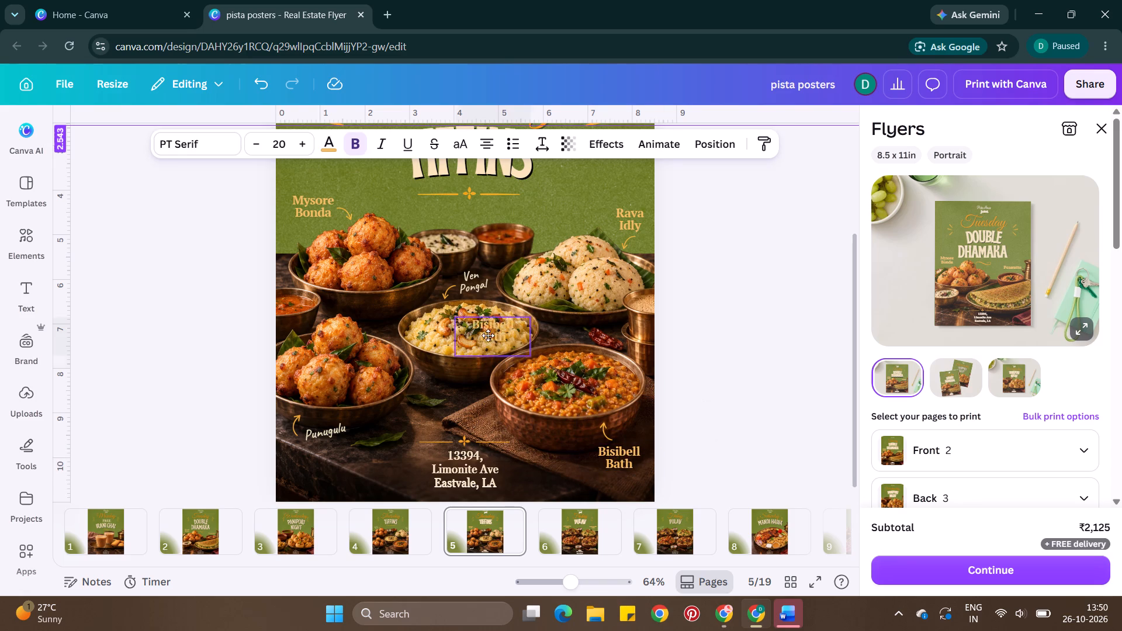
drag(488, 335, 464, 376)
Move the Ven Pongal arrow beneath its bowl, rotate it to about 138° towards the bowl, and nudge the copied serif label below it.
drag(451, 288, 451, 338)
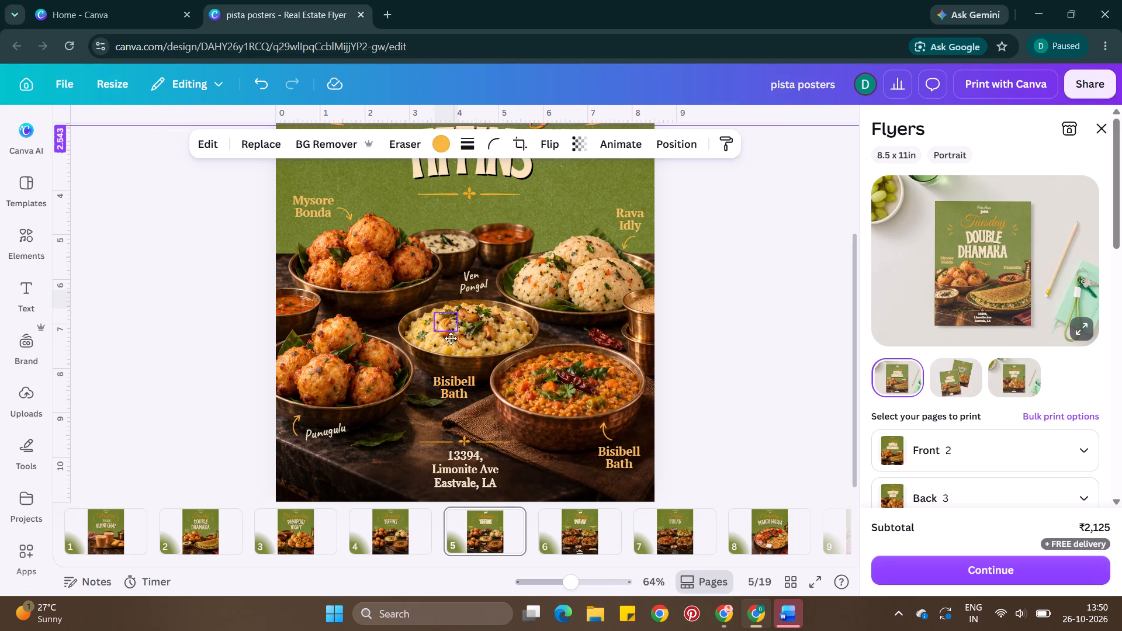
drag(451, 338, 445, 364)
drag(445, 380, 445, 384)
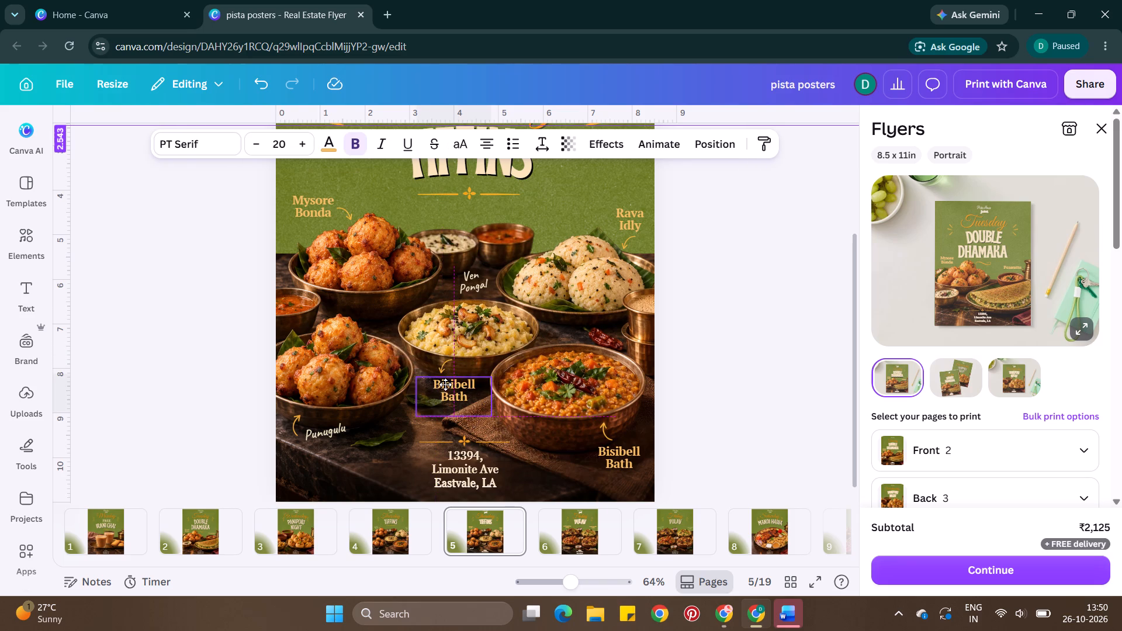
drag(445, 384, 445, 389)
click(441, 370)
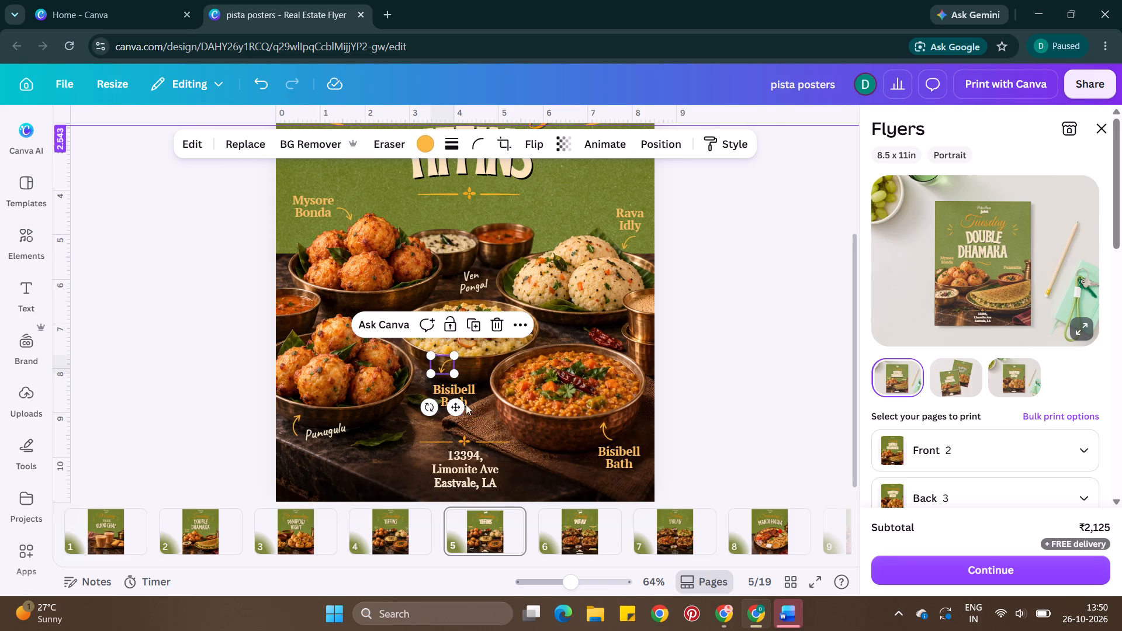
drag(430, 412, 489, 339)
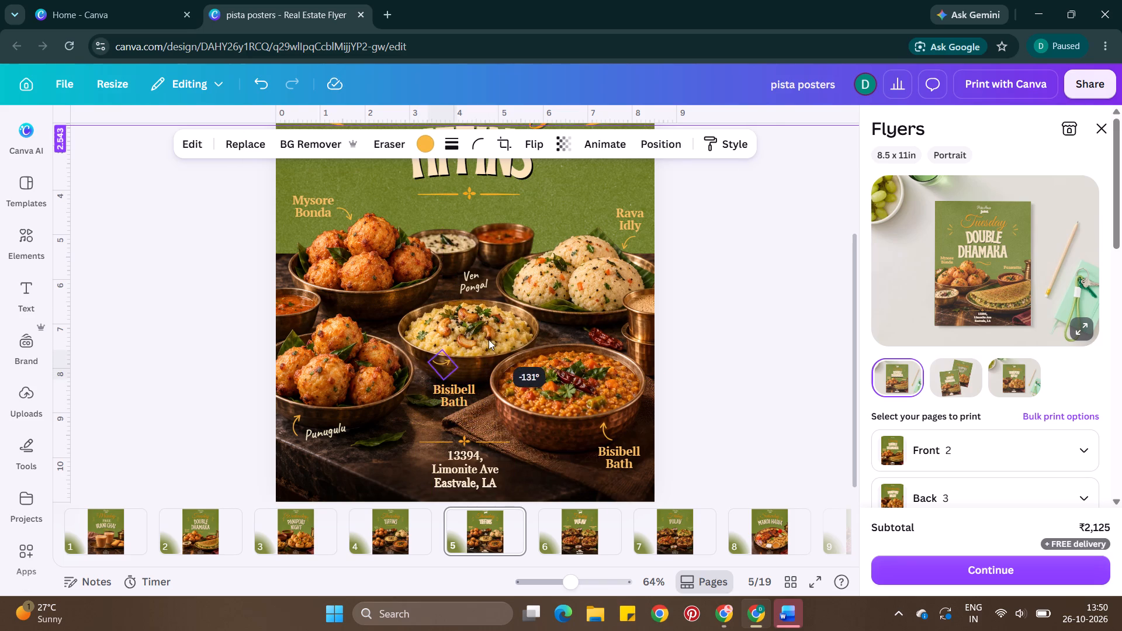
drag(489, 339, 404, 314)
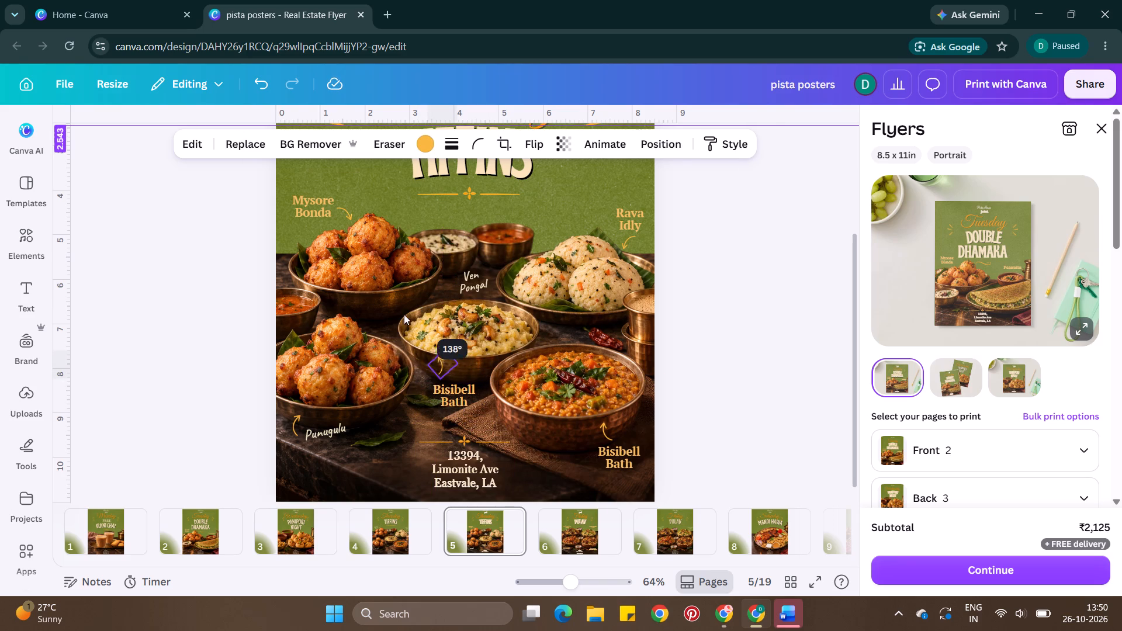
drag(404, 314, 401, 314)
Replace the wording of the copied serif label beneath the pongal bowl with Ven Pongal, taking the text out of the handwritten label.
double_click(475, 278)
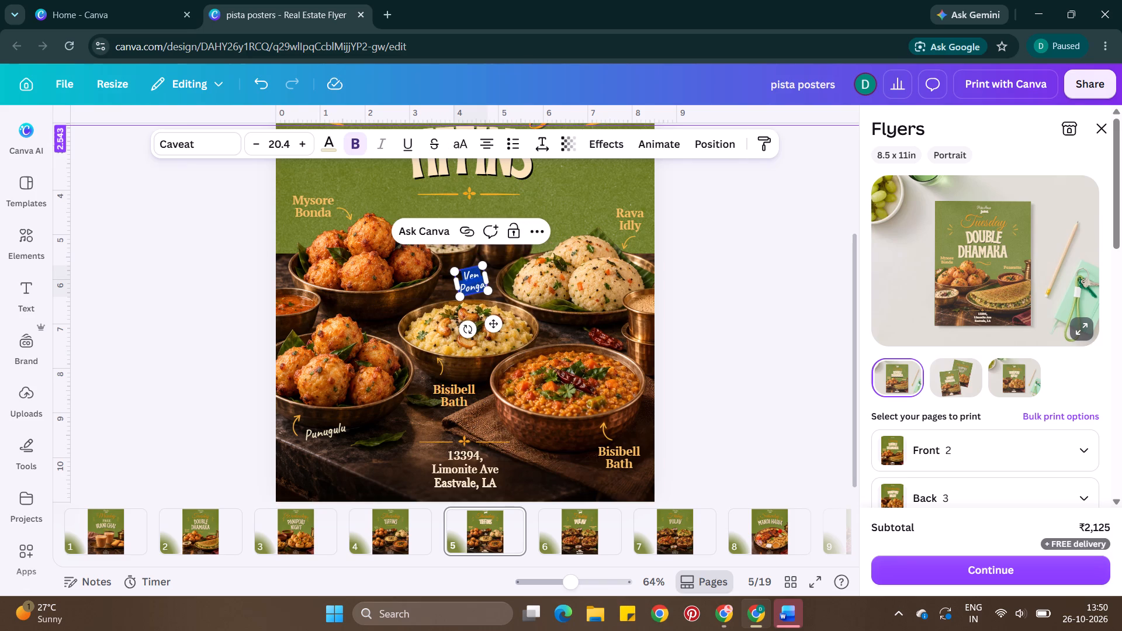
key(ctrl+c)
key(BackSpace)
double_click(463, 387)
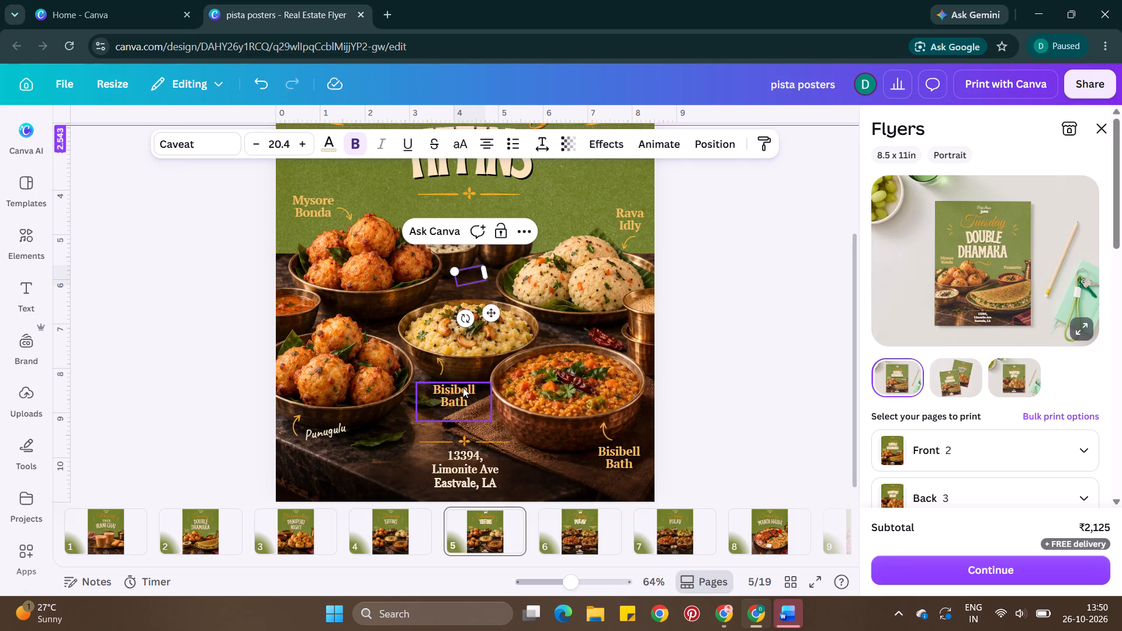
key(ctrl+v)
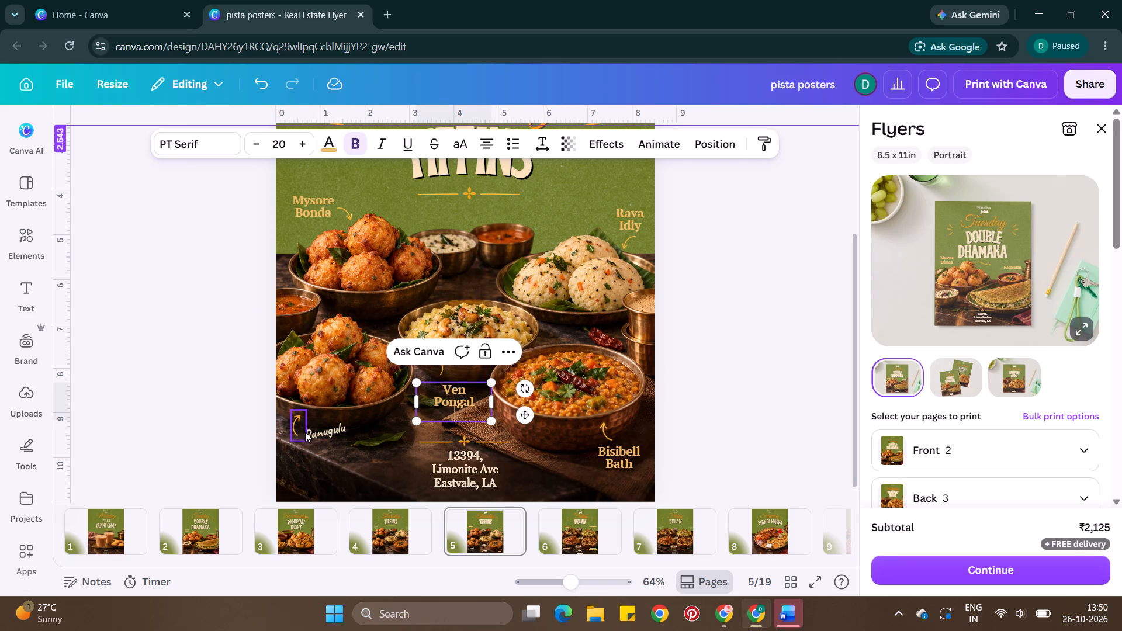
Take the wording out of the handwritten Punugulu label, leaving that label empty.
double_click(335, 426)
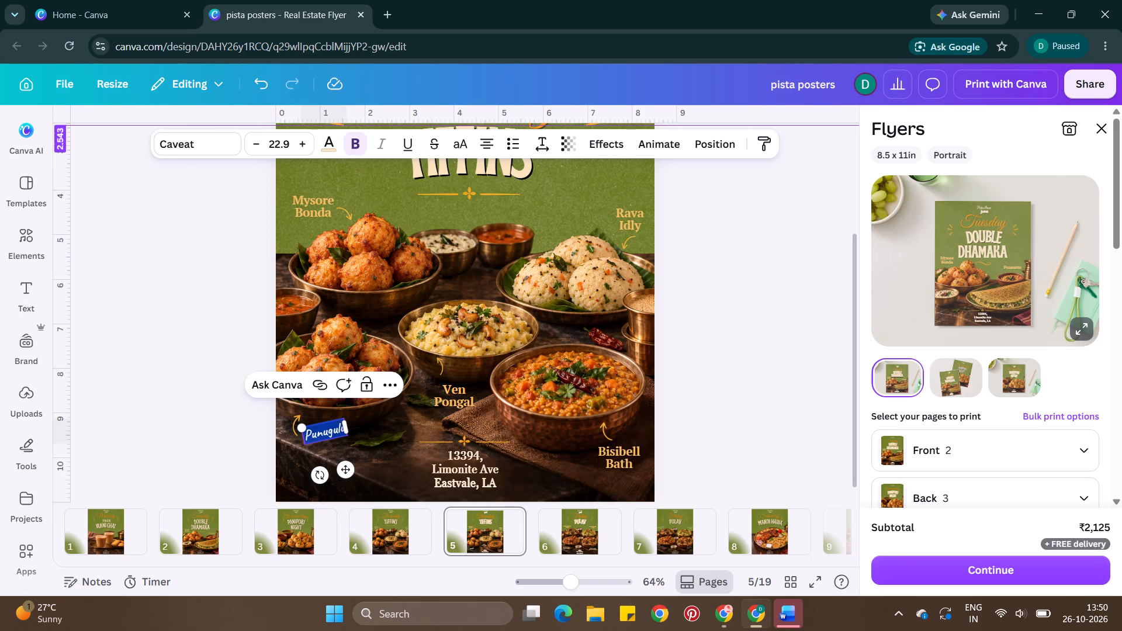
key(ctrl+c)
key(ctrl+BackSpace)
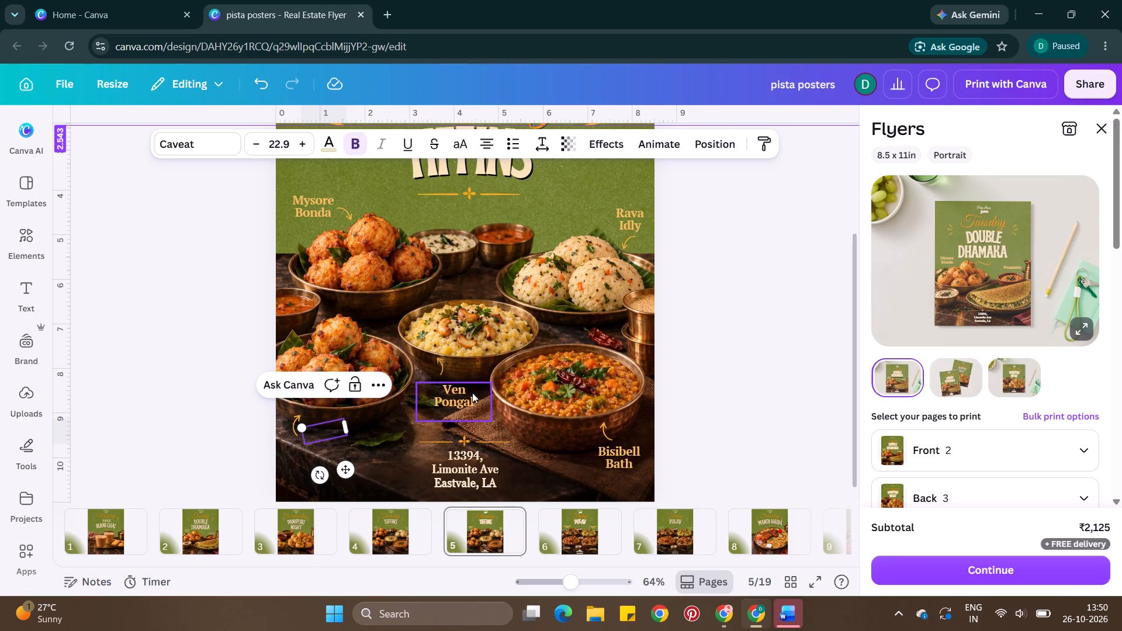
Duplicate the serif Ven Pongal label and place the copy beside the arrow under the punugulu bowl.
click(460, 389)
key(ctrl+c)
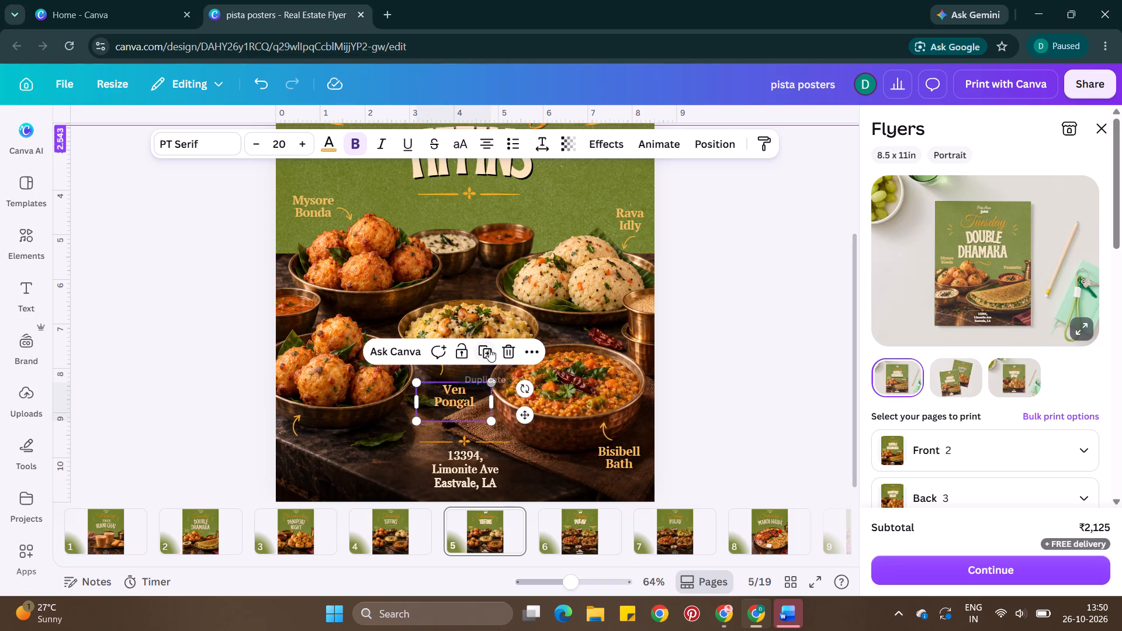
click(489, 349)
drag(316, 343, 370, 434)
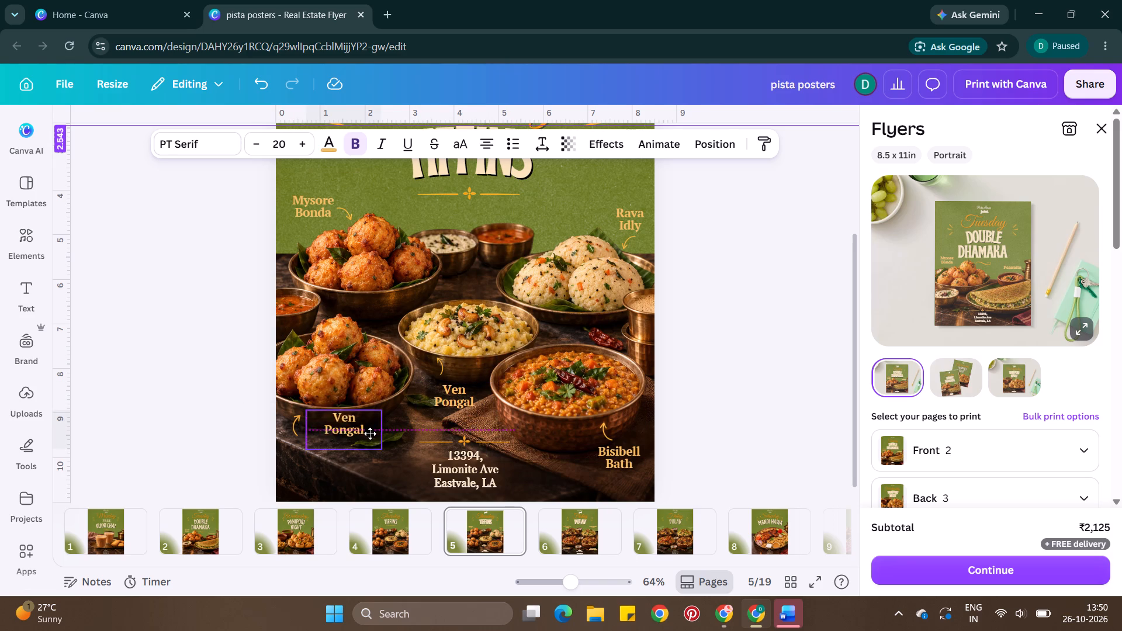
drag(370, 434, 347, 443)
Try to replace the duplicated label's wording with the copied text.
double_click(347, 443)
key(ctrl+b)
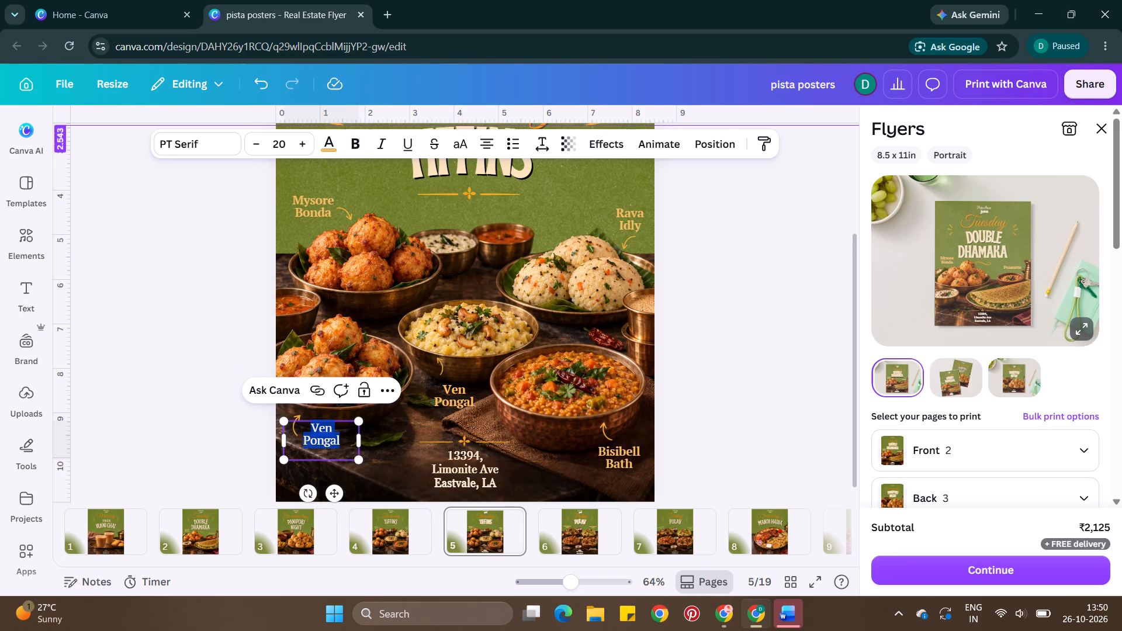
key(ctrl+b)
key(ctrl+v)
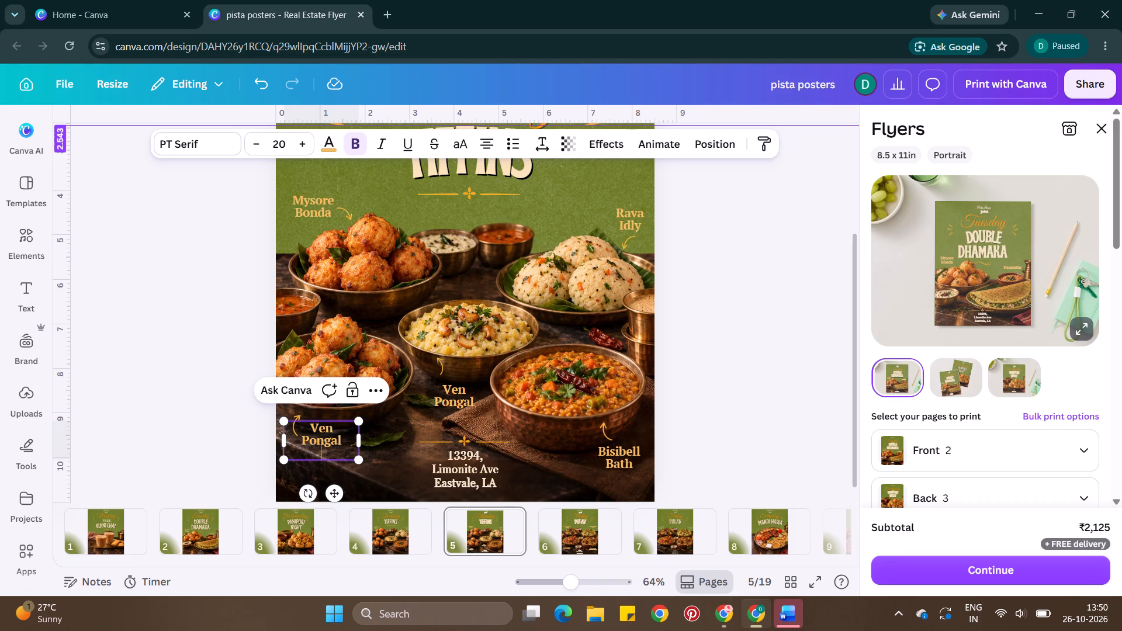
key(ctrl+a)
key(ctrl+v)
Replace the duplicated label's wording with Punugulu, copied from the handwritten label on page 4, and set it just below the punugulu bowl's arrow.
click(390, 541)
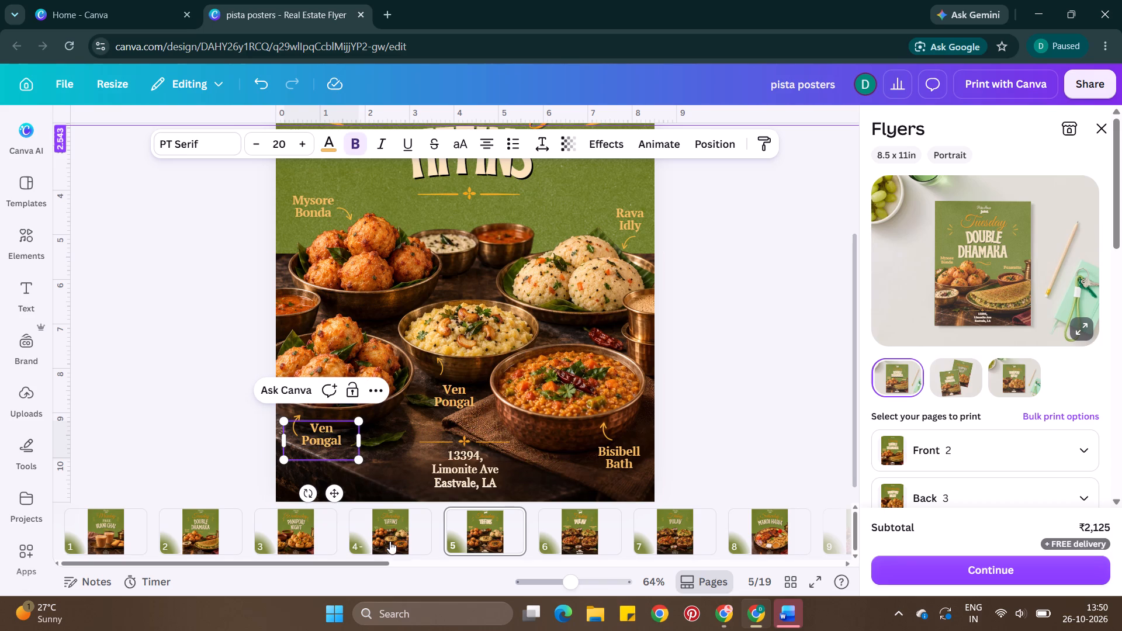
double_click(336, 430)
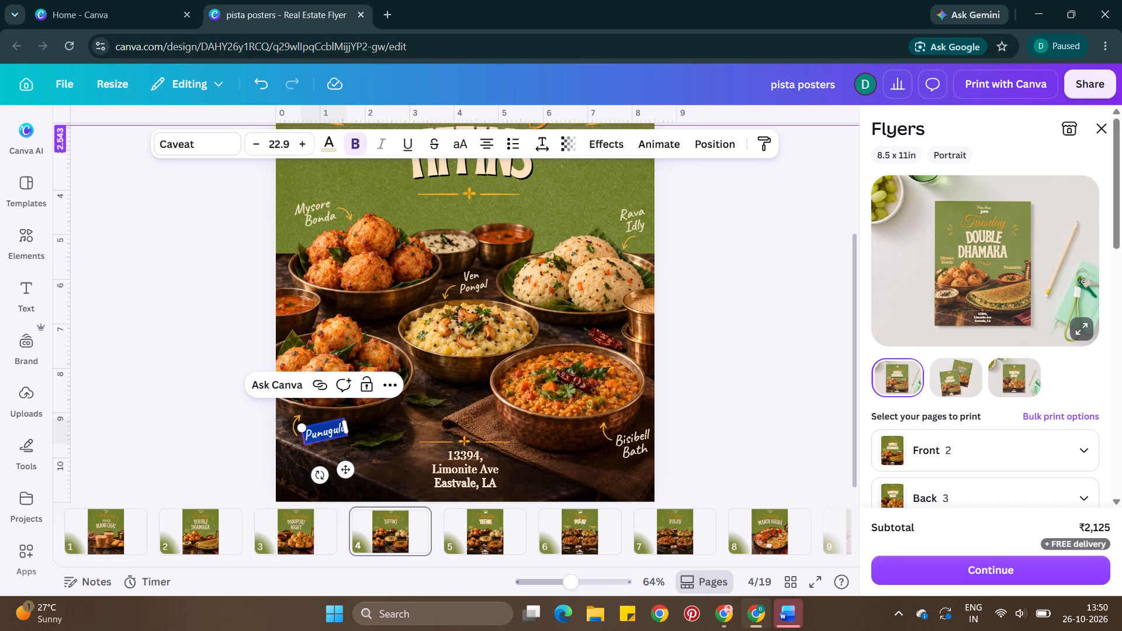
key(ctrl+c)
click(484, 527)
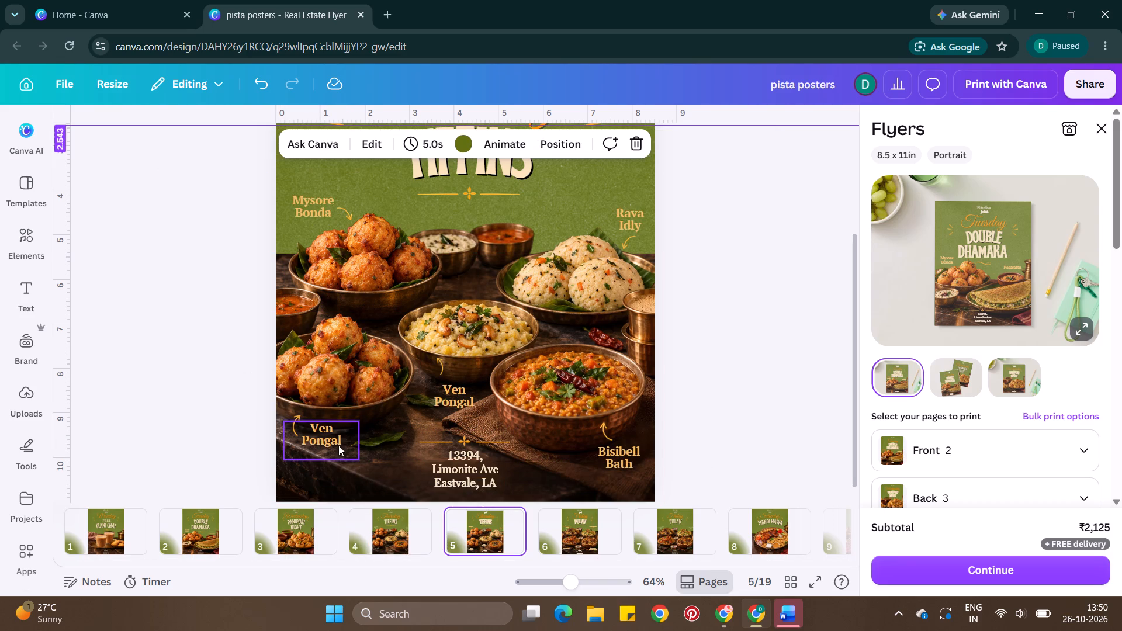
double_click(317, 445)
key(ctrl+v)
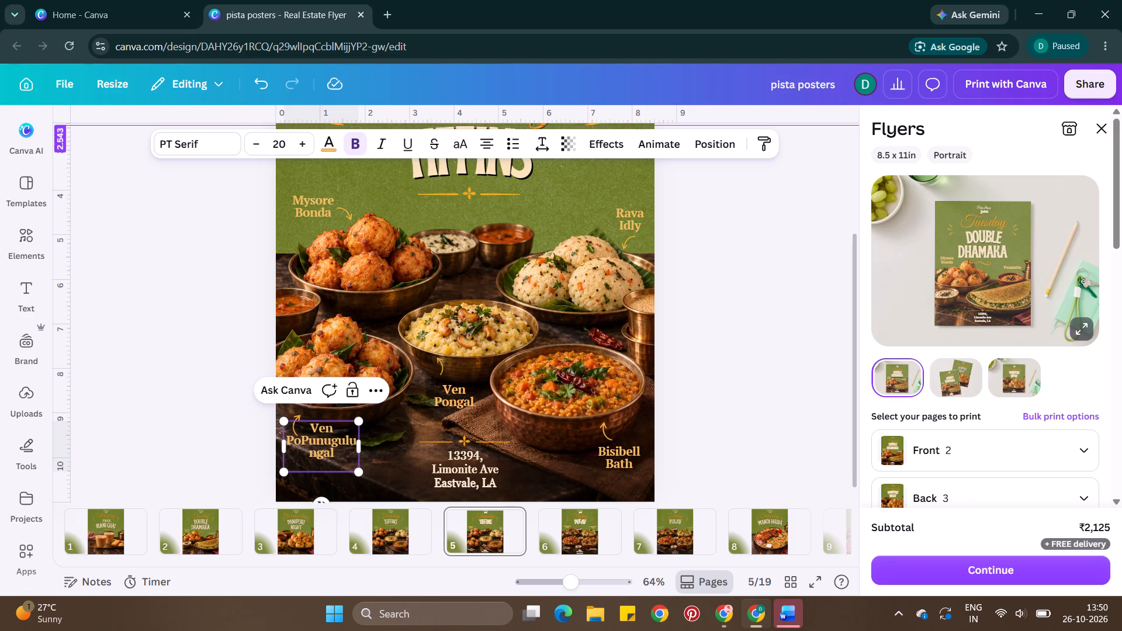
key(ctrl+a)
key(ctrl+v)
double_click(746, 398)
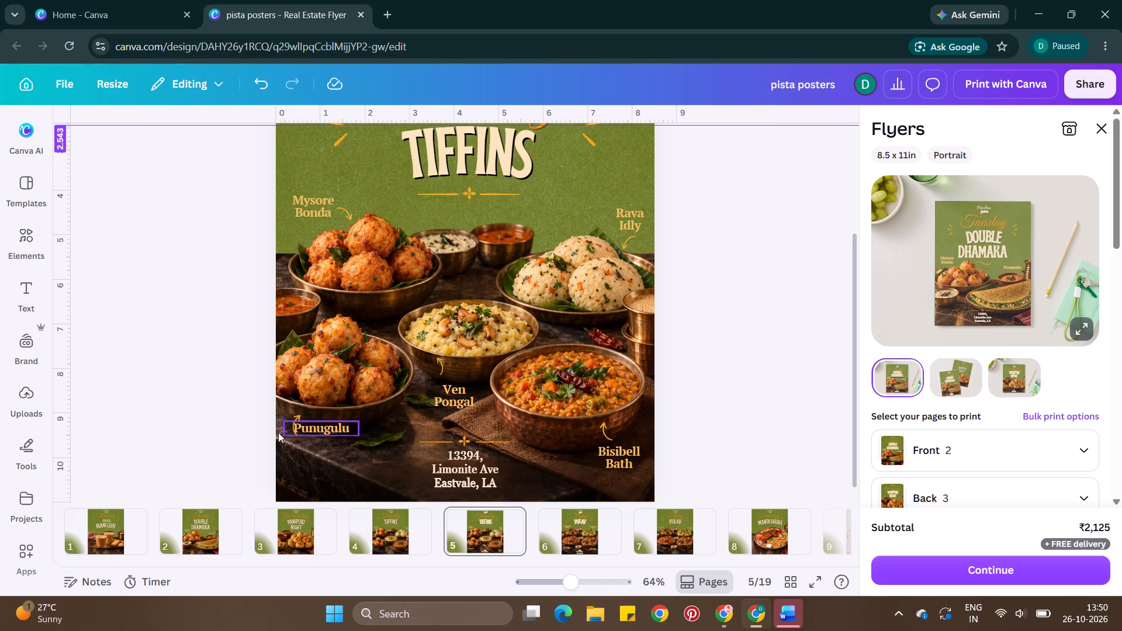
drag(316, 429, 329, 442)
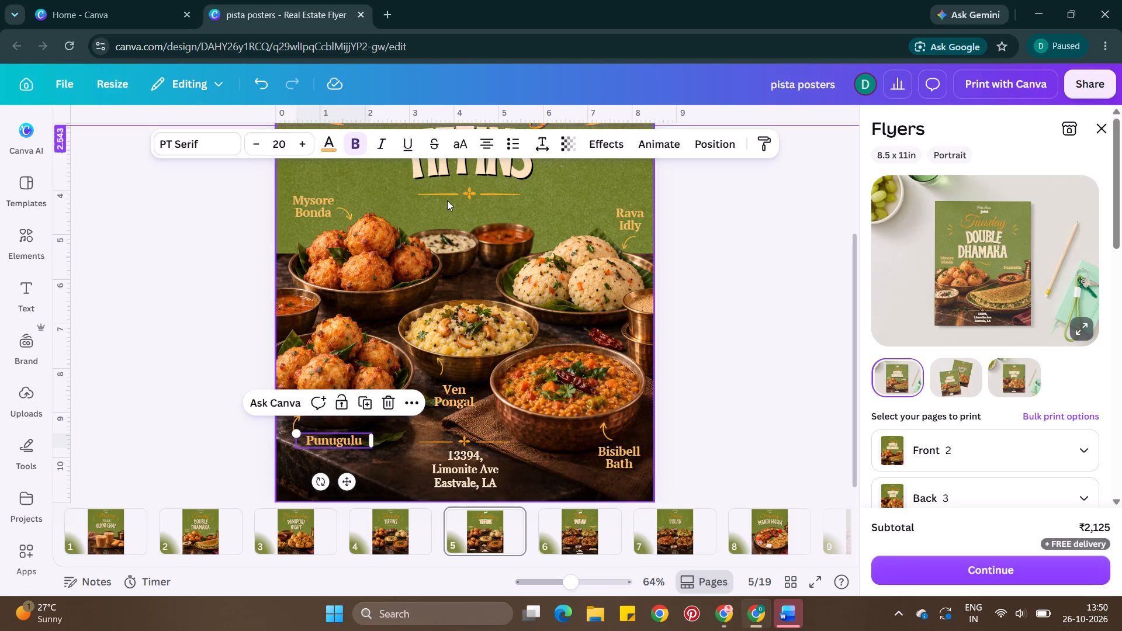
Copy the gold ornament divider under TIFFINS to the Wednesday Panipuri Night poster, set it beneath NIGHT and send it to the back.
key(alt+1)
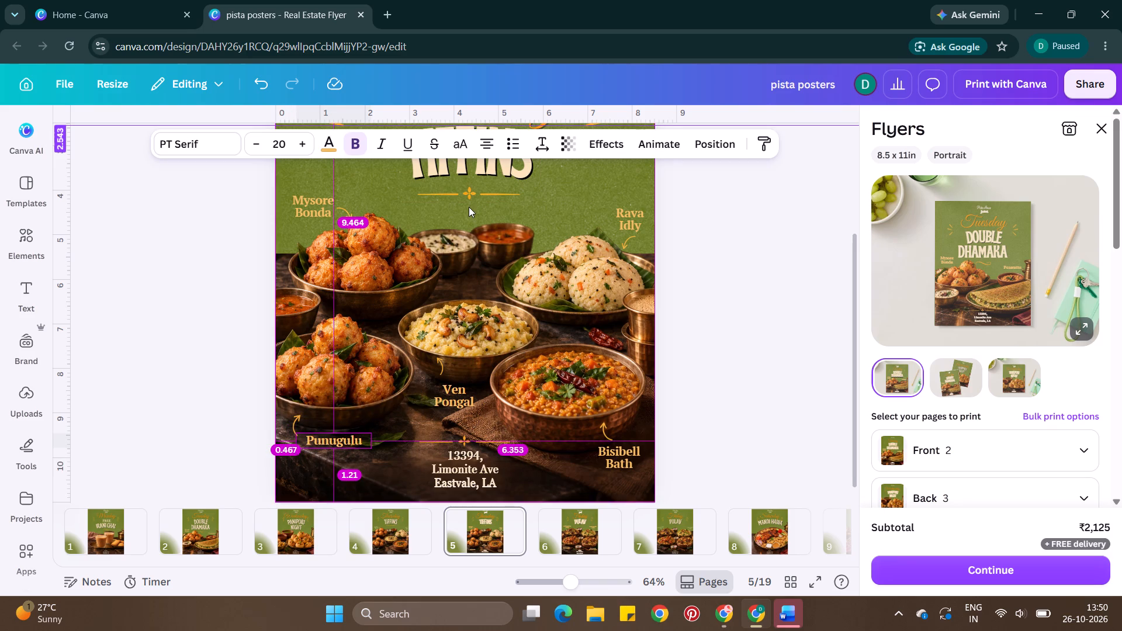
scroll(206, 420, down, 6)
scroll(188, 314, up, 1)
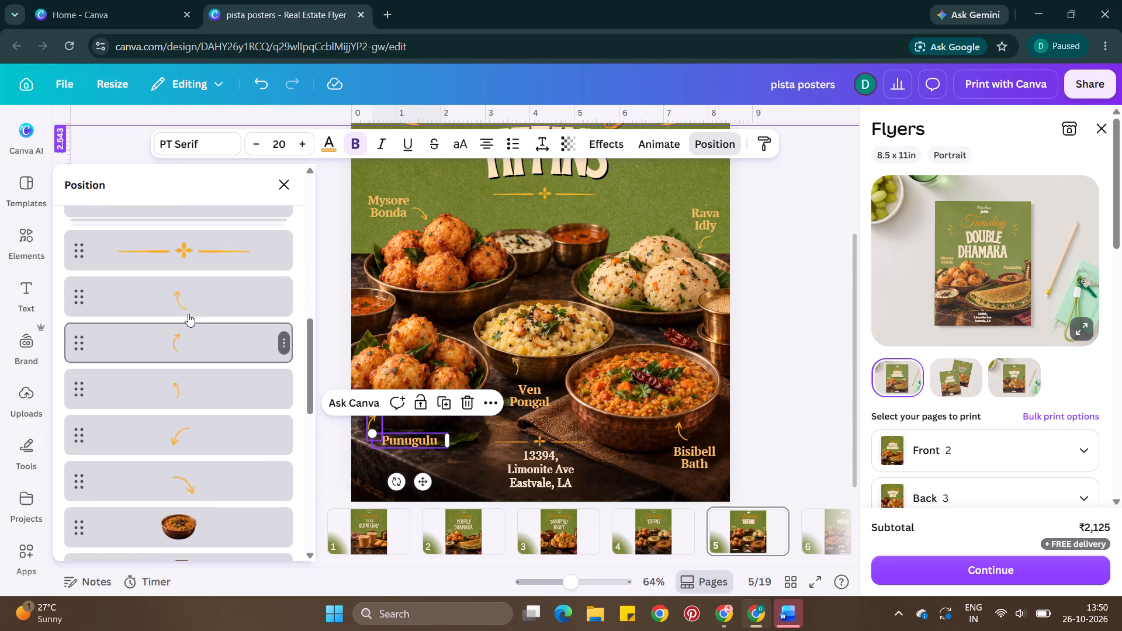
scroll(188, 314, up, 1)
click(191, 301)
key(ctrl+c)
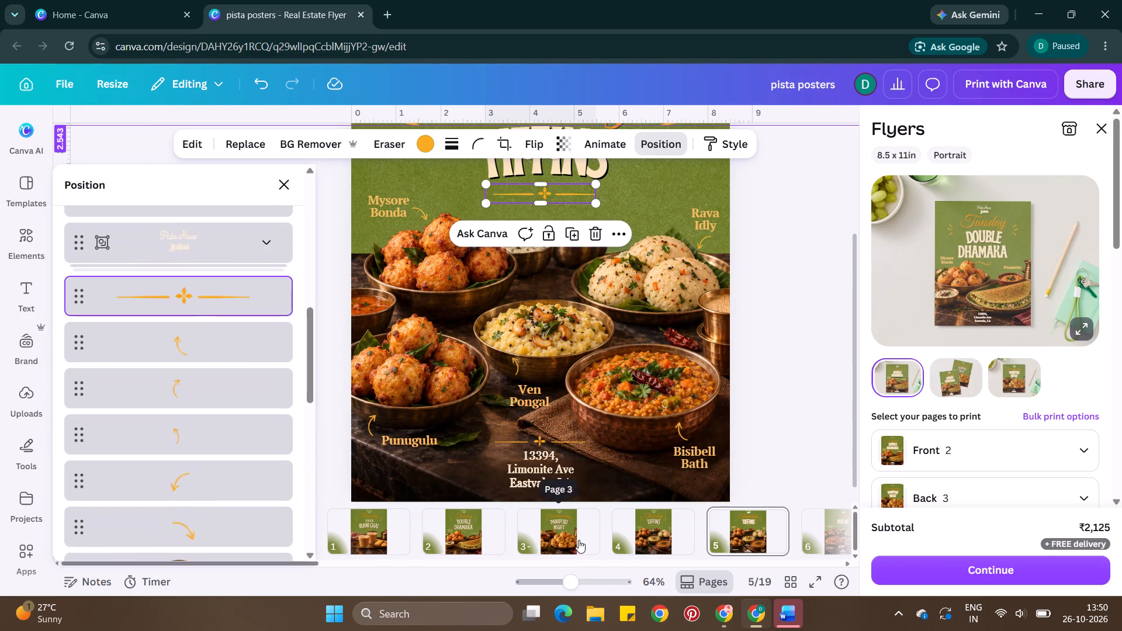
click(579, 540)
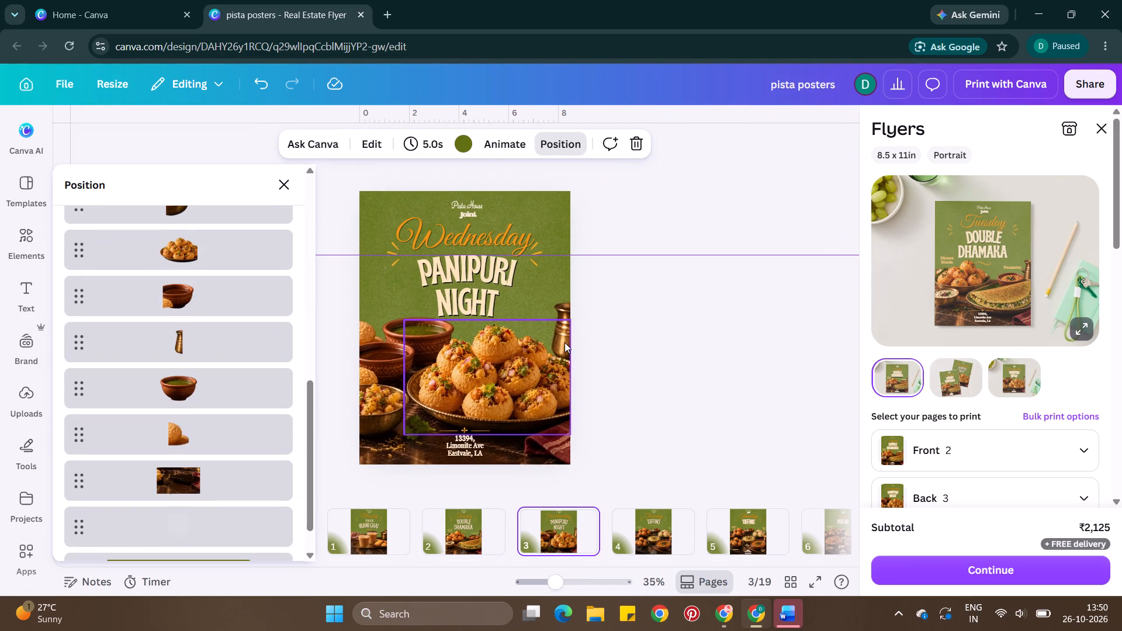
key(ctrl+v)
click(455, 293)
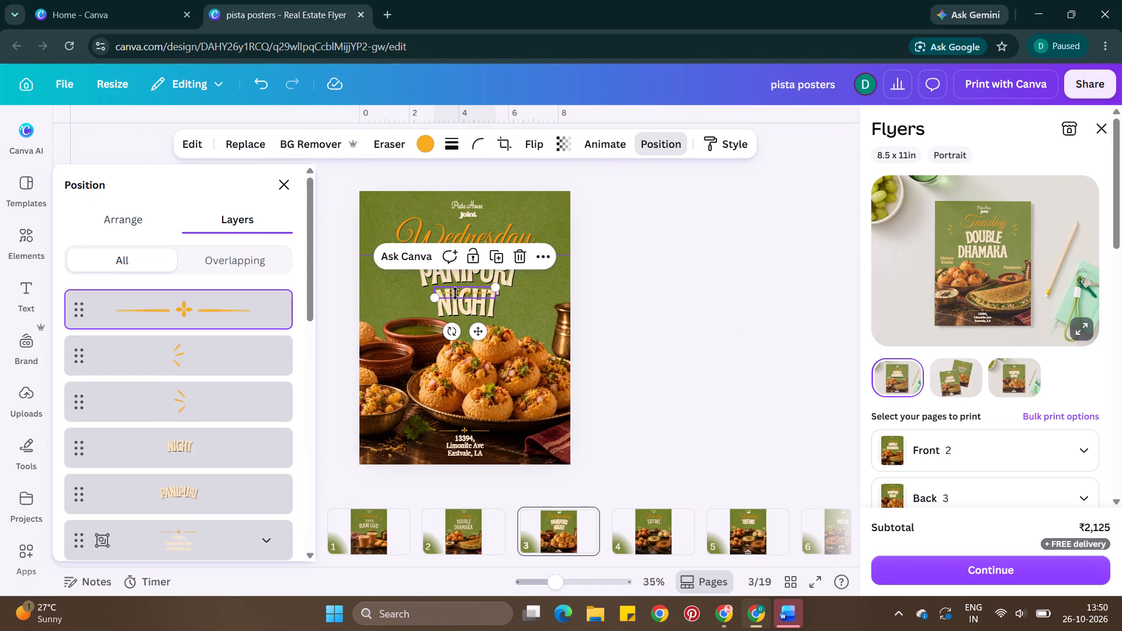
drag(475, 324, 472, 355)
key(ctrl+alt+bracketleft)
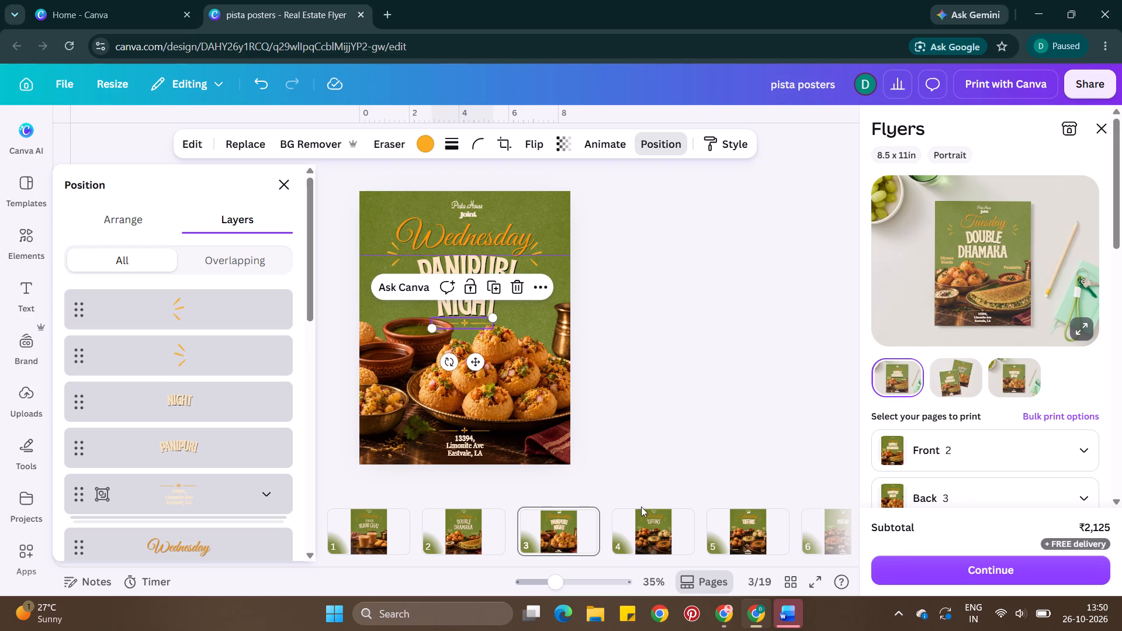
Paste the gold ornament divider beneath the headings of both Friday Pulav posters and the Saturday Mandi Hawa poster.
click(649, 522)
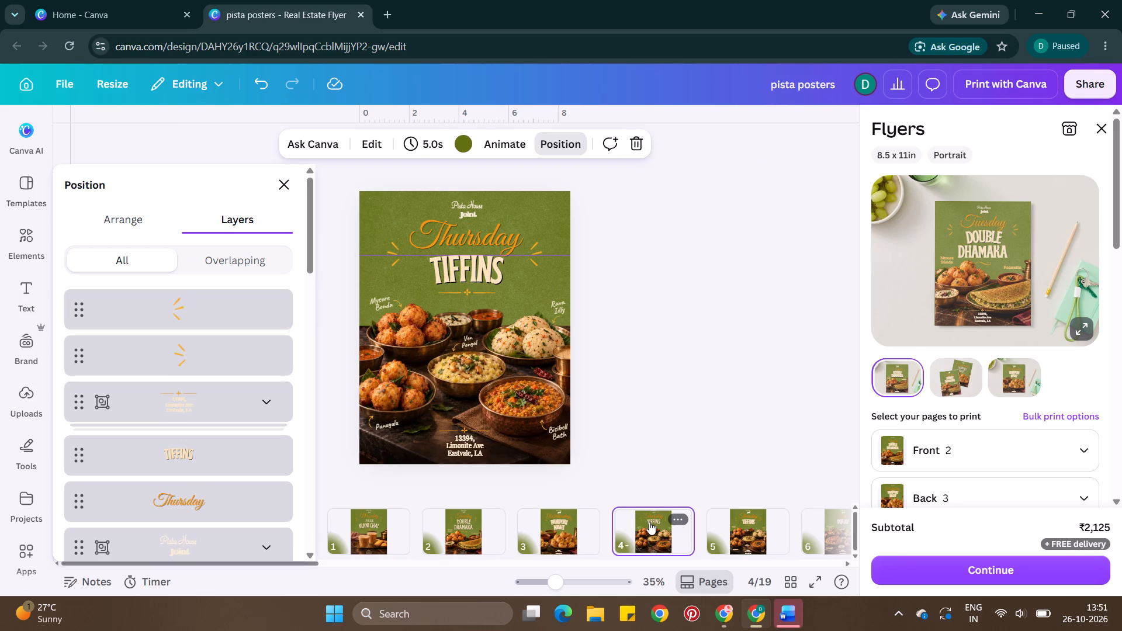
click(751, 539)
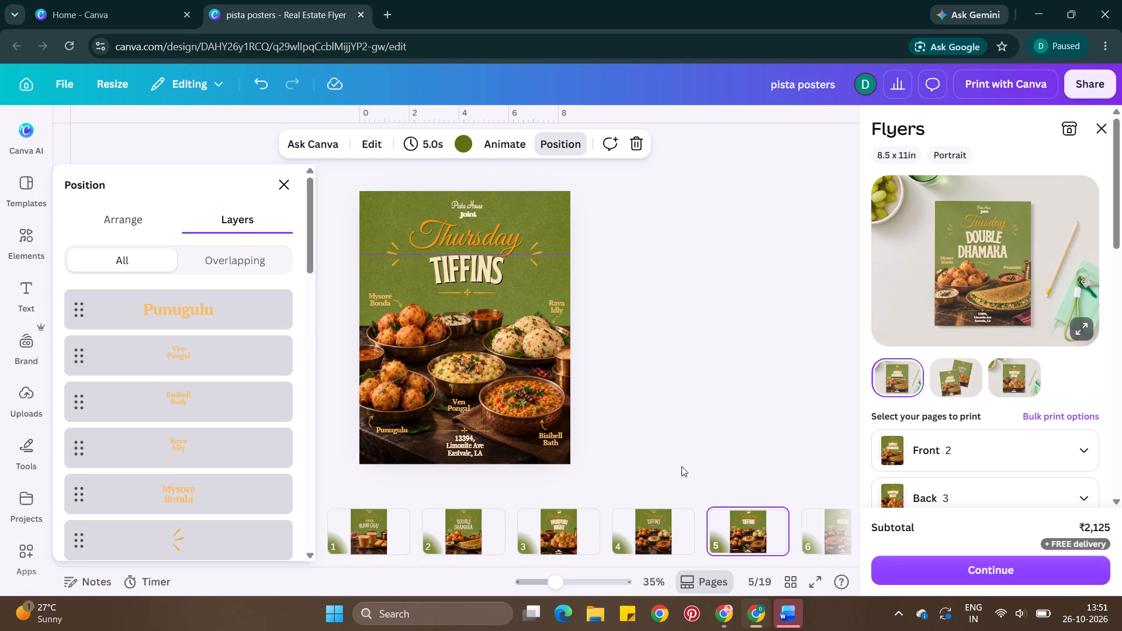
scroll(593, 522, left, 1)
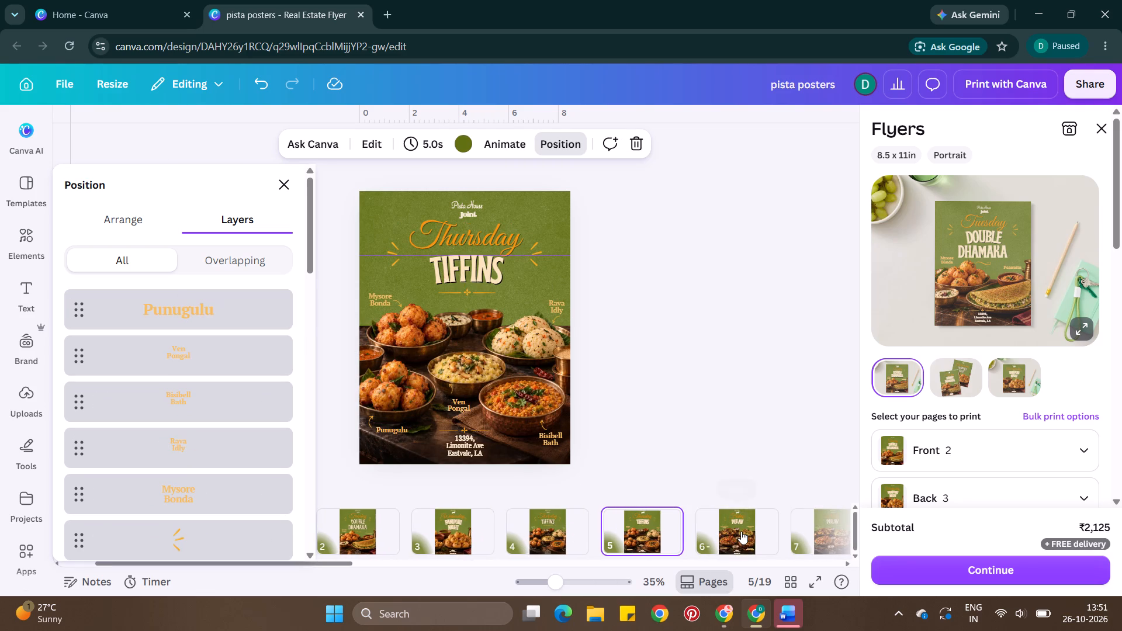
click(741, 531)
key(ctrl+v)
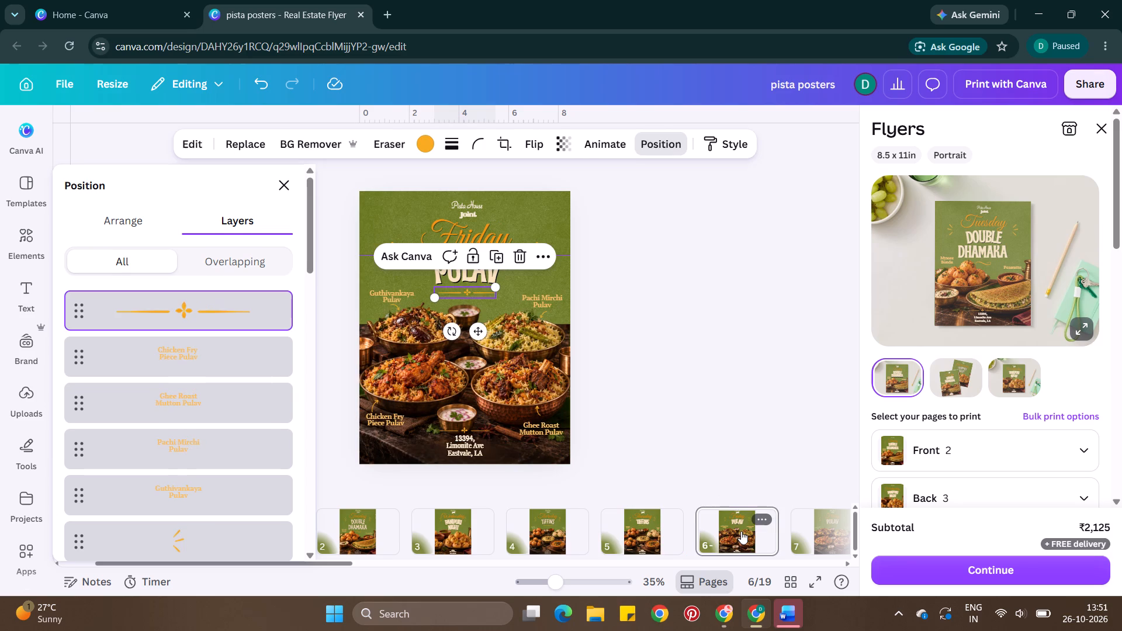
click(834, 537)
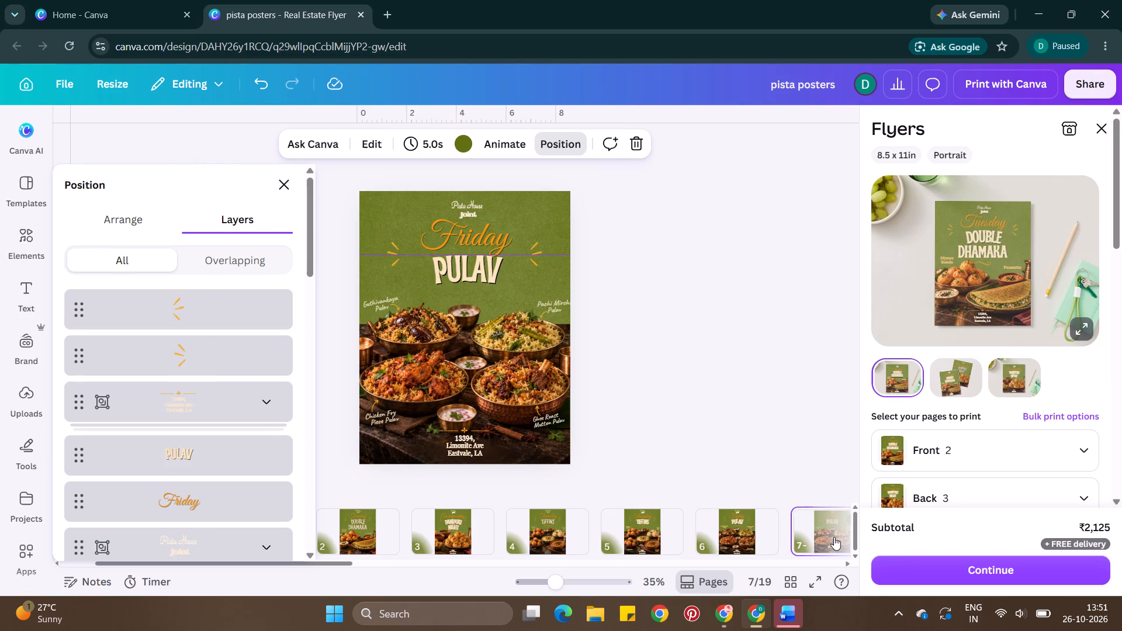
key(ctrl+v)
scroll(834, 537, left, 3)
click(667, 536)
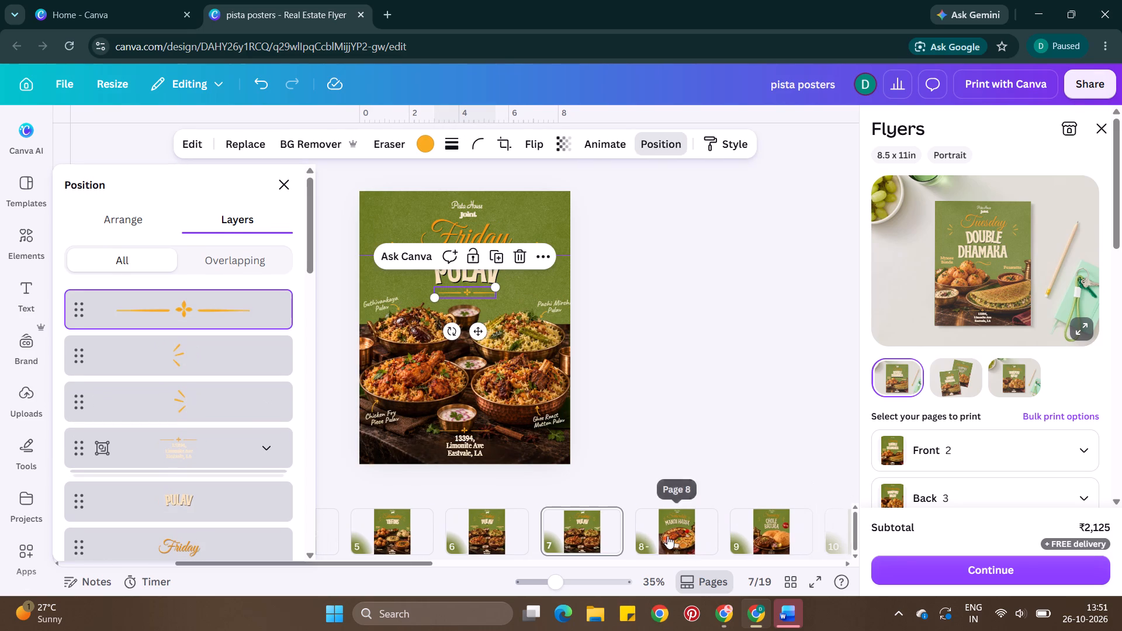
key(ctrl+v)
Paste the gold ornament divider on the Sunday Chole Batura poster, set it beneath BATURA and send it to the back.
click(752, 533)
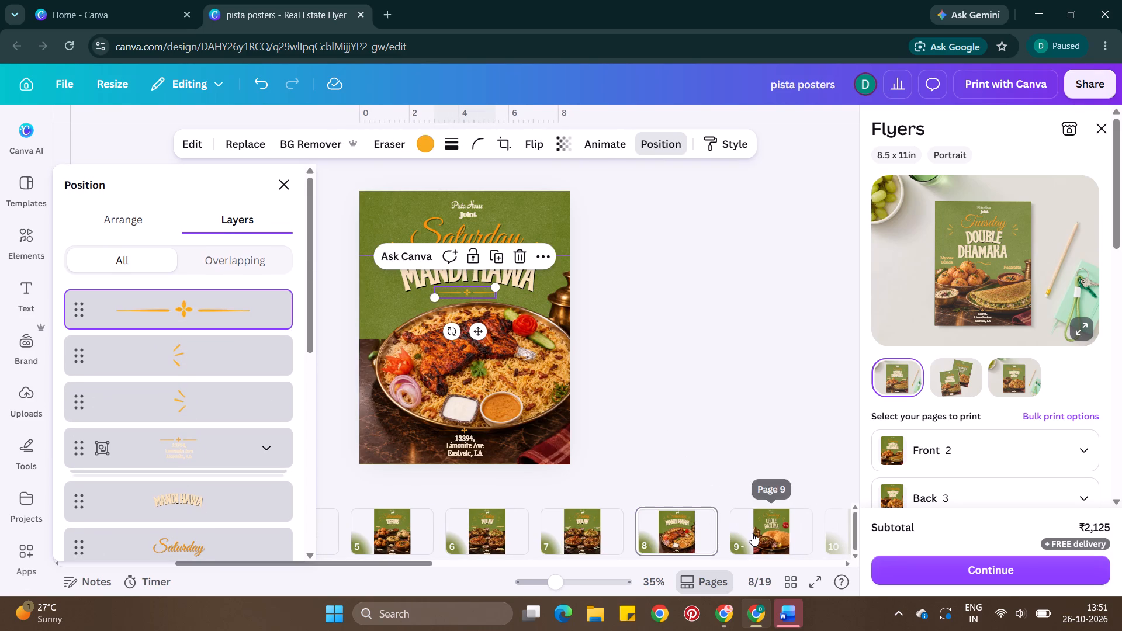
key(ctrl+v)
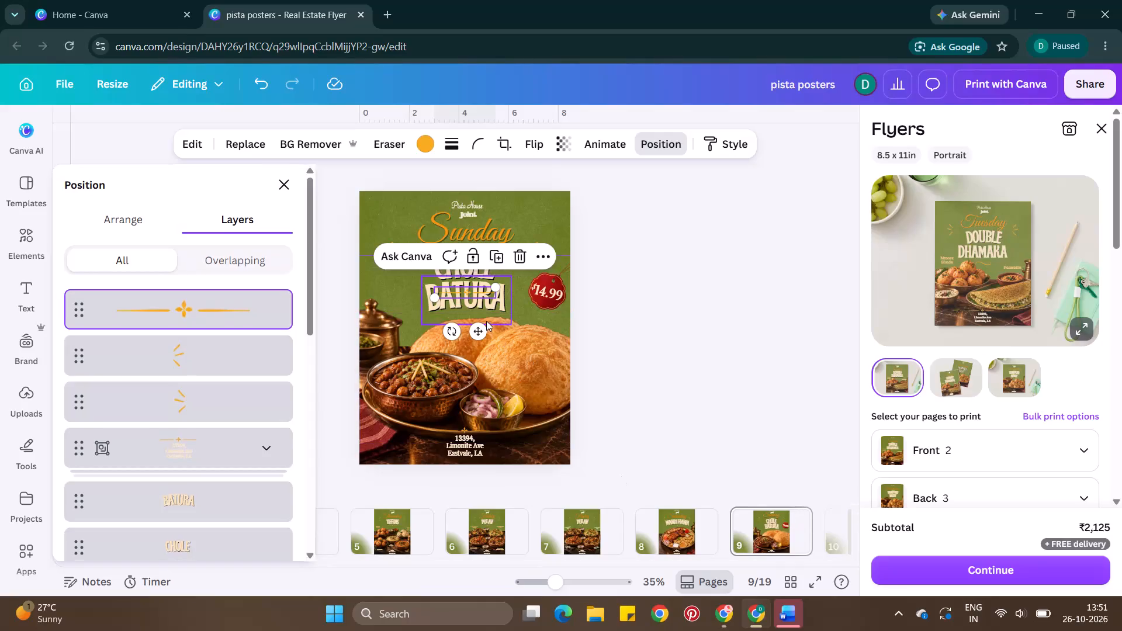
drag(479, 328, 481, 350)
key(ctrl+alt+bracketleft)
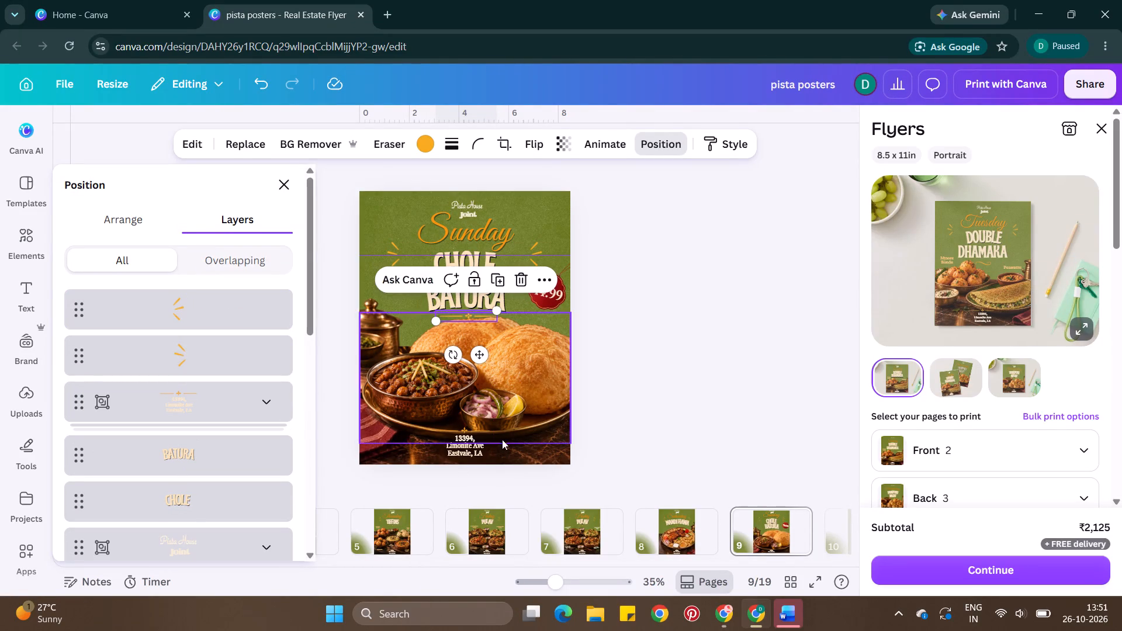
Replace the swirl beneath DHAMAKA on the Tuesday Double Dhamaka poster with the copied gold ornament divider and send it to the back.
scroll(496, 514, right, 2)
click(552, 531)
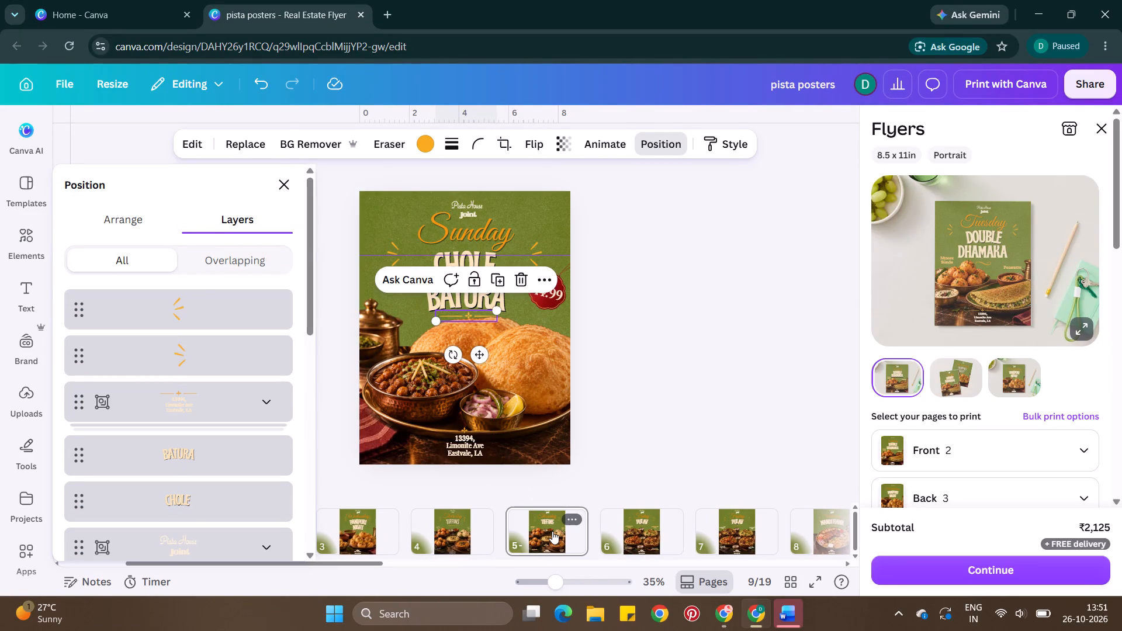
click(460, 527)
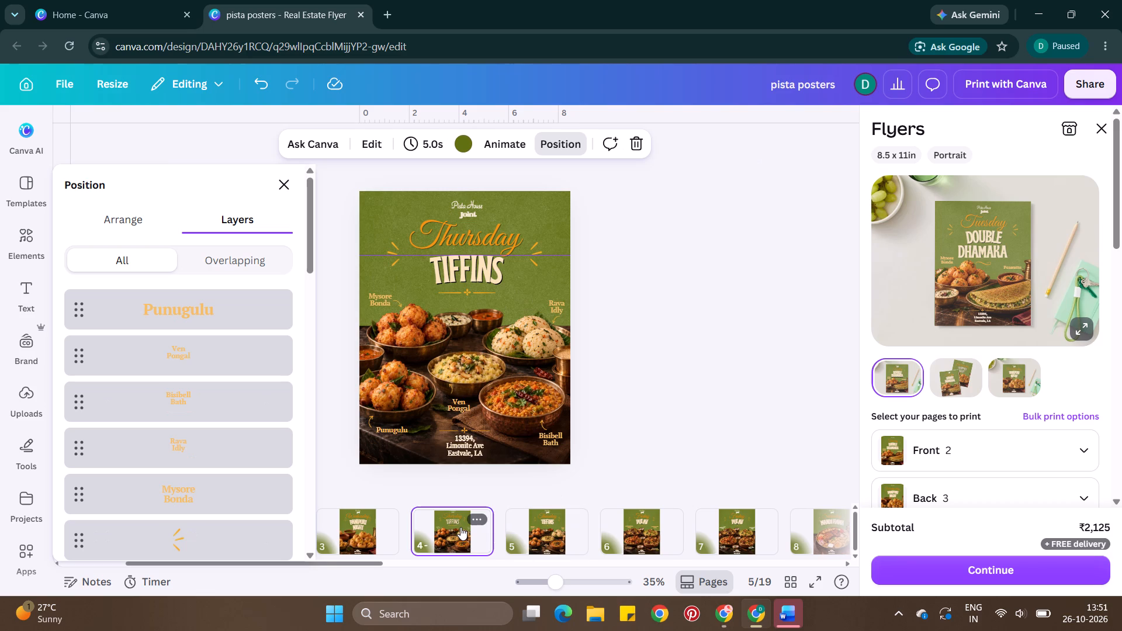
key(Left)
key(Left)
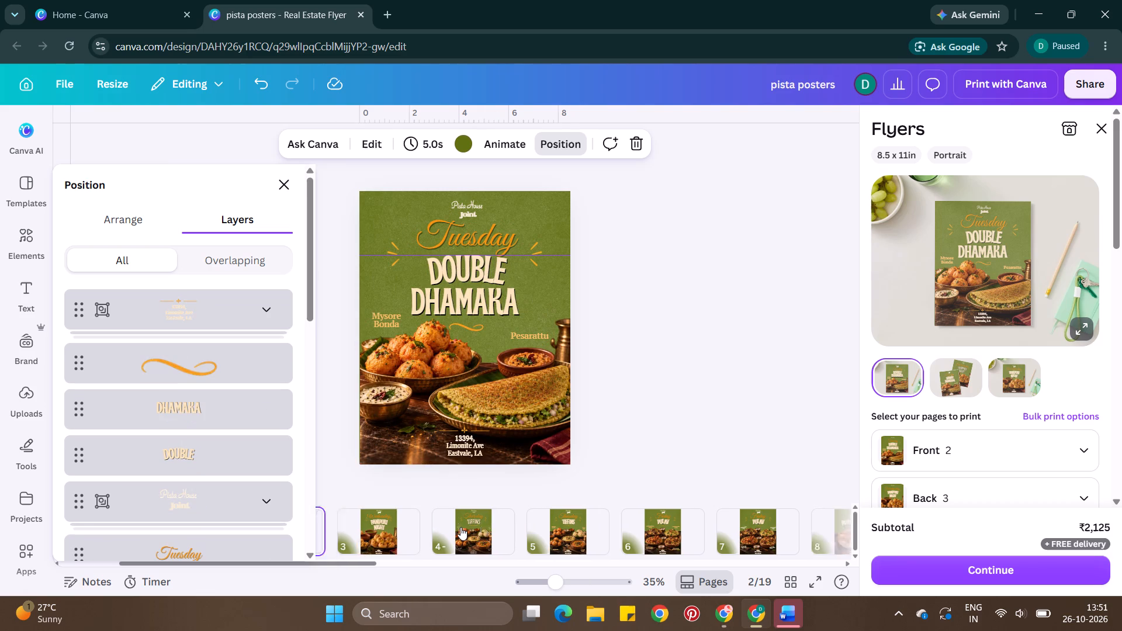
click(486, 330)
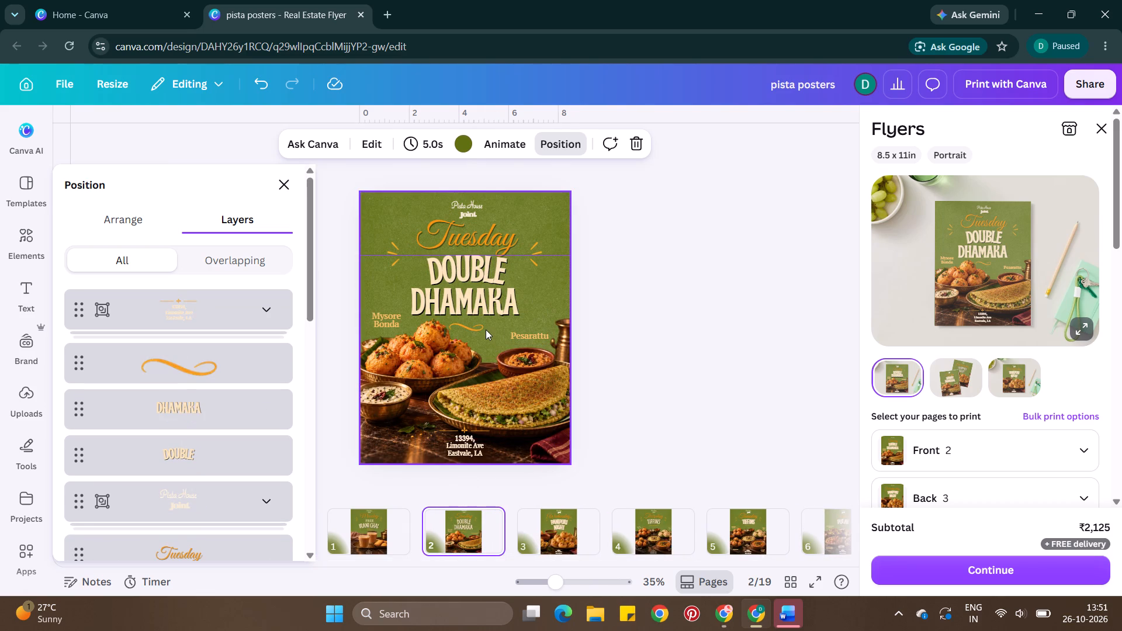
click(474, 328)
key(BackSpace)
key(ctrl+v)
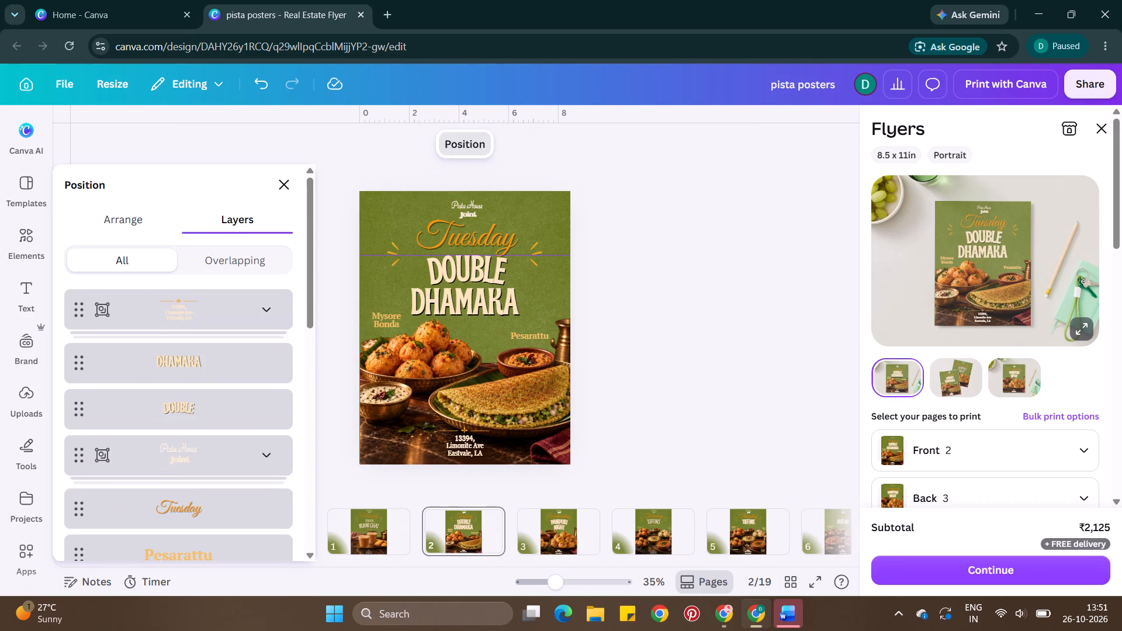
drag(470, 327, 467, 351)
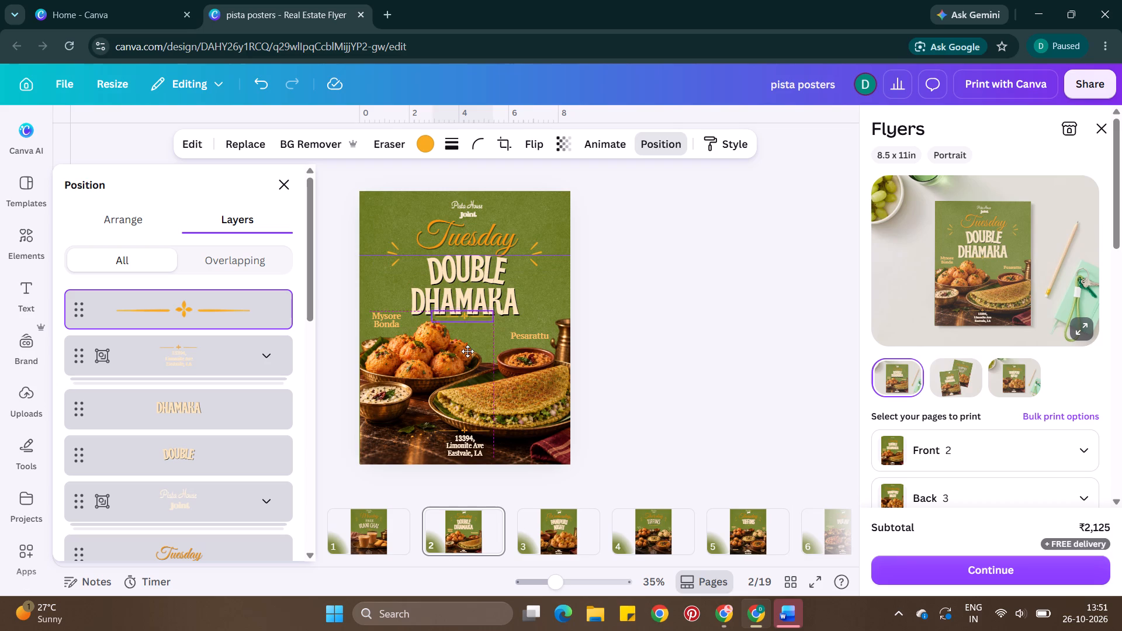
drag(467, 351, 465, 359)
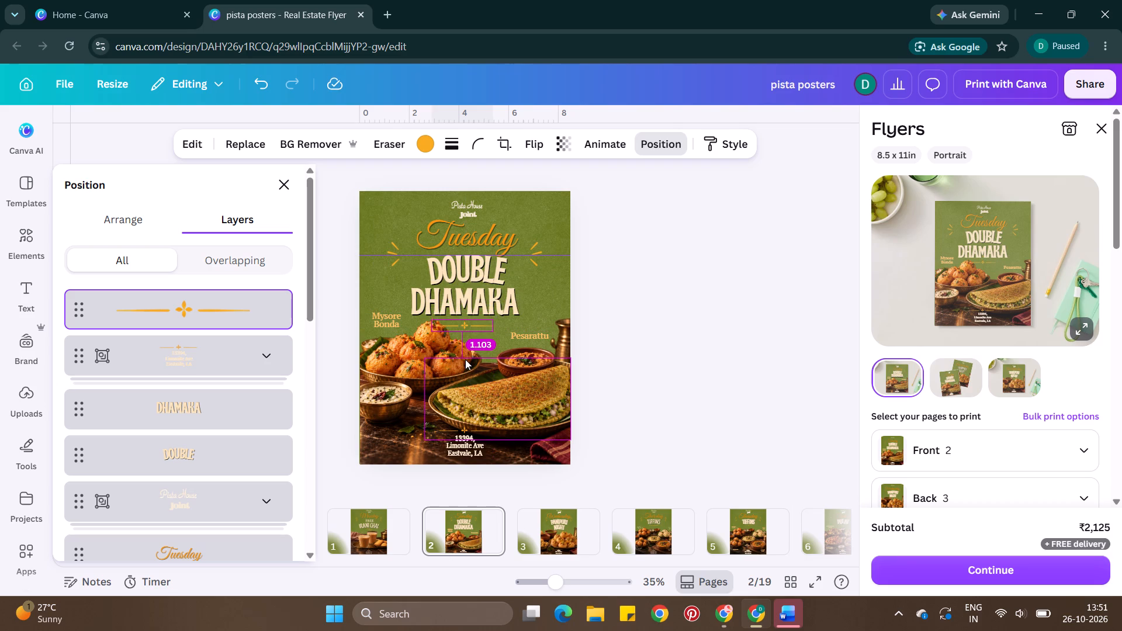
key(ctrl+alt+bracketleft)
Replace the swirl on the Monday Free Irani Chai poster with the gold ornament divider, centred just beneath IRANI CHAI.
click(377, 521)
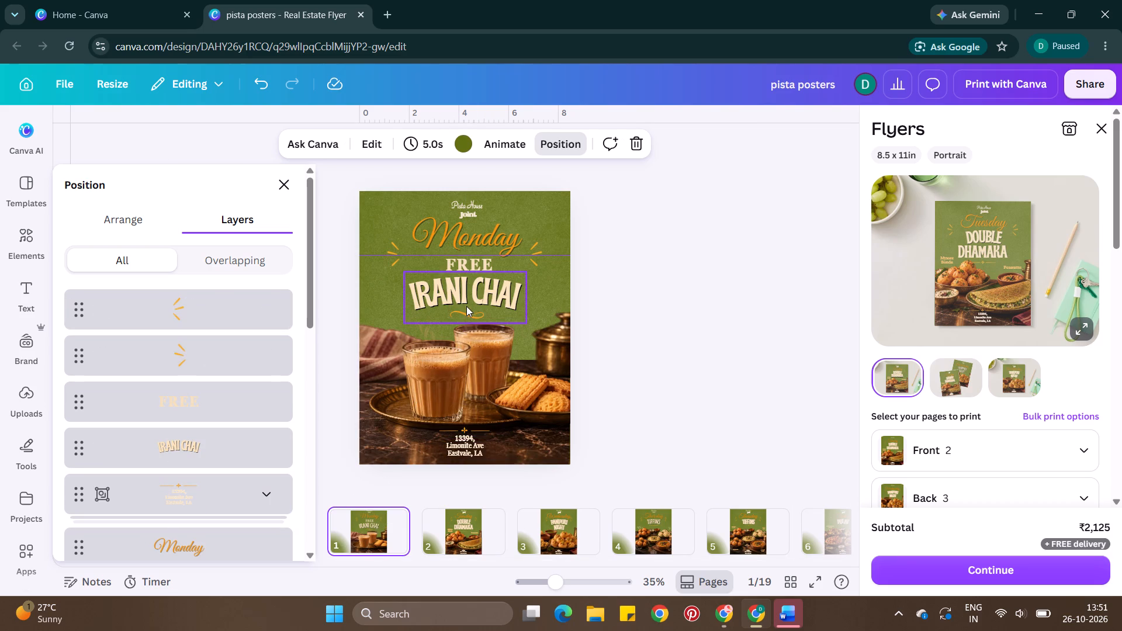
scroll(218, 397, down, 2)
click(209, 469)
key(BackSpace)
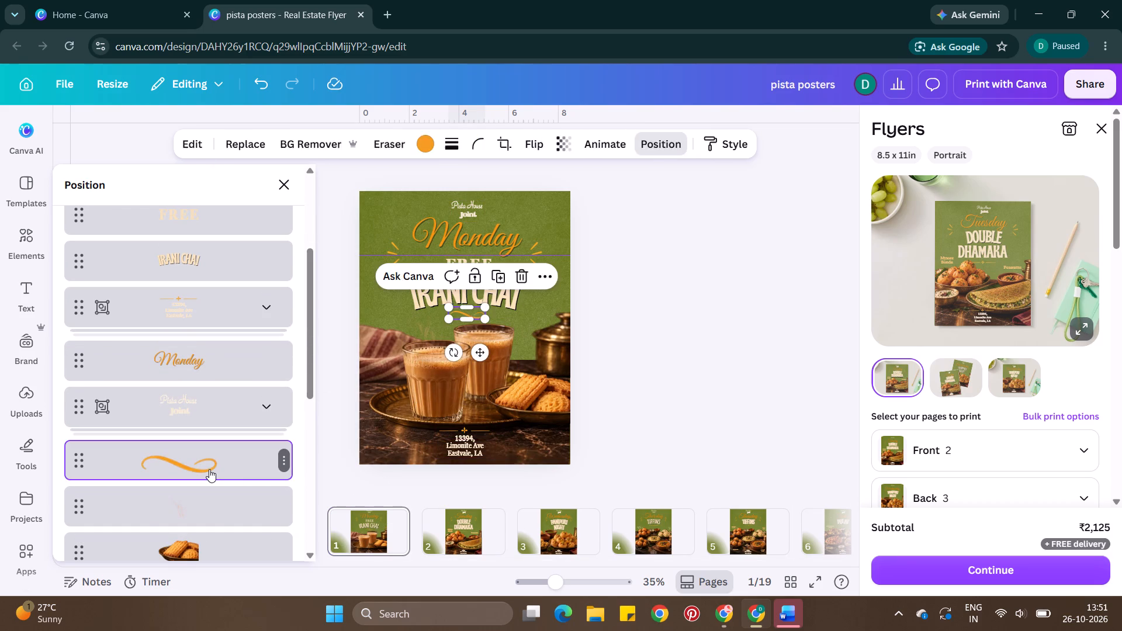
key(ctrl+v)
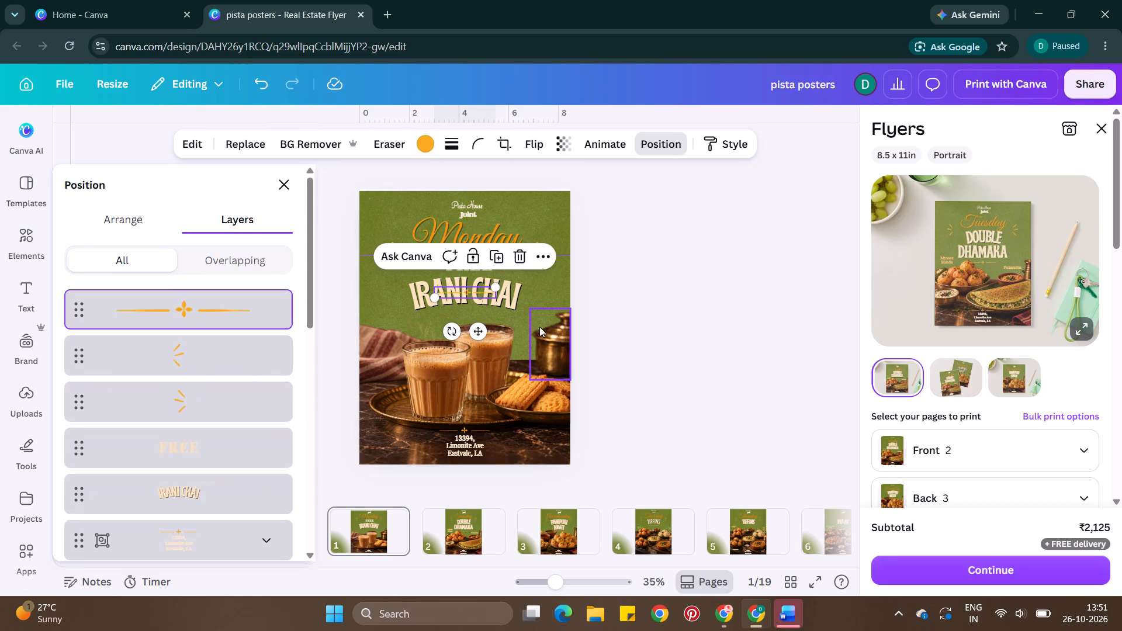
click(485, 325)
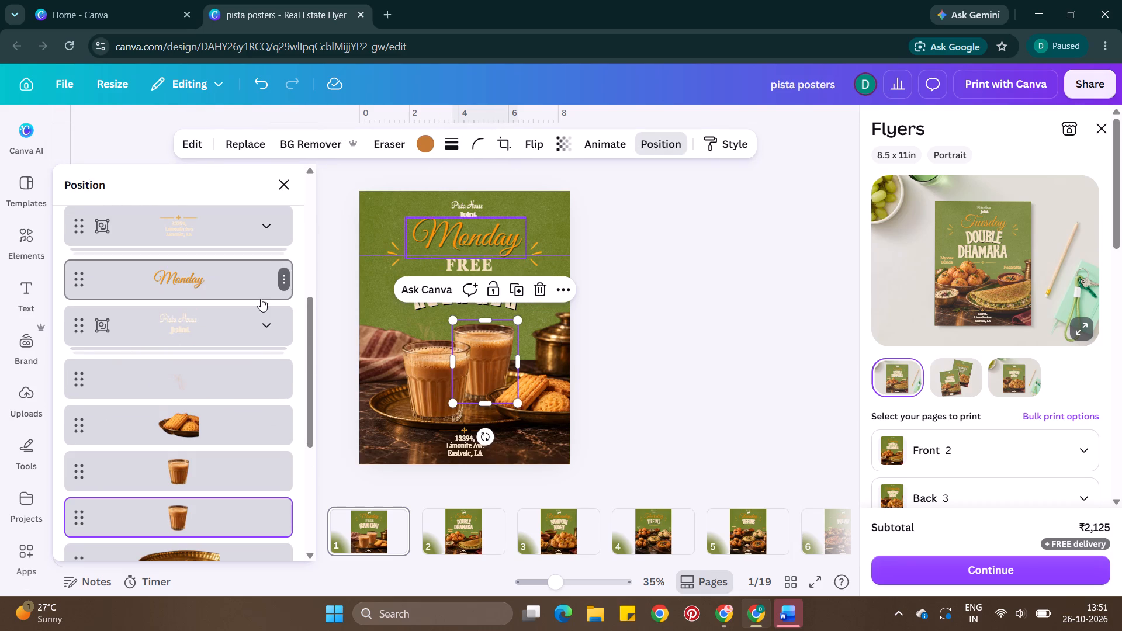
scroll(261, 299, up, 7)
click(253, 303)
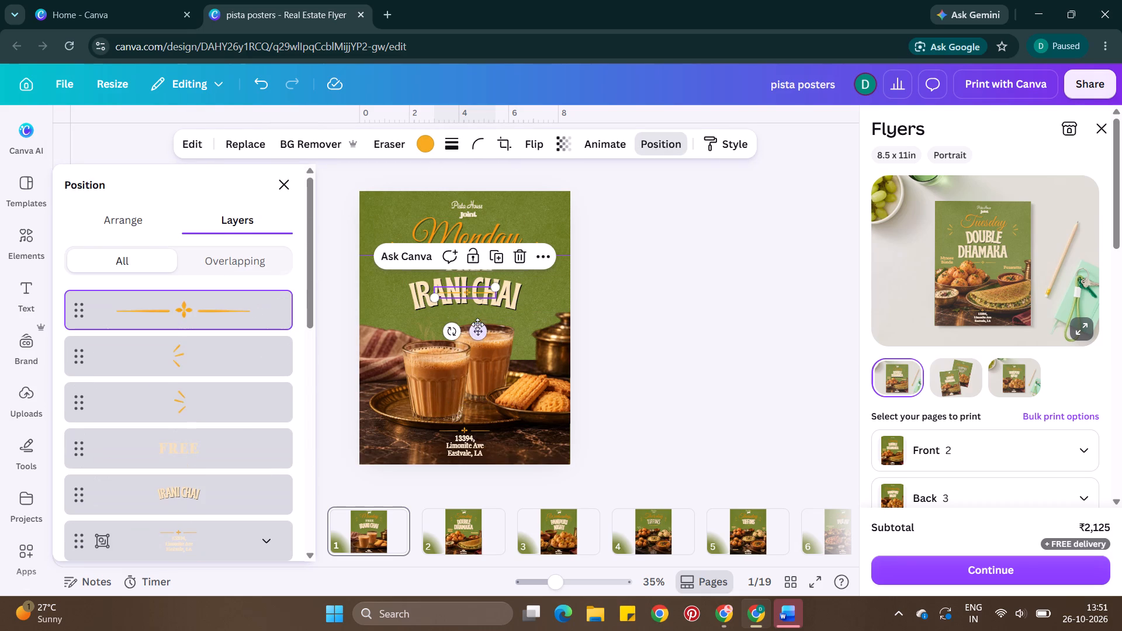
drag(477, 324, 475, 345)
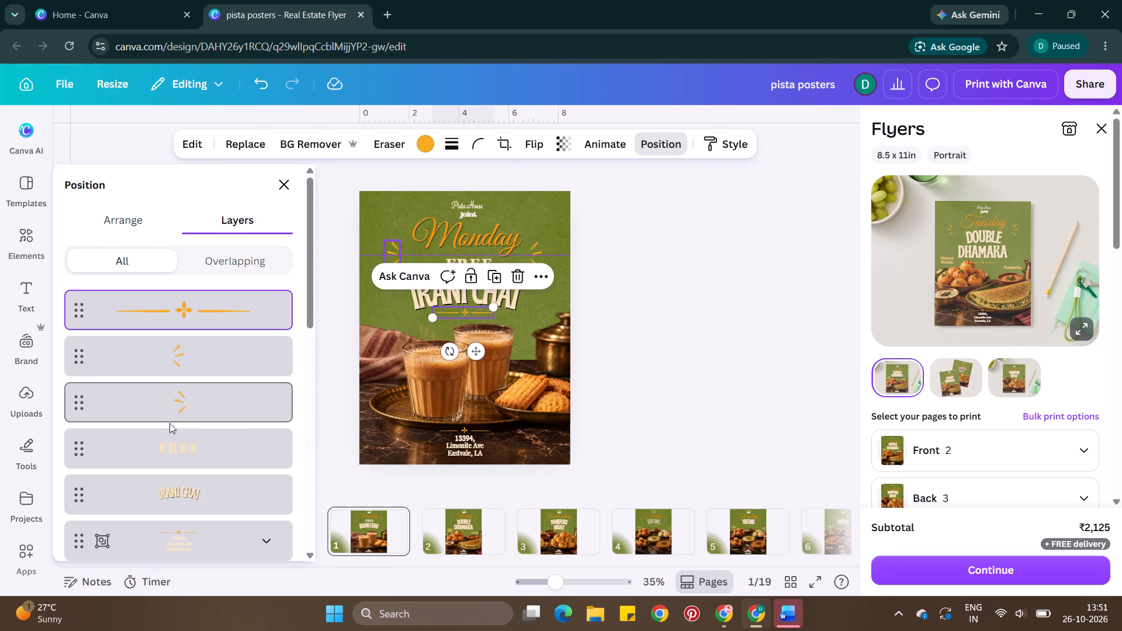
Add a square shape to the Monday poster and stretch it from the top-left corner to cover the whole page.
click(29, 248)
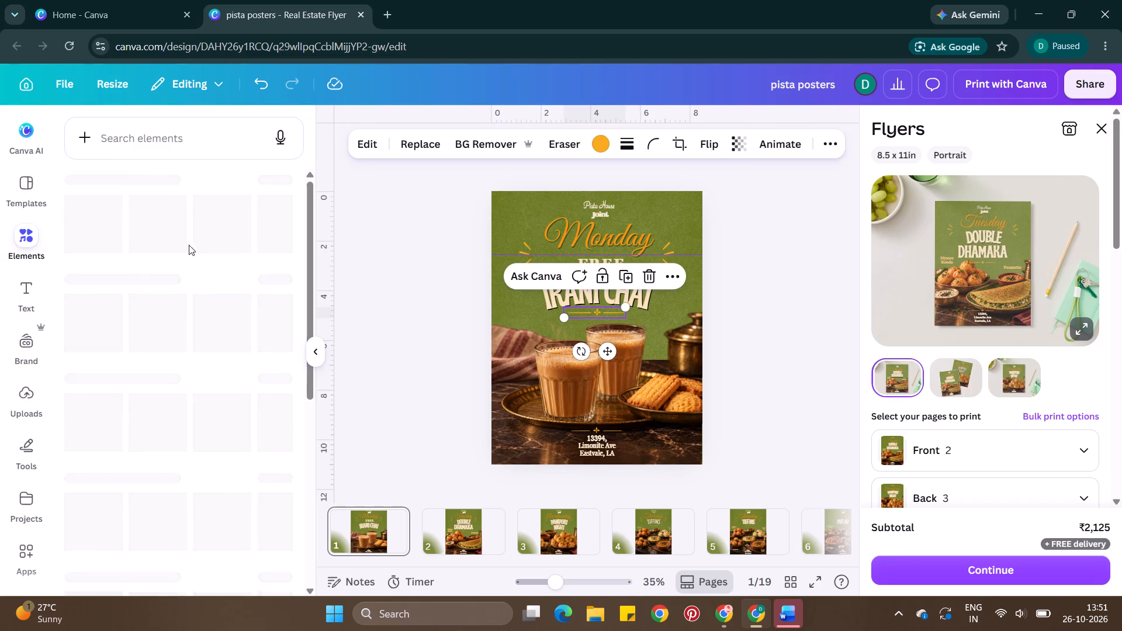
scroll(207, 244, left, 1)
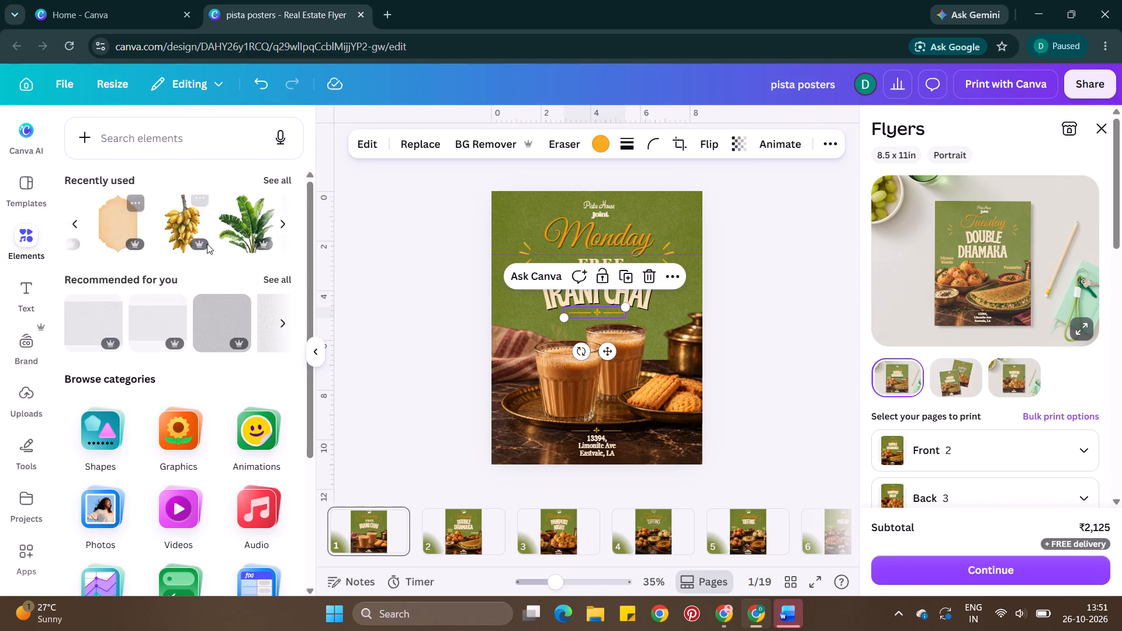
scroll(207, 244, left, 2)
click(205, 223)
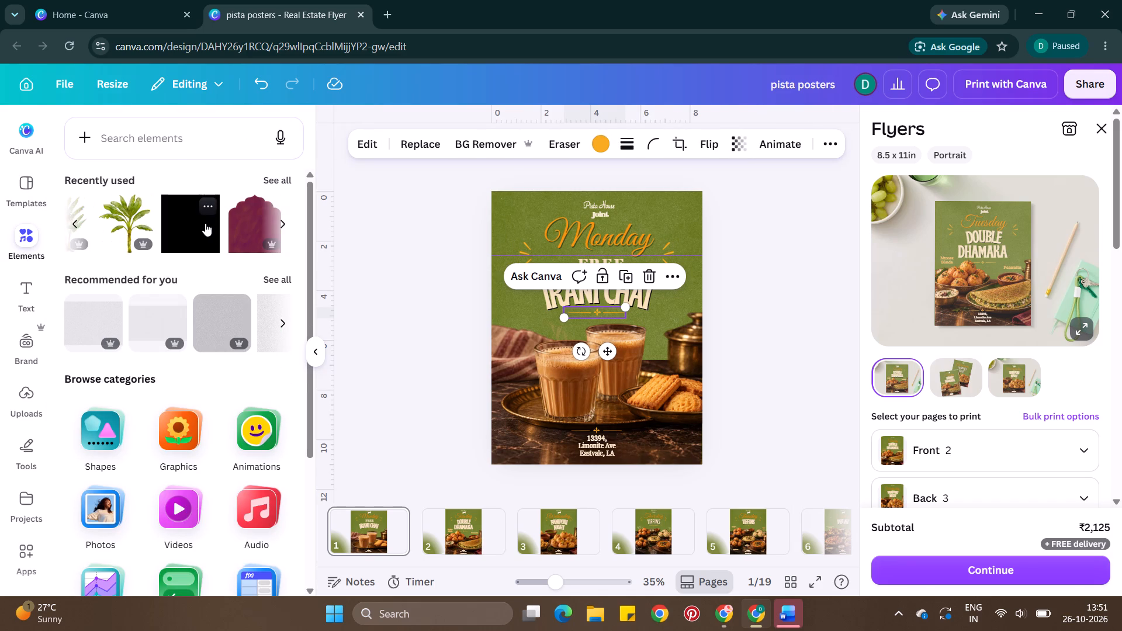
drag(606, 318, 535, 213)
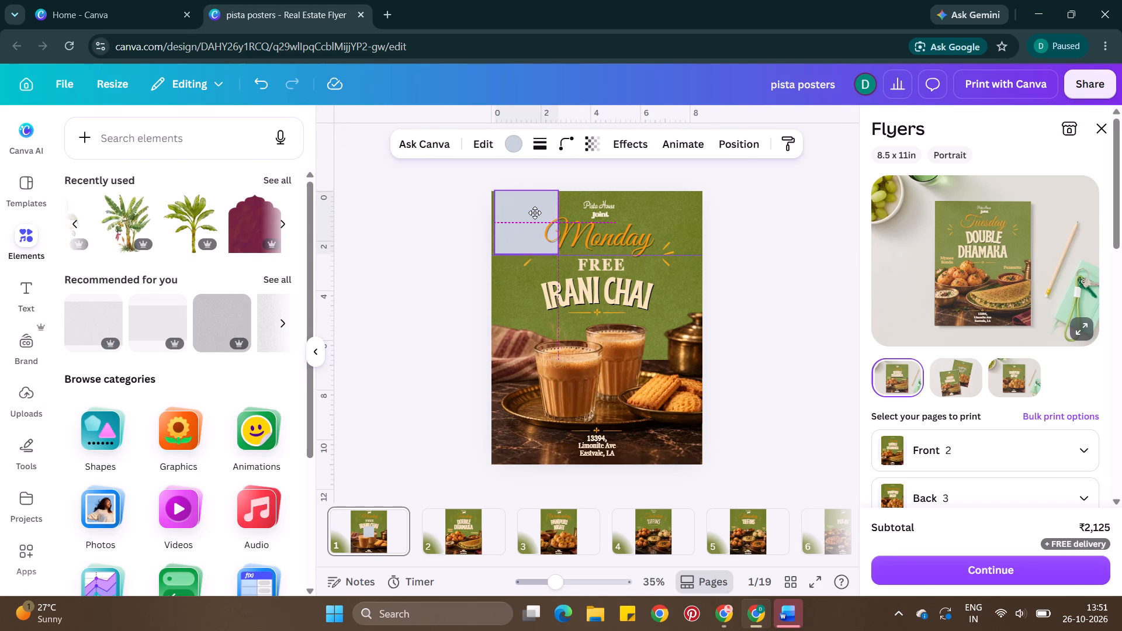
drag(535, 213, 533, 215)
click(558, 254)
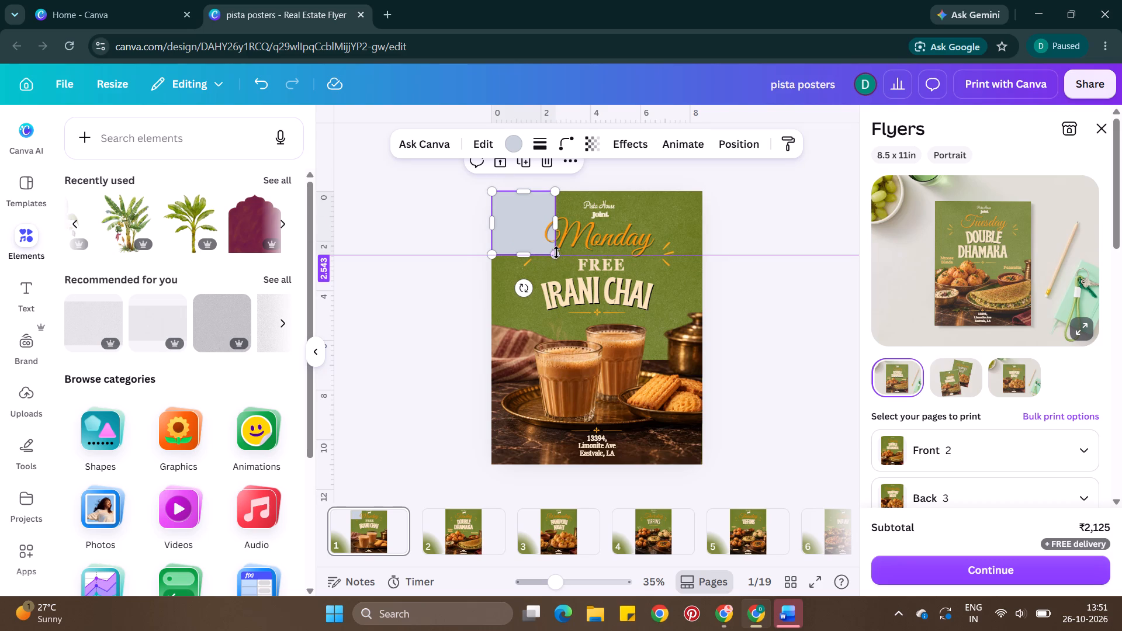
drag(555, 248, 594, 282)
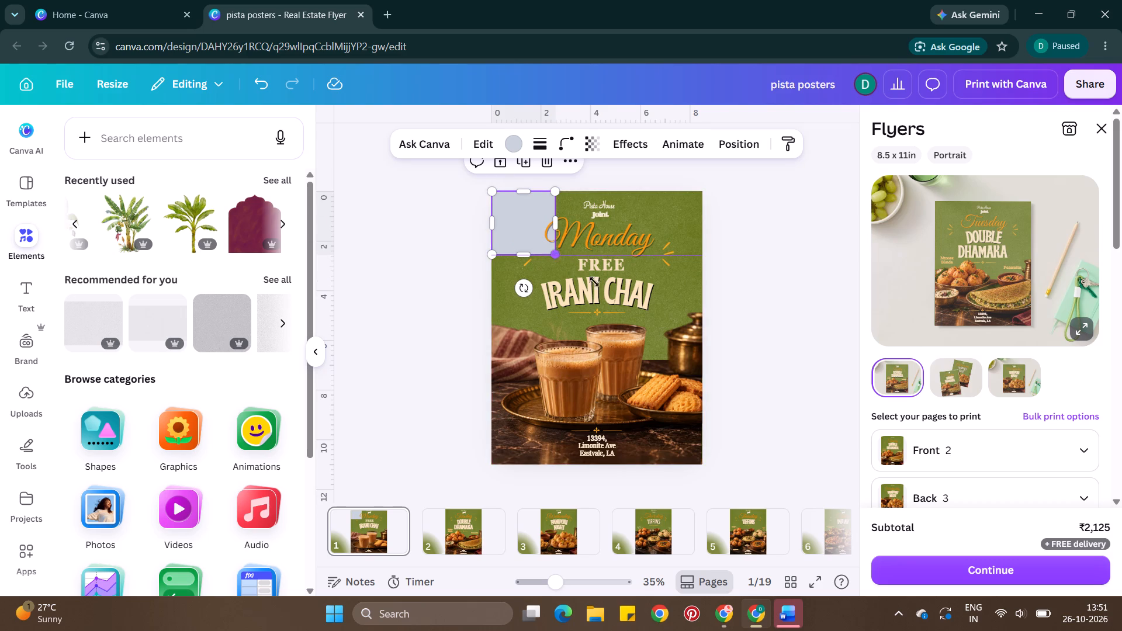
drag(594, 282, 704, 457)
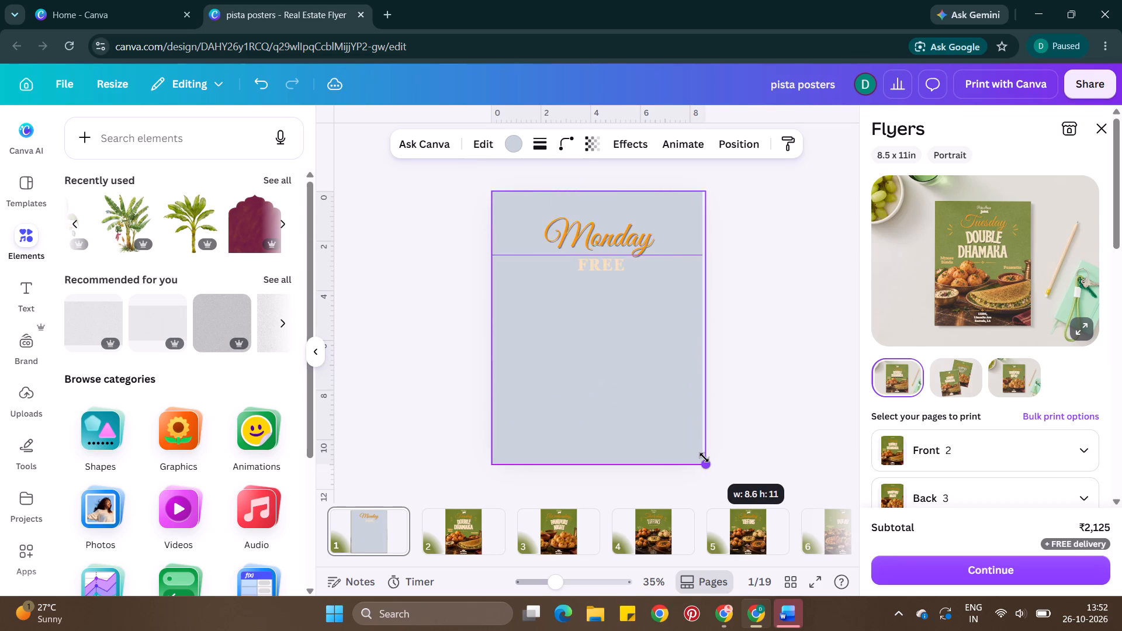
drag(704, 457, 702, 457)
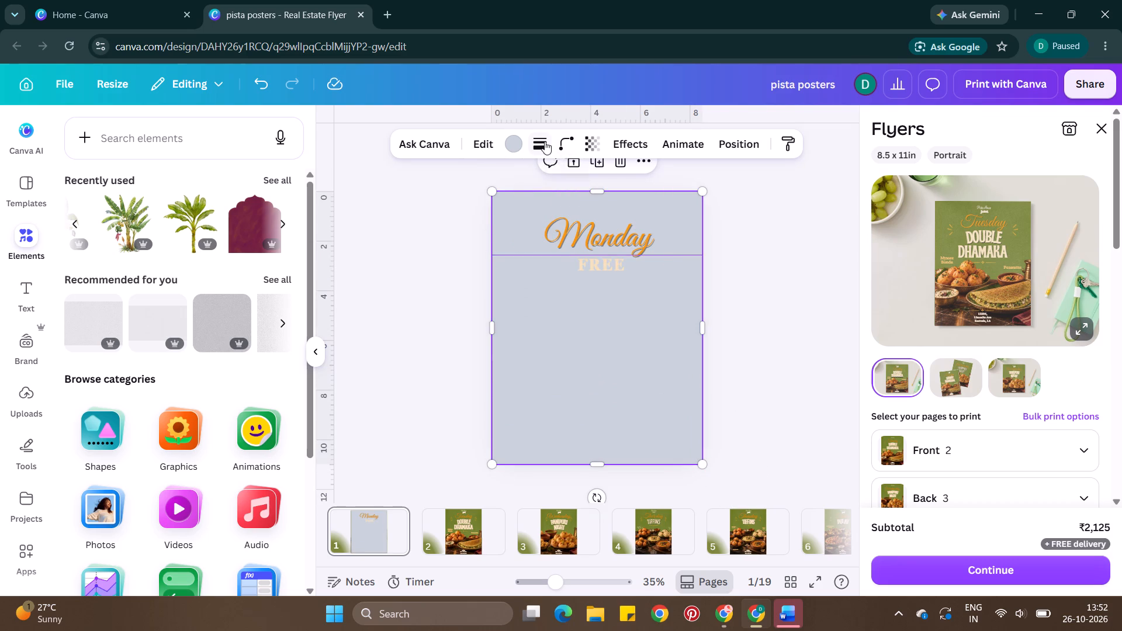
Give the page-sized rectangle a solid outline, trying stroke weights 20 and 15 before setting it to 10.
click(545, 141)
click(636, 240)
text(20)
key(Return)
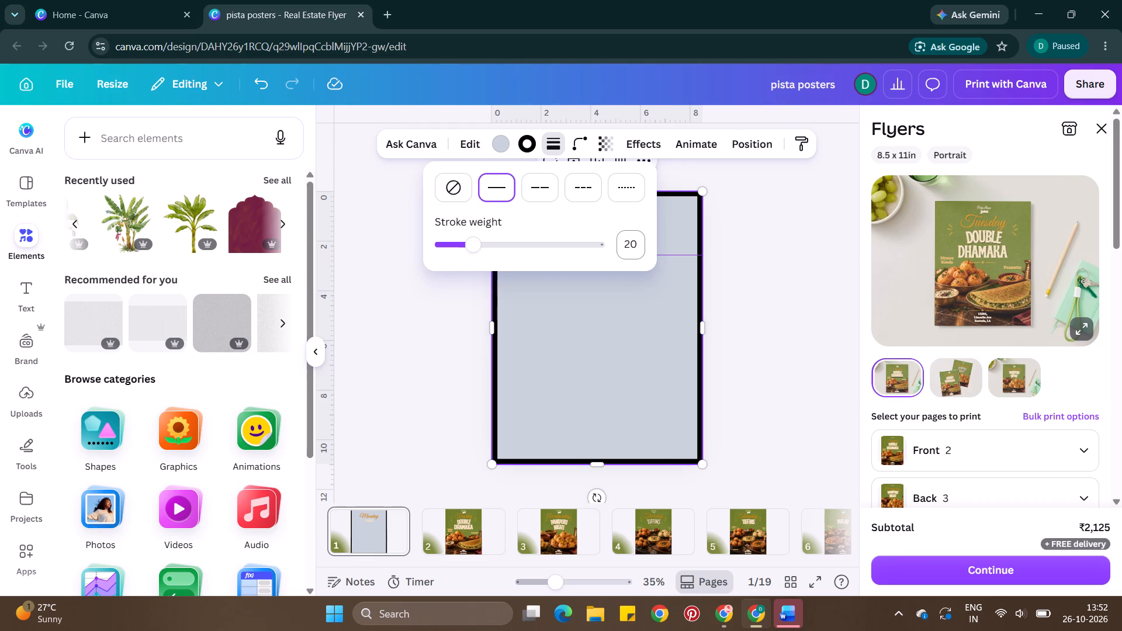
click(629, 242)
text(15)
key(Return)
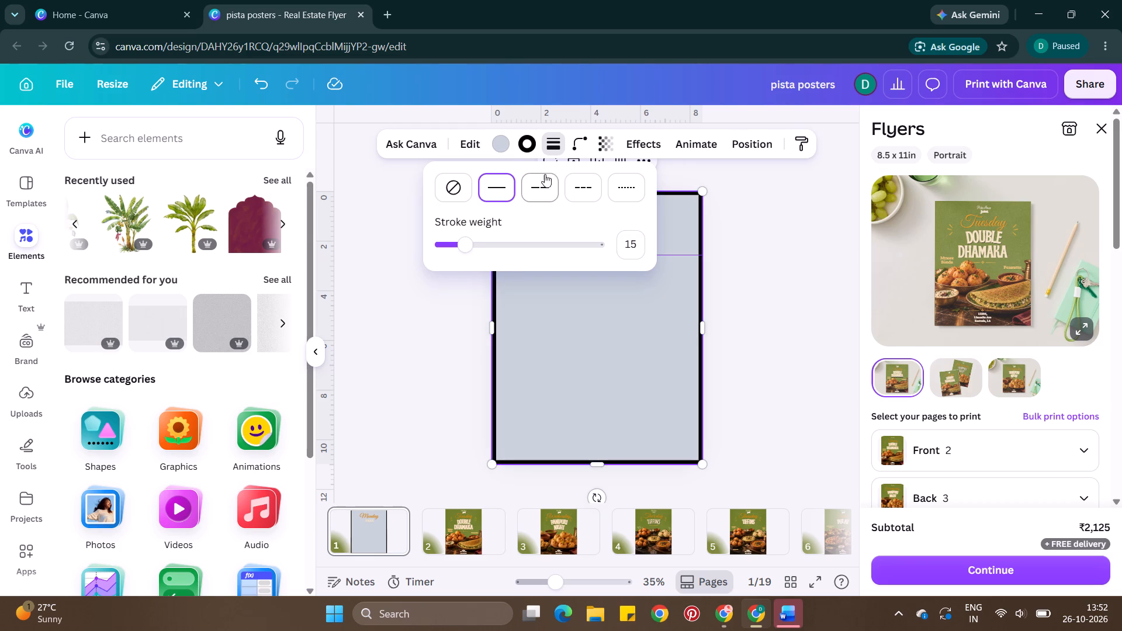
click(707, 328)
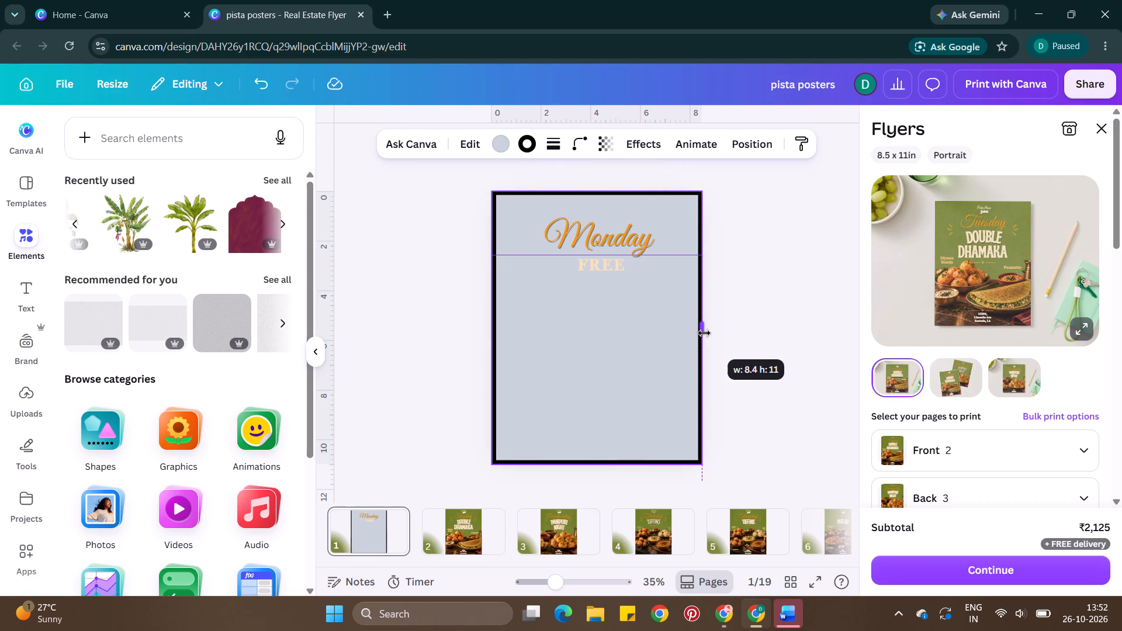
click(528, 131)
click(528, 139)
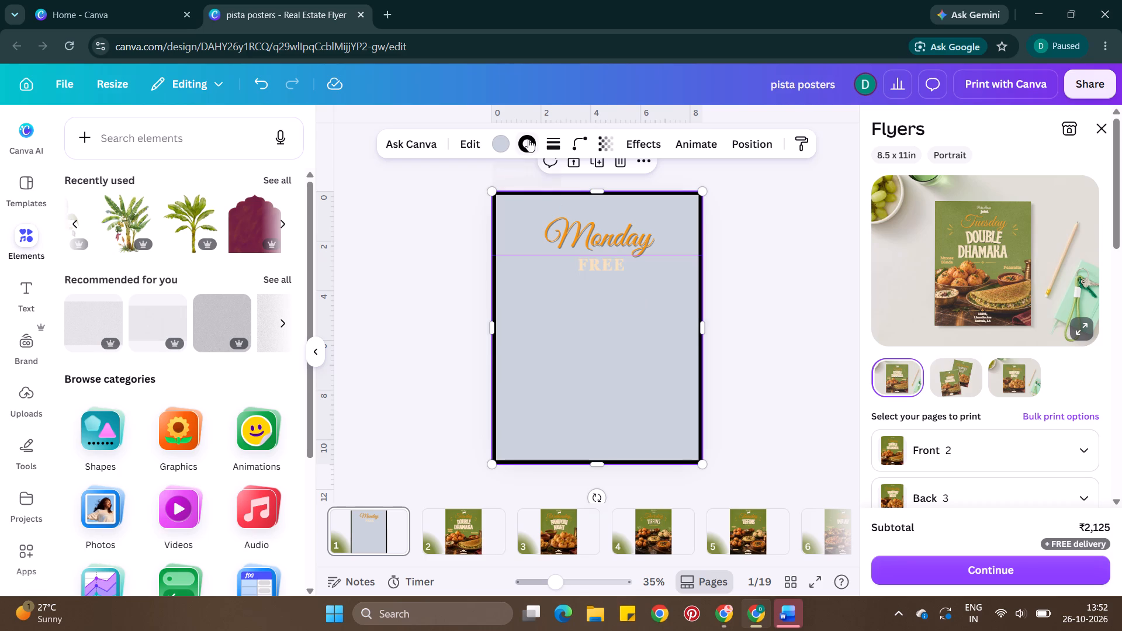
click(532, 142)
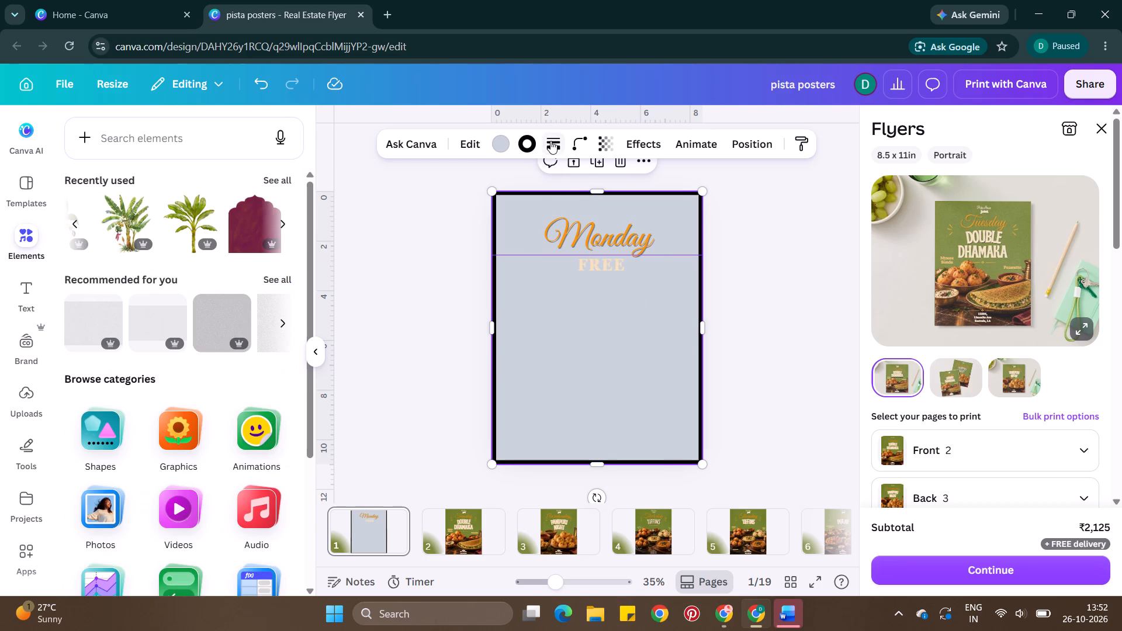
click(550, 141)
click(643, 245)
text(10)
key(Return)
Colour the rectangle's outline pale gold from the design's colours and remove its fill, leaving only a border frame.
drag(524, 157, 525, 150)
click(525, 150)
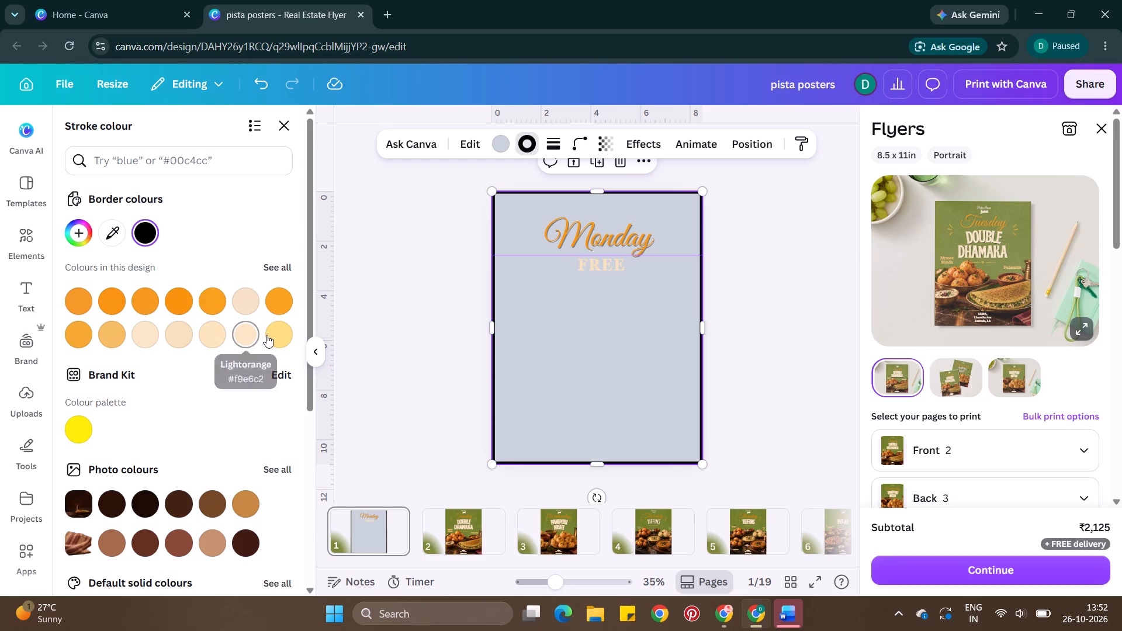
click(289, 334)
click(495, 137)
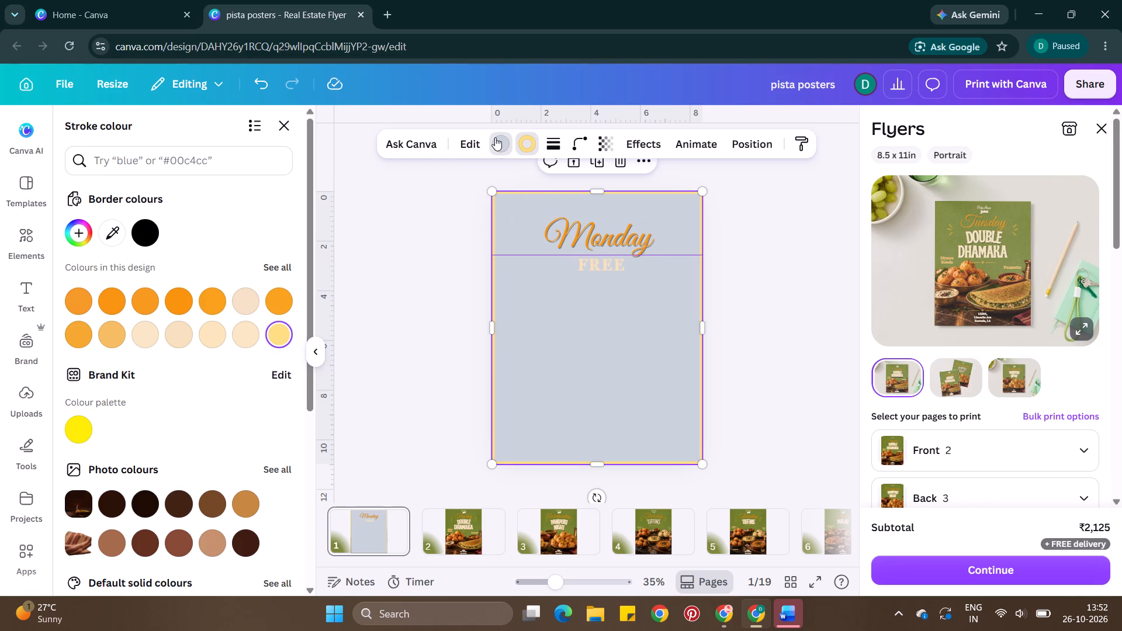
click(142, 241)
triple_click(726, 232)
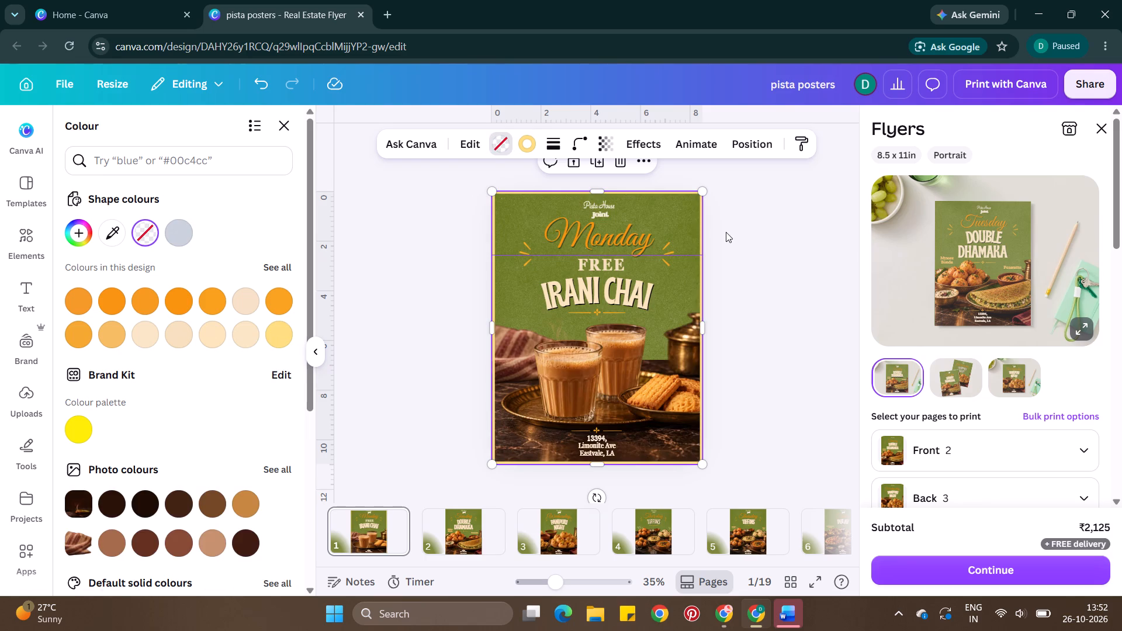
Copy the pale gold border frame from the Monday poster.
click(674, 206)
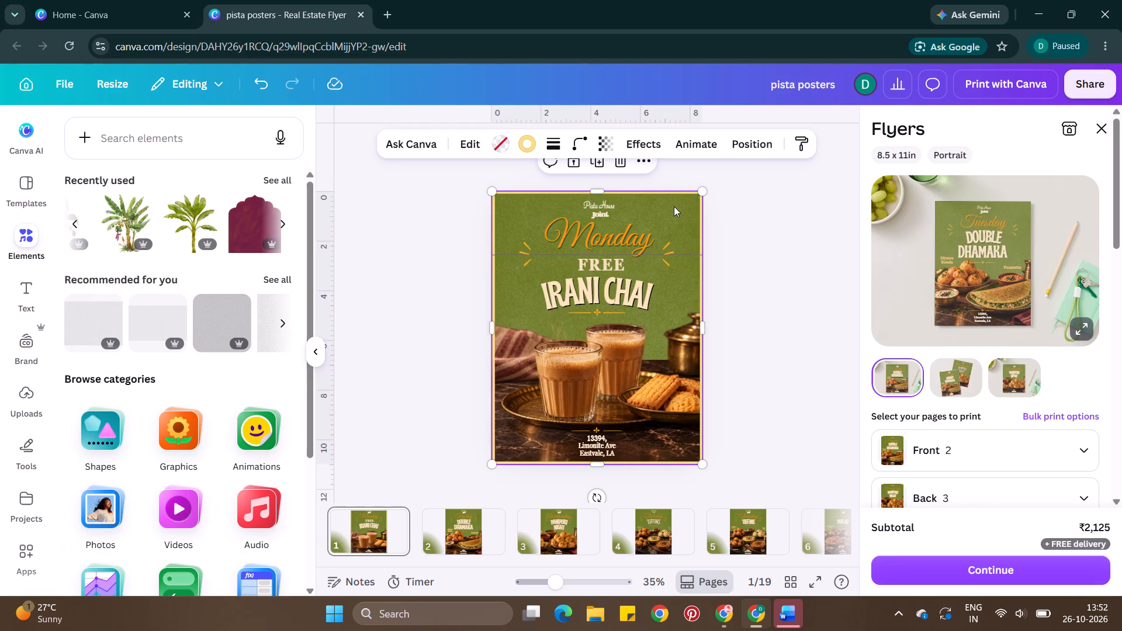
key(ctrl+c)
Change the Monday heading's text colour to the slightly lighter orange from the existing text colours.
key(alt+1)
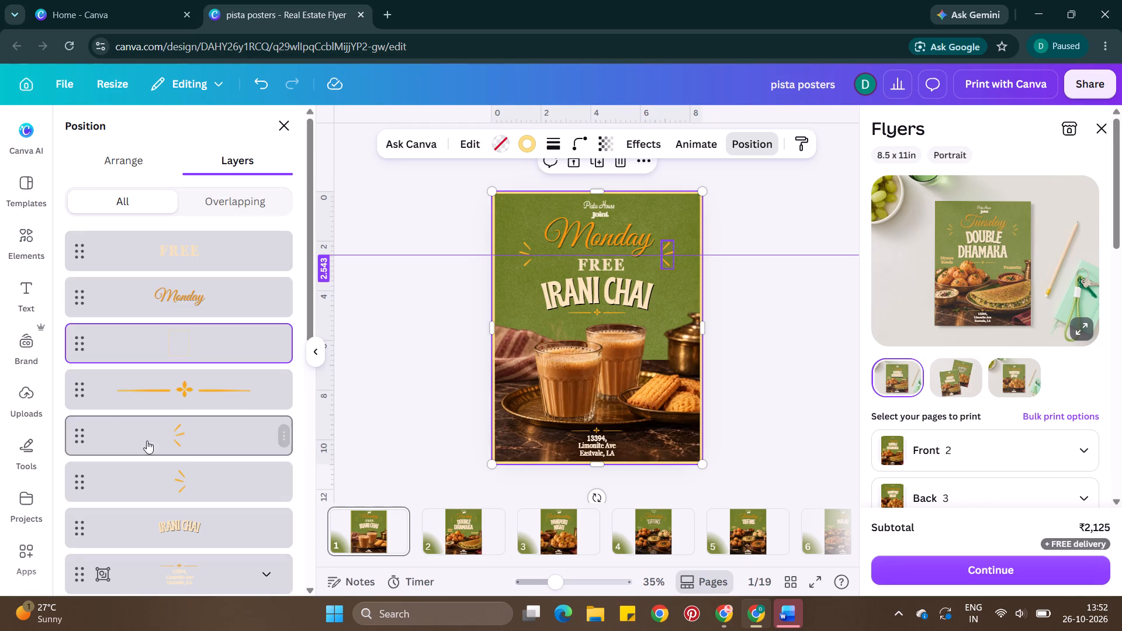
scroll(191, 448, down, 6)
scroll(210, 321, up, 2)
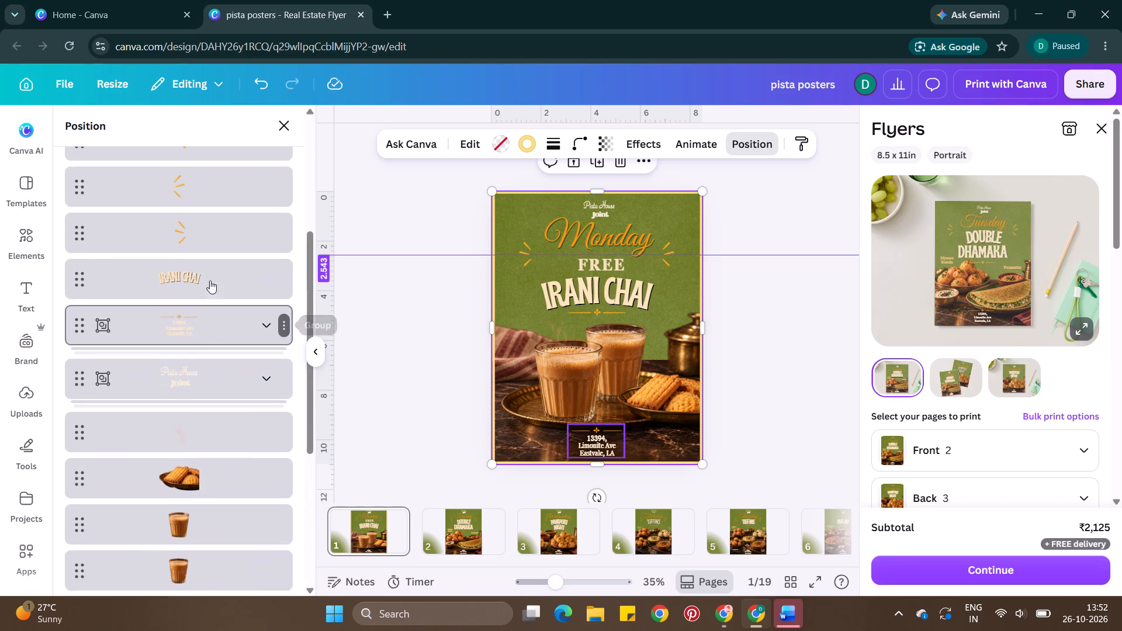
scroll(210, 271, up, 2)
click(210, 235)
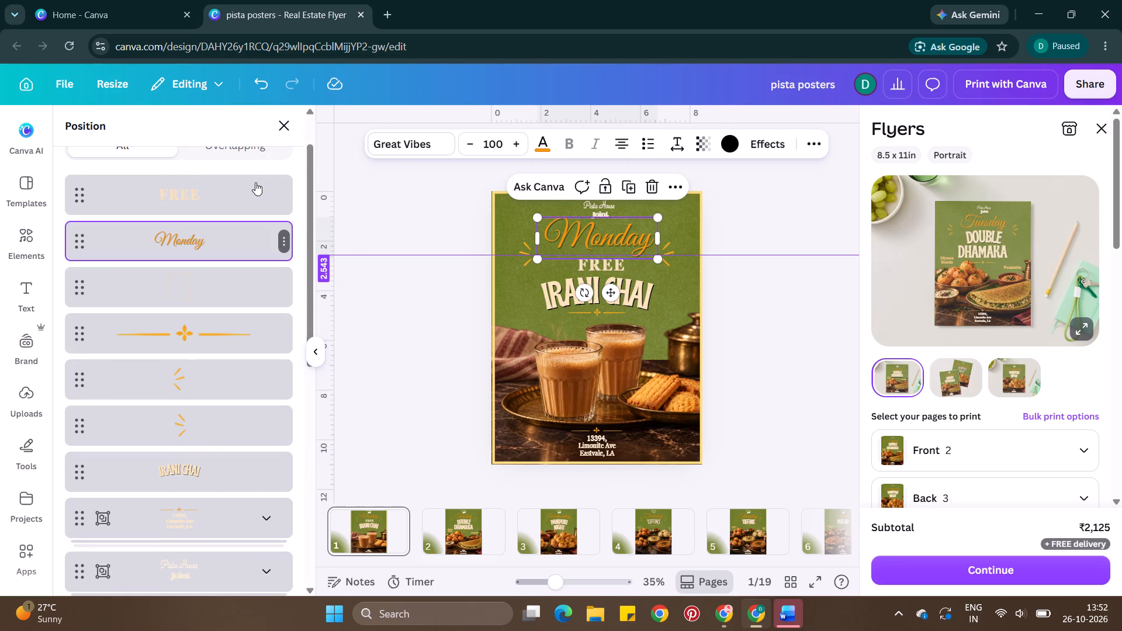
click(539, 146)
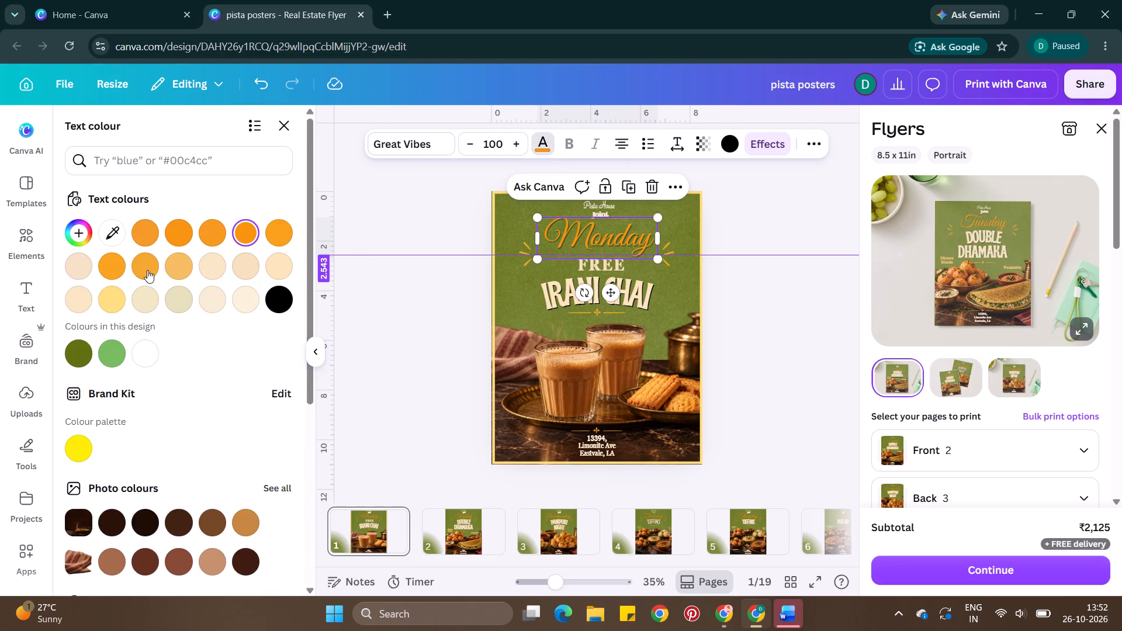
click(111, 272)
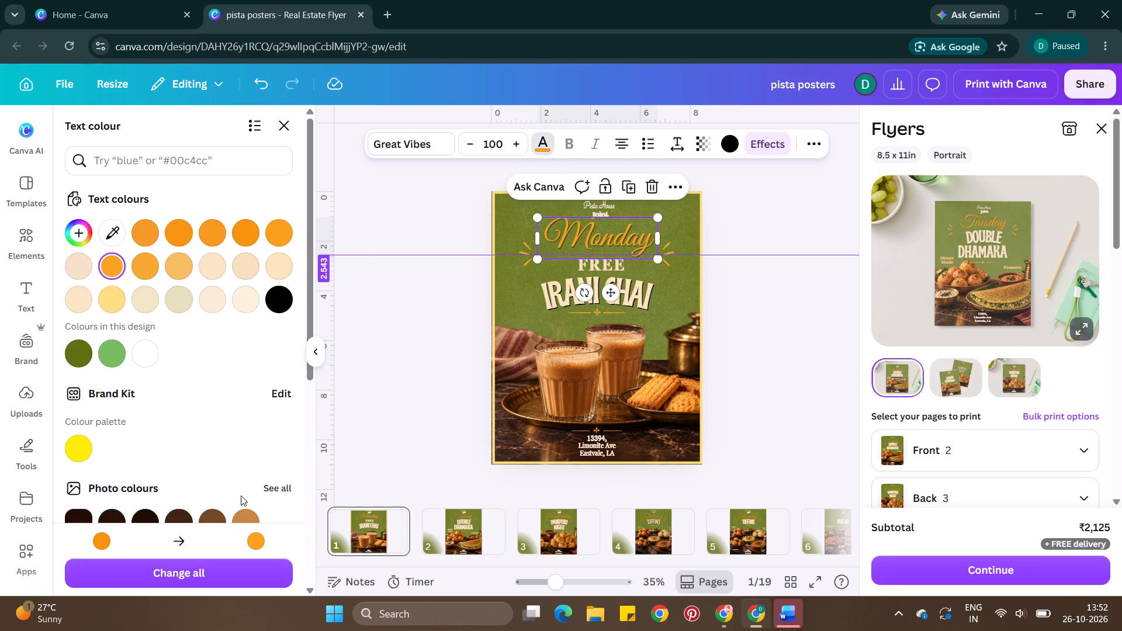
Apply the Monday heading's lighter orange to all matching coloured text across every page of the design.
click(218, 567)
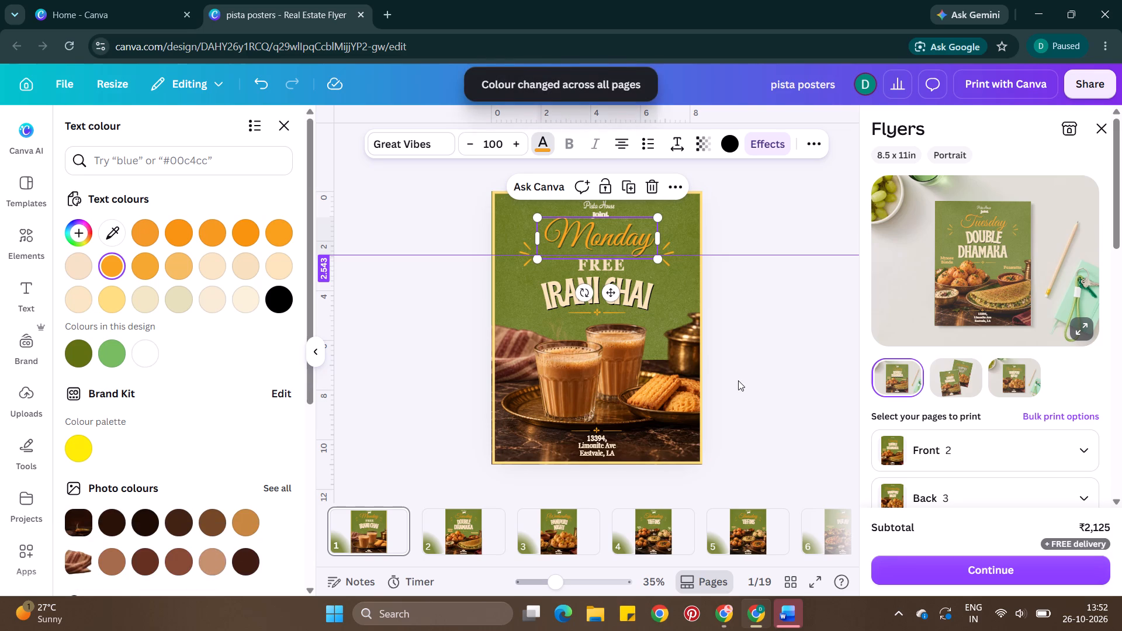
click(688, 211)
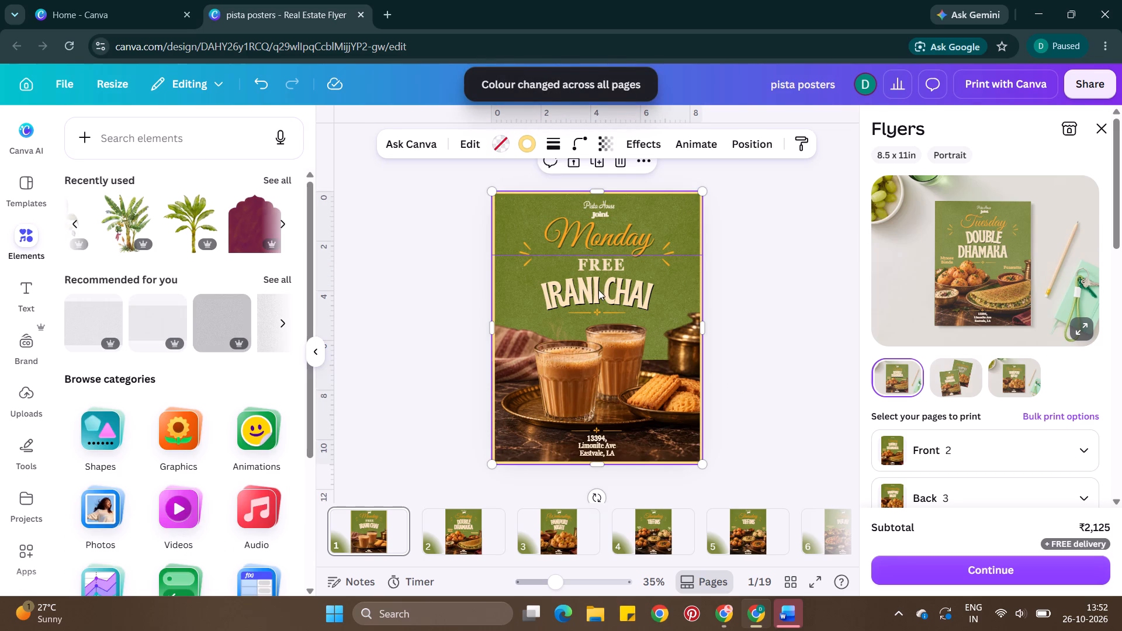
Copy the hex code #FAE4BB from the text colour of the IRANI CHAI title on the Monday poster.
key(alt+1)
scroll(226, 389, down, 6)
scroll(248, 279, up, 2)
scroll(231, 189, up, 1)
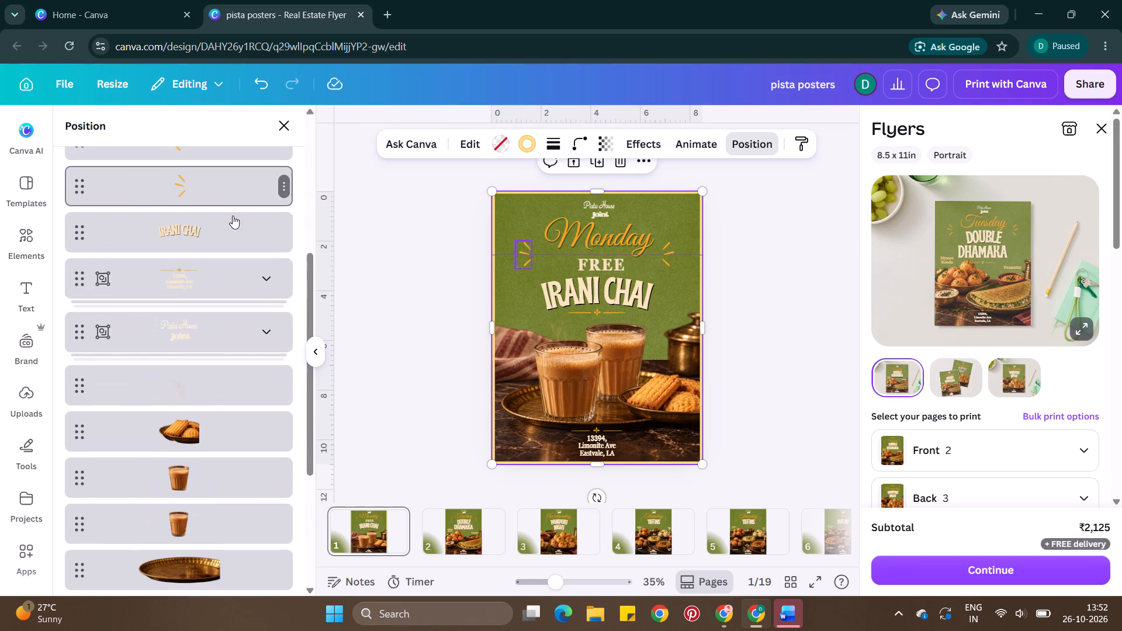
scroll(207, 203, up, 1)
click(209, 275)
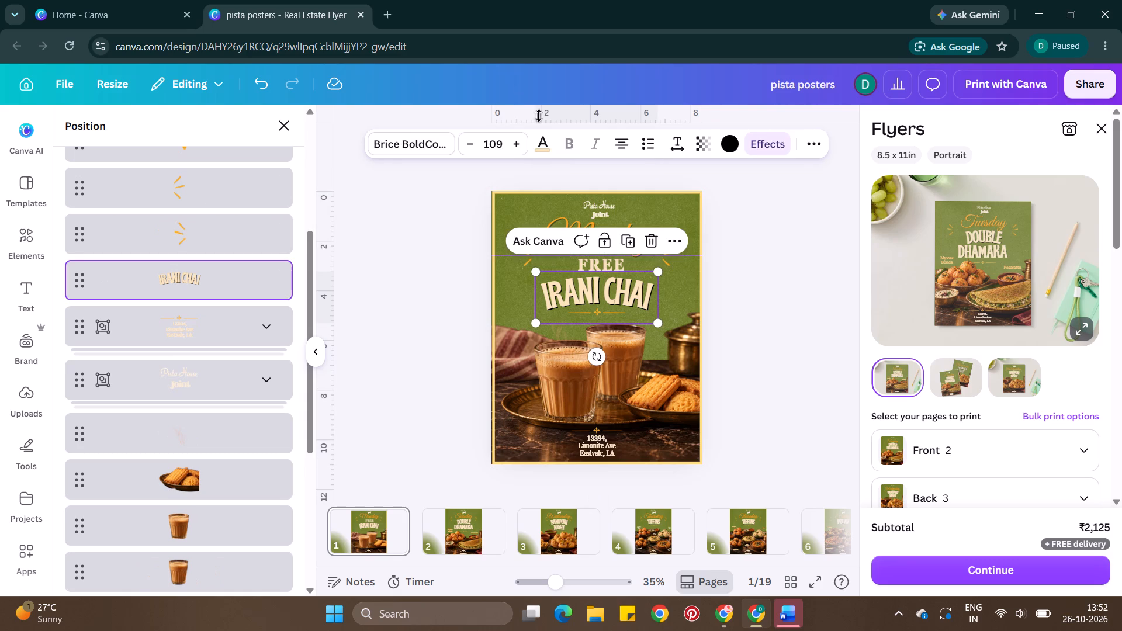
click(548, 145)
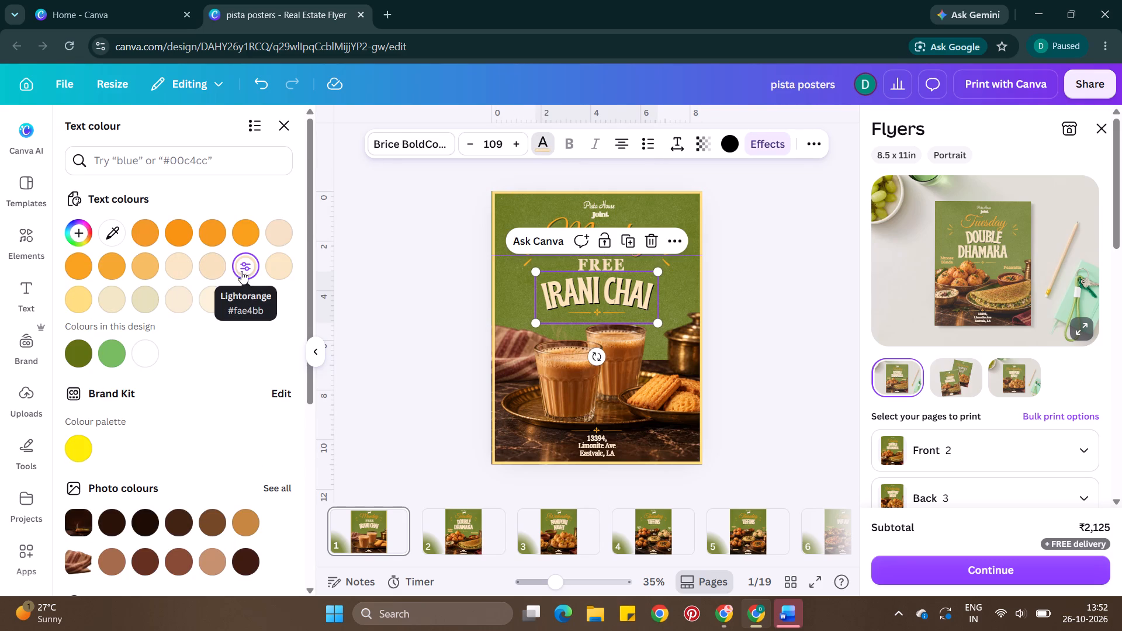
click(238, 265)
key(ctrl+c)
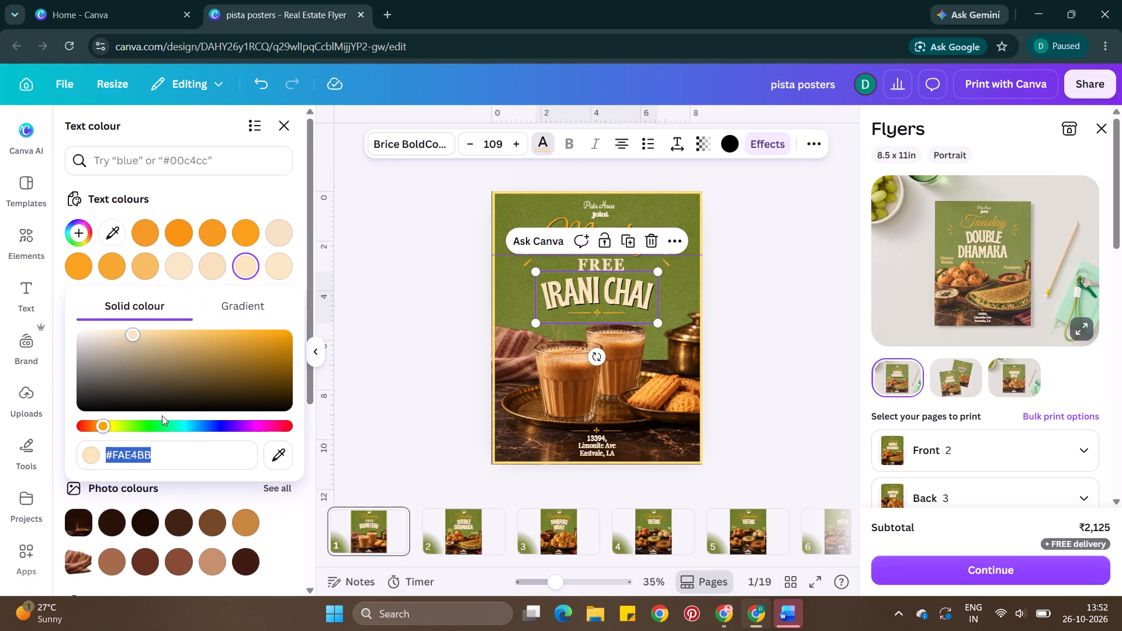
click(391, 367)
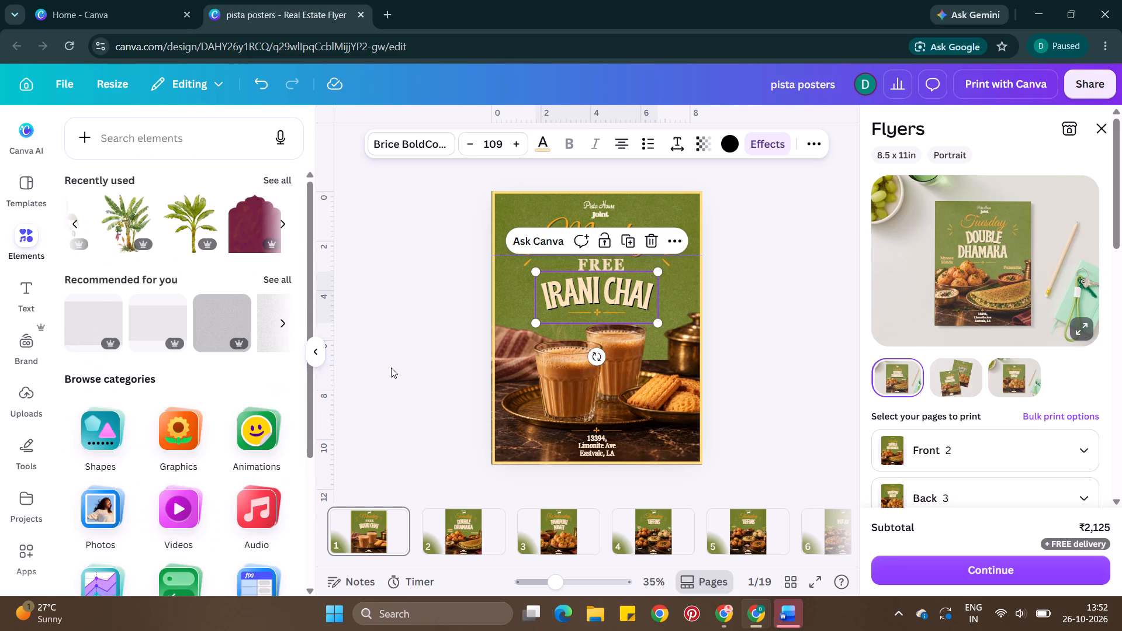
Change the address block's text colour to #fae4bb and apply the colour change to all pages.
key(alt+1)
scroll(140, 467, down, 2)
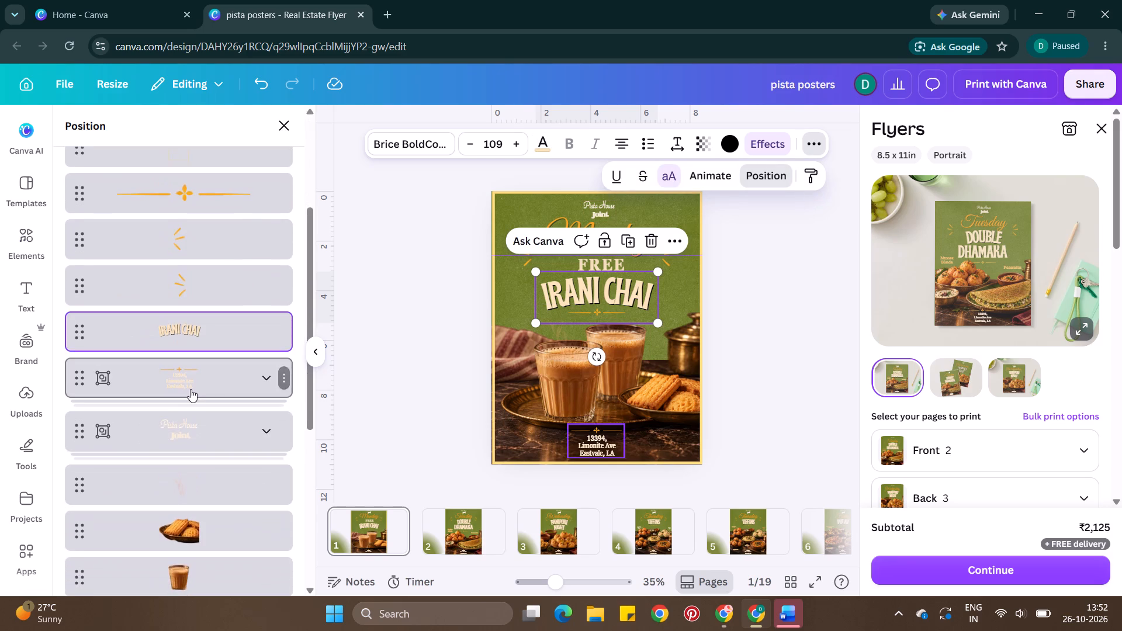
scroll(191, 389, up, 3)
scroll(215, 296, down, 2)
click(211, 425)
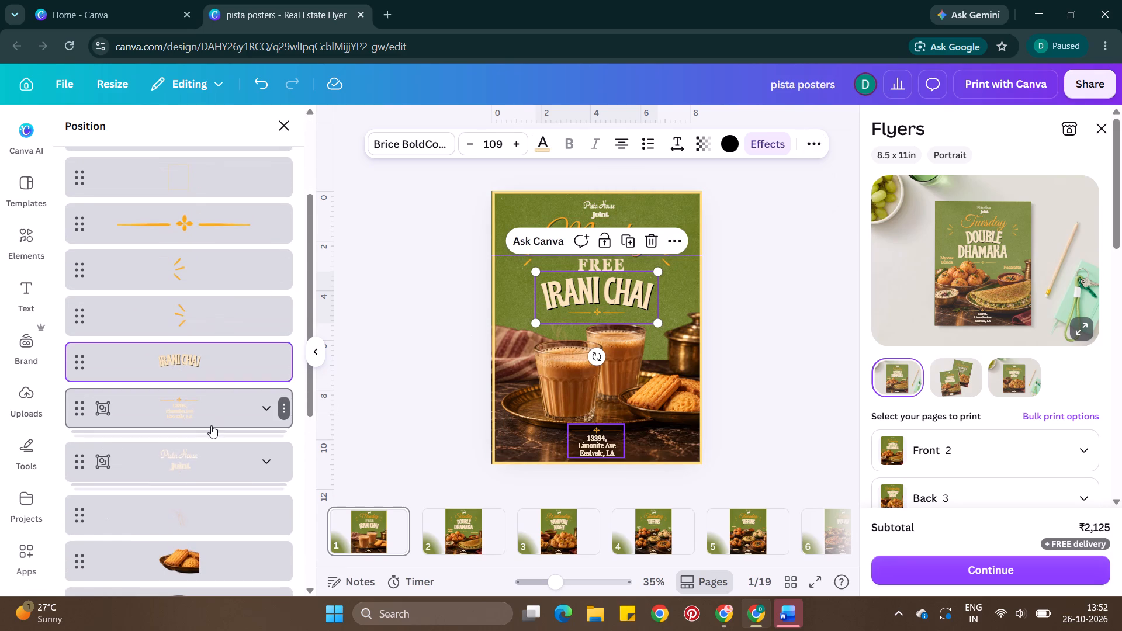
click(652, 151)
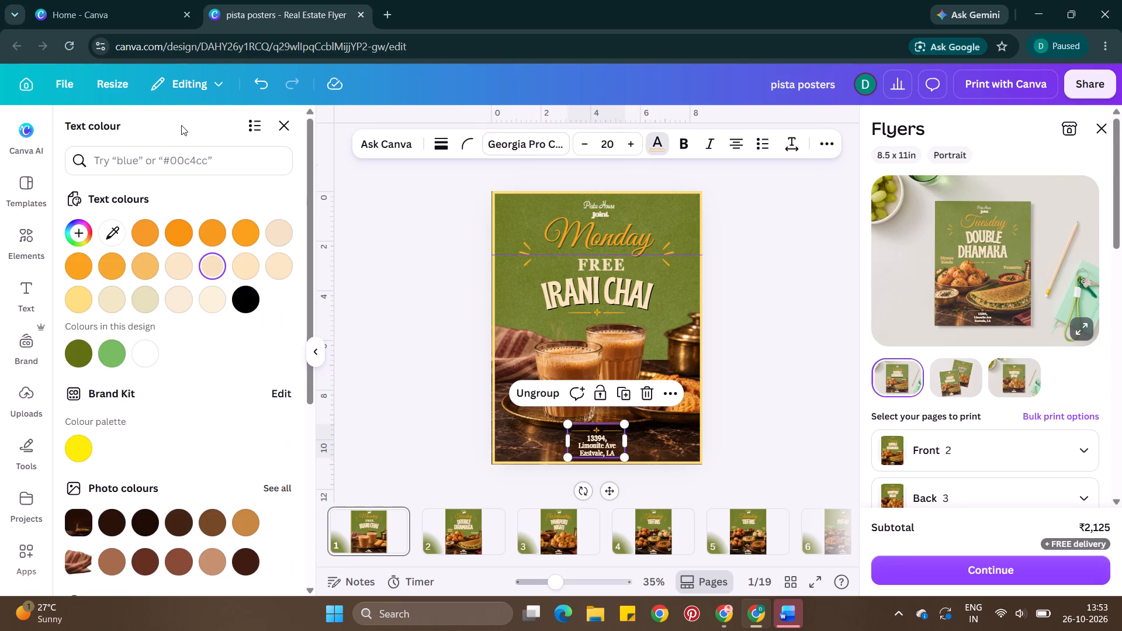
click(178, 162)
key(ctrl+v)
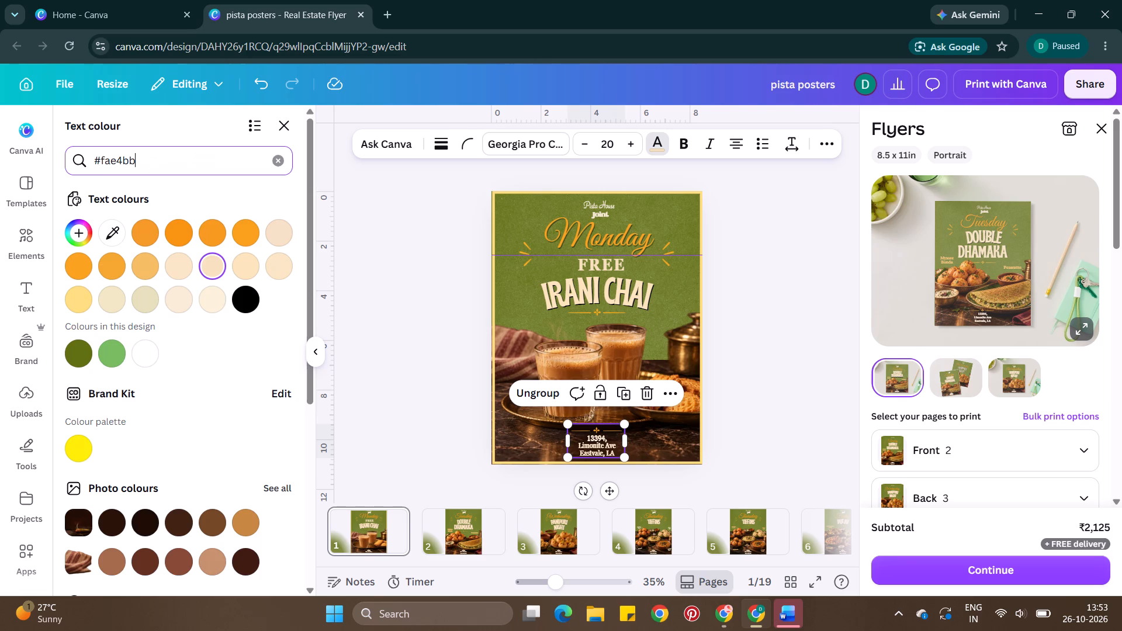
click(78, 230)
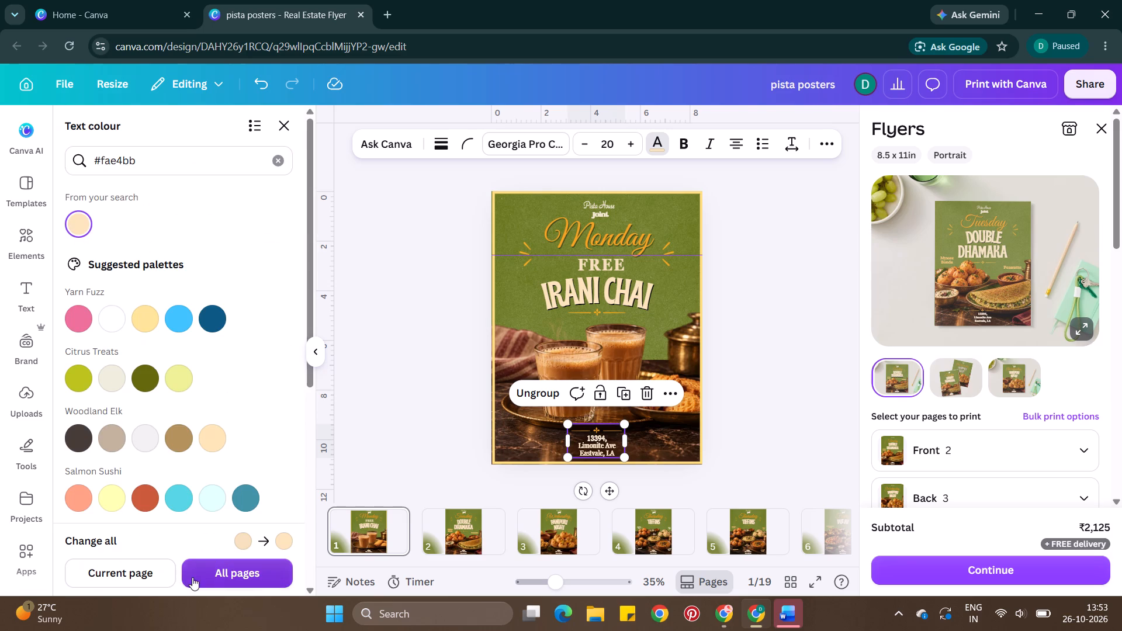
click(214, 571)
double_click(444, 382)
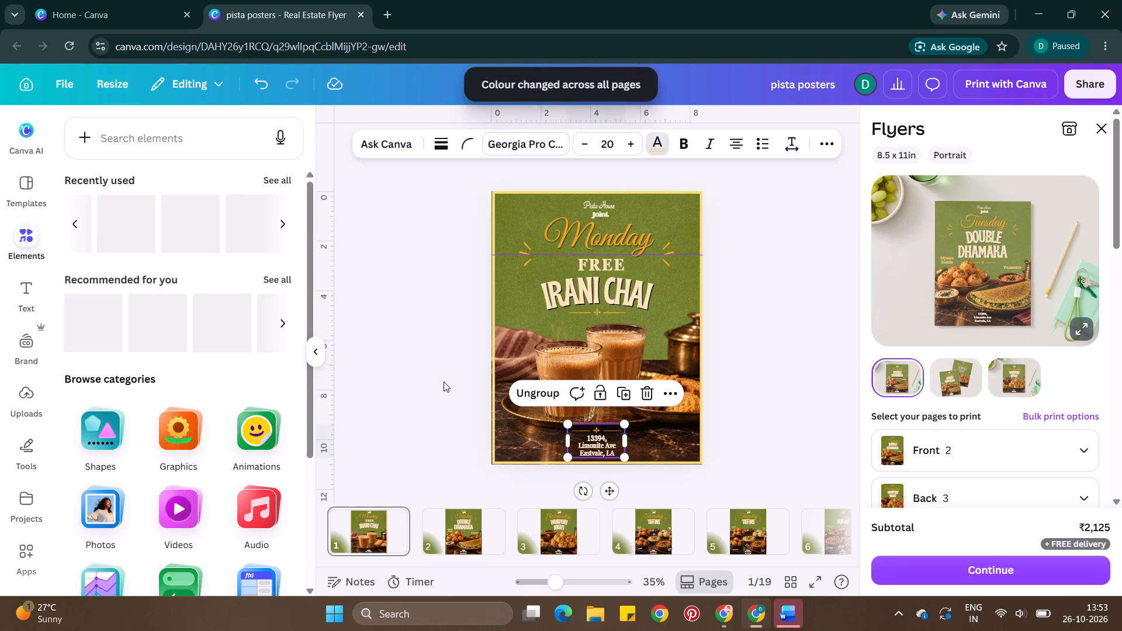
Change the Pista House Joint logo text's colour to #fae4bb and apply the change across all pages.
key(alt+1)
scroll(214, 514, down, 2)
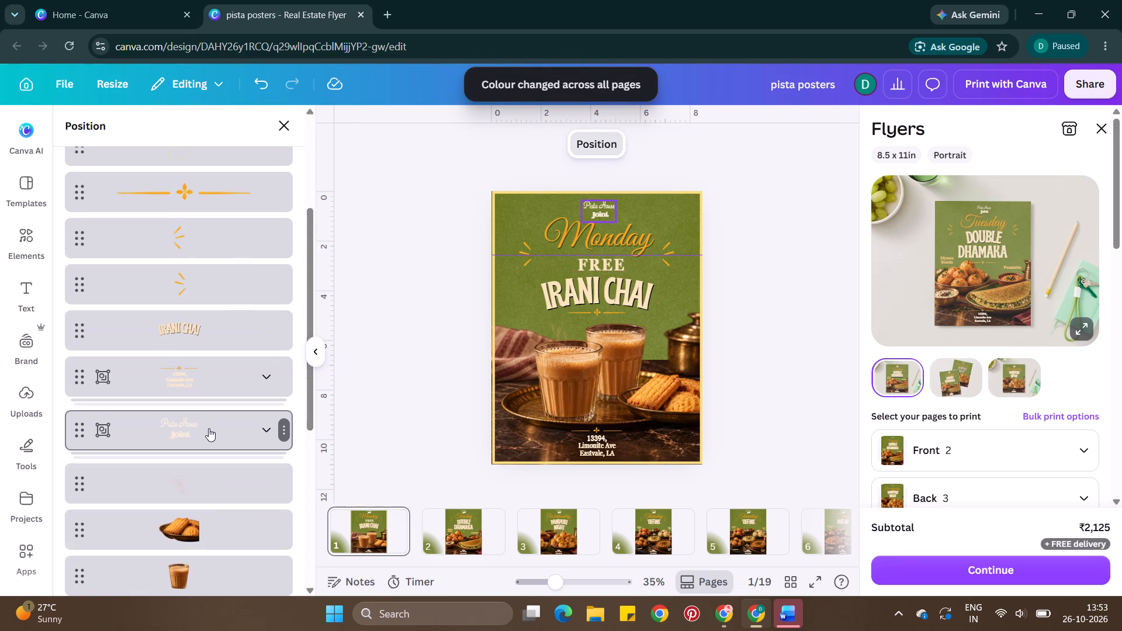
click(209, 428)
click(652, 149)
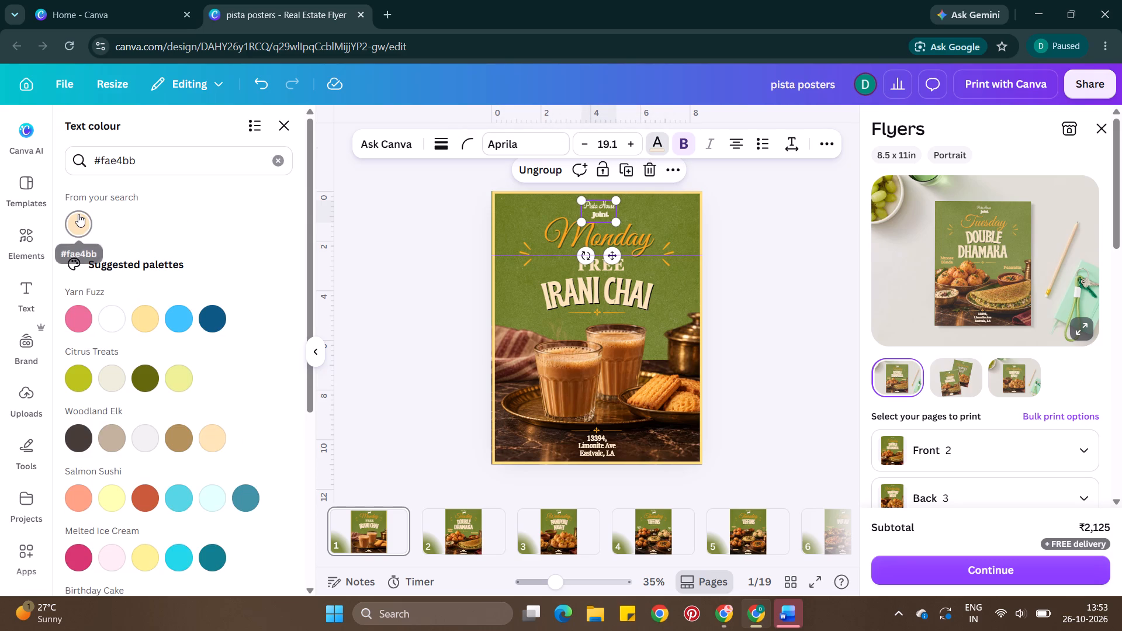
click(78, 214)
click(175, 559)
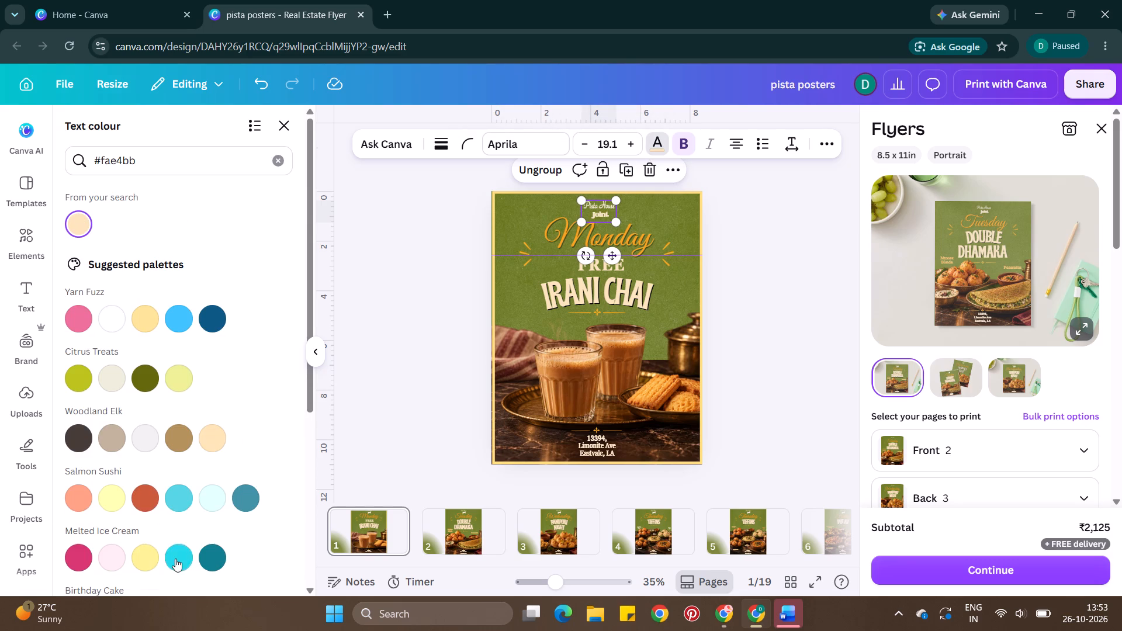
triple_click(714, 349)
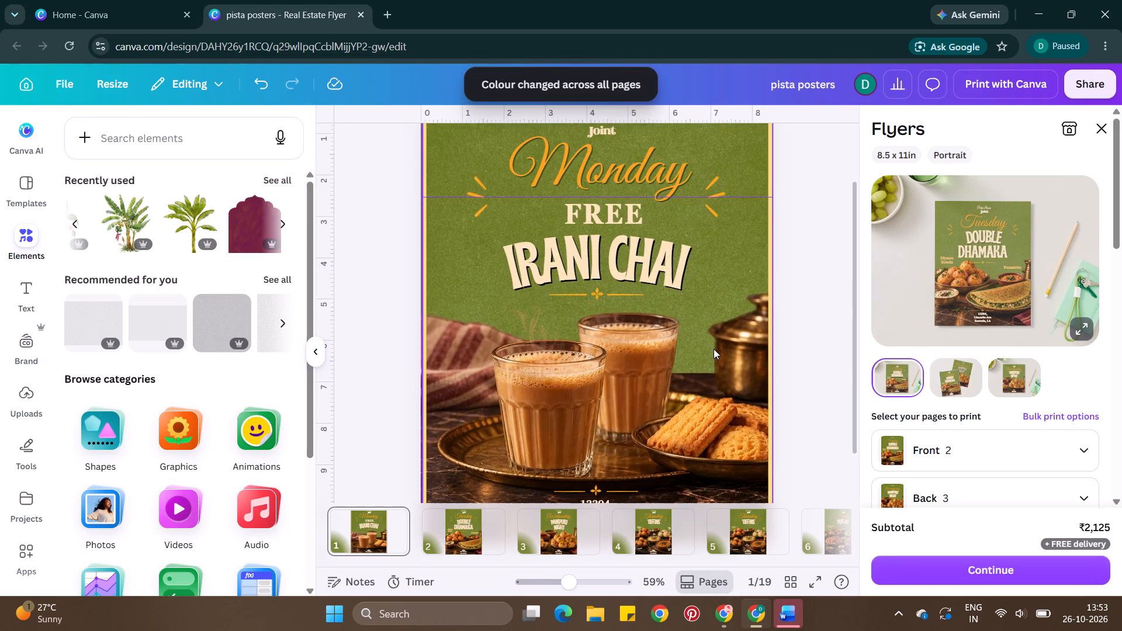
Hide the rulers and guides around the poster.
double_click(387, 308)
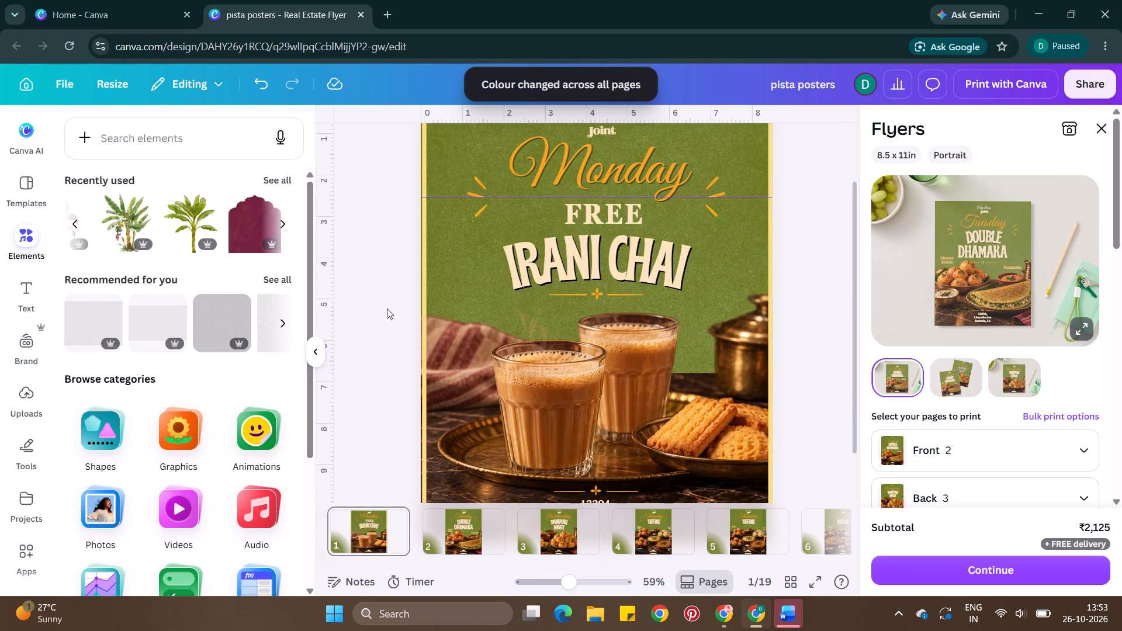
key(shift+r)
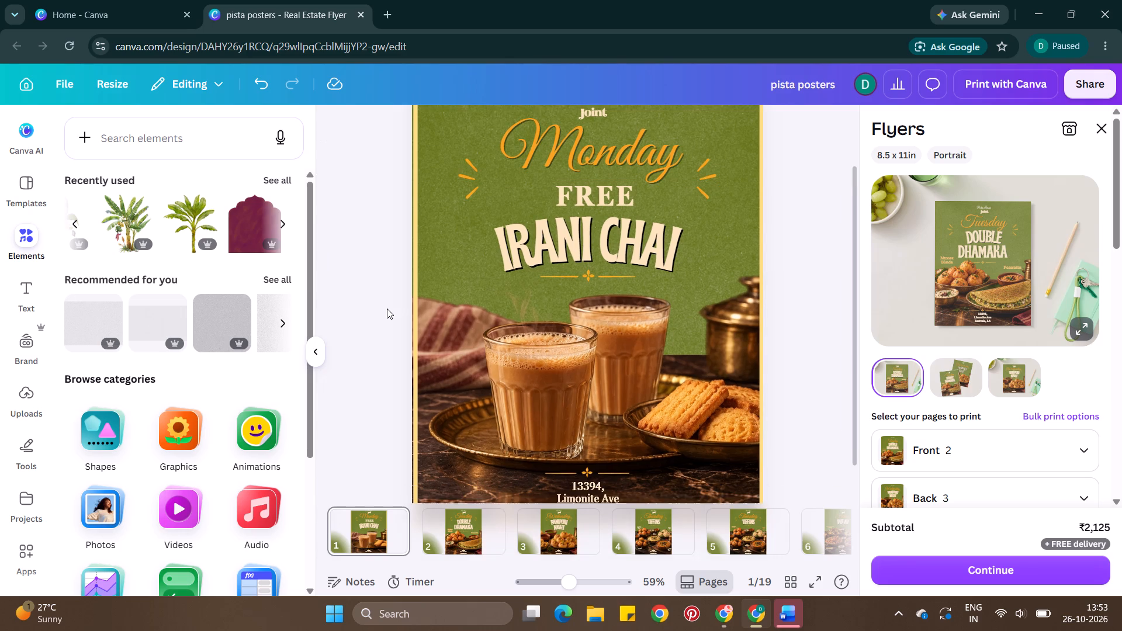
Stretch the Monday border frame's left edge to the page edge, making the frame 8.5 by 11 in.
click(437, 327)
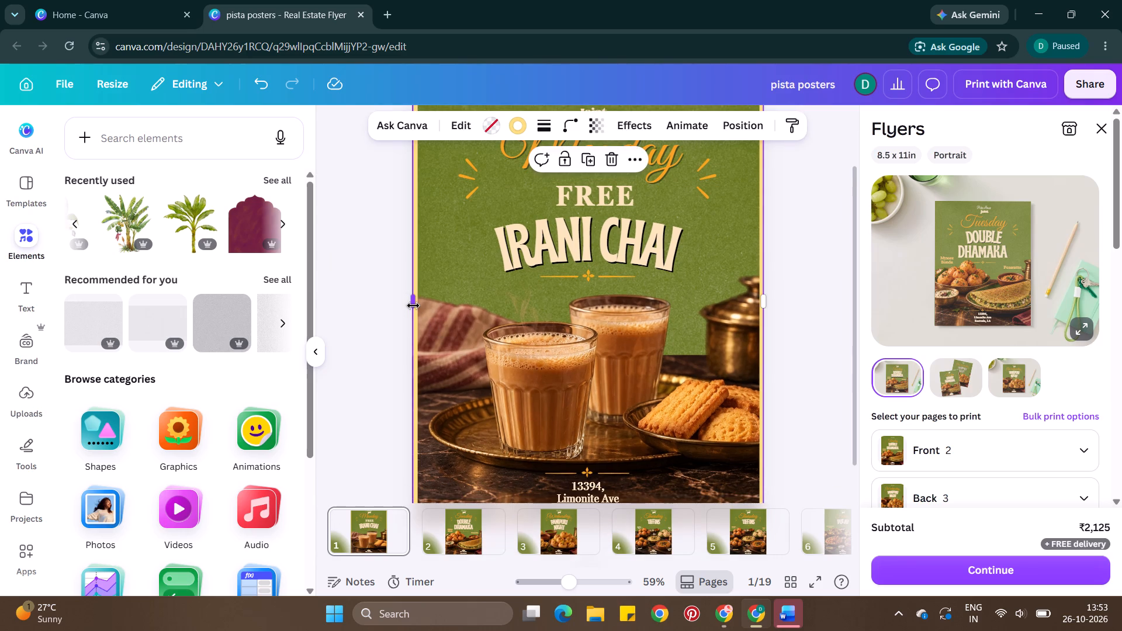
drag(413, 306, 413, 328)
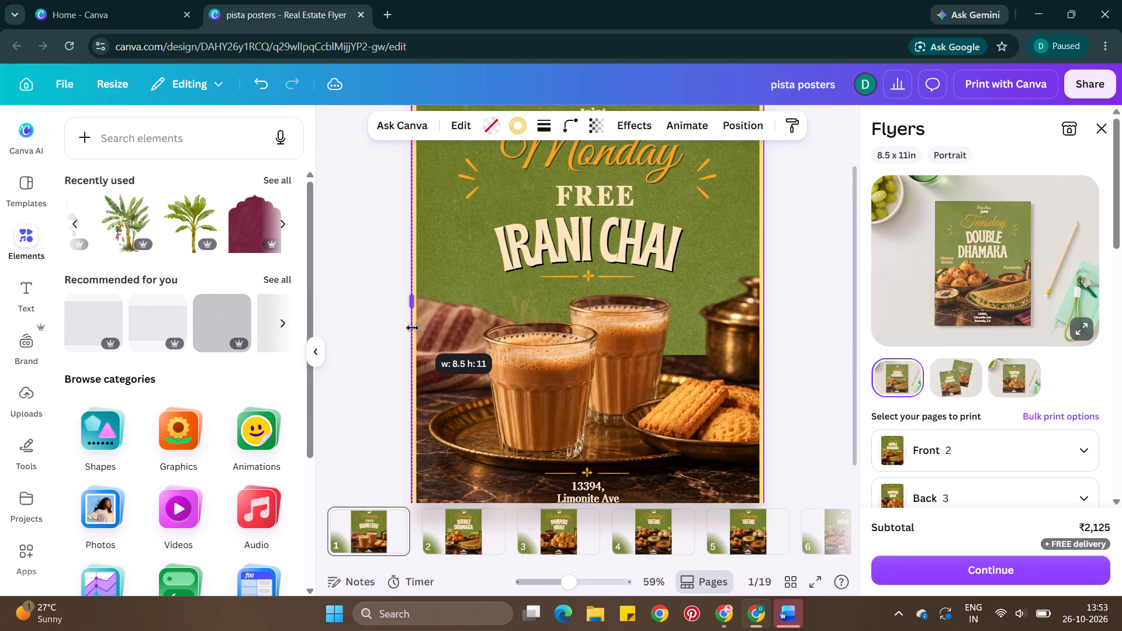
triple_click(357, 341)
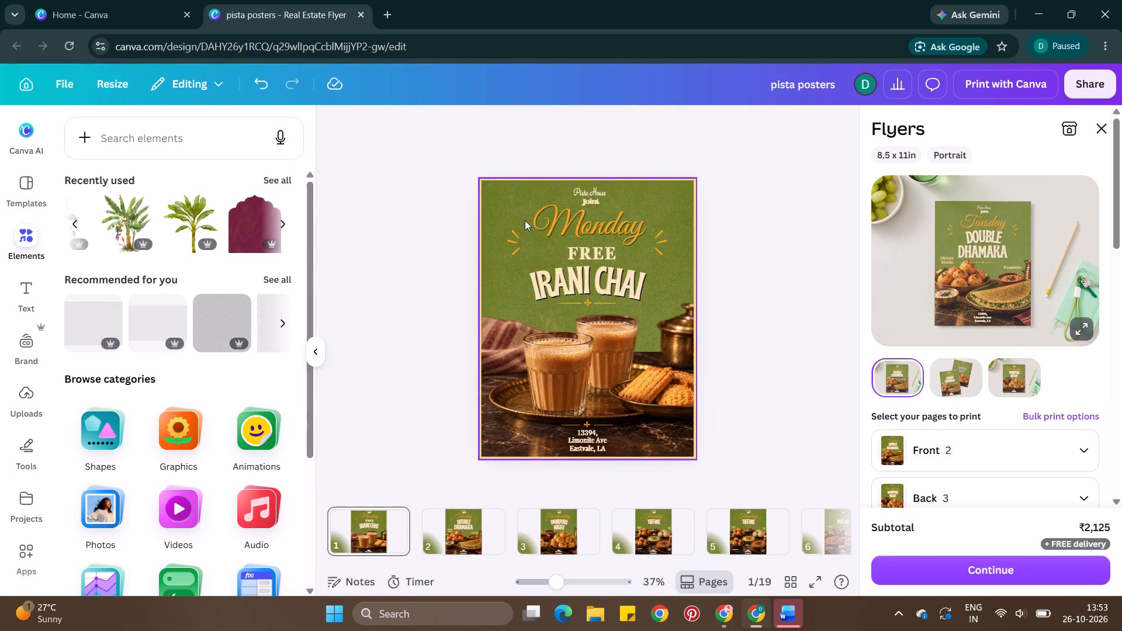
Copy the adjusted pale gold border frame from the Monday poster and paste it onto pages 2, 3 and 4.
click(521, 197)
key(ctrl+c)
click(469, 525)
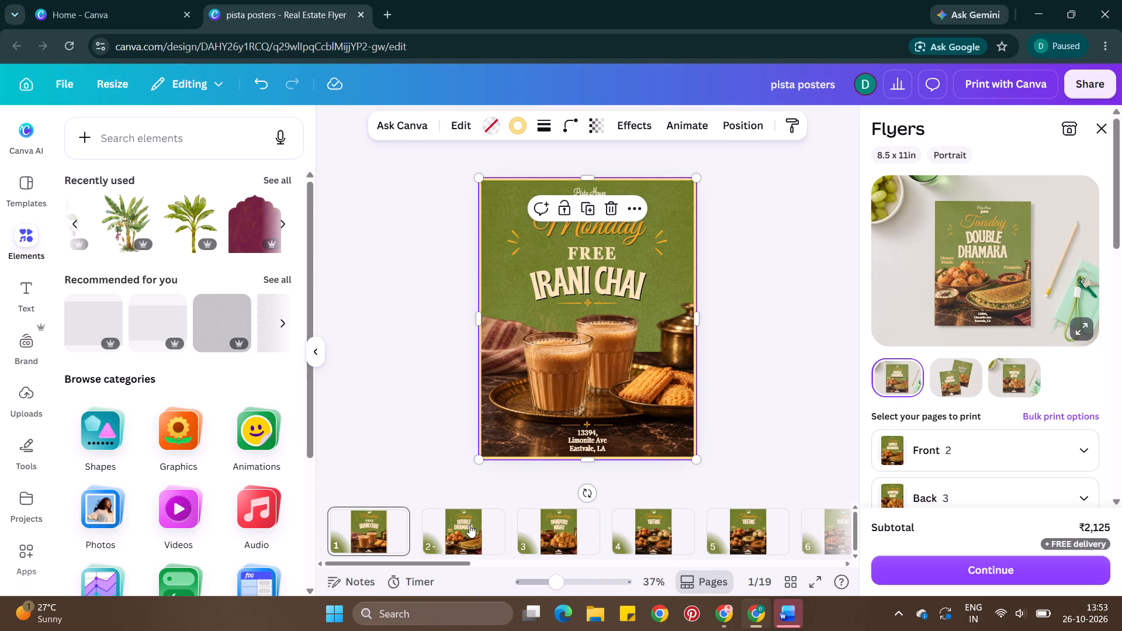
key(ctrl+v)
click(552, 535)
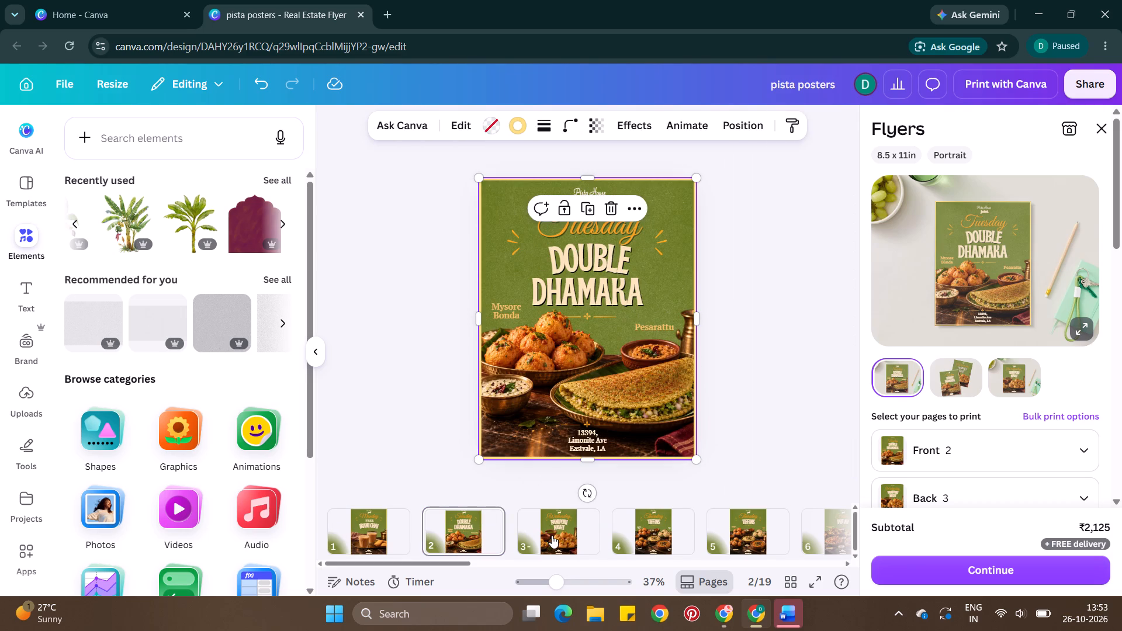
key(ctrl+v)
click(657, 531)
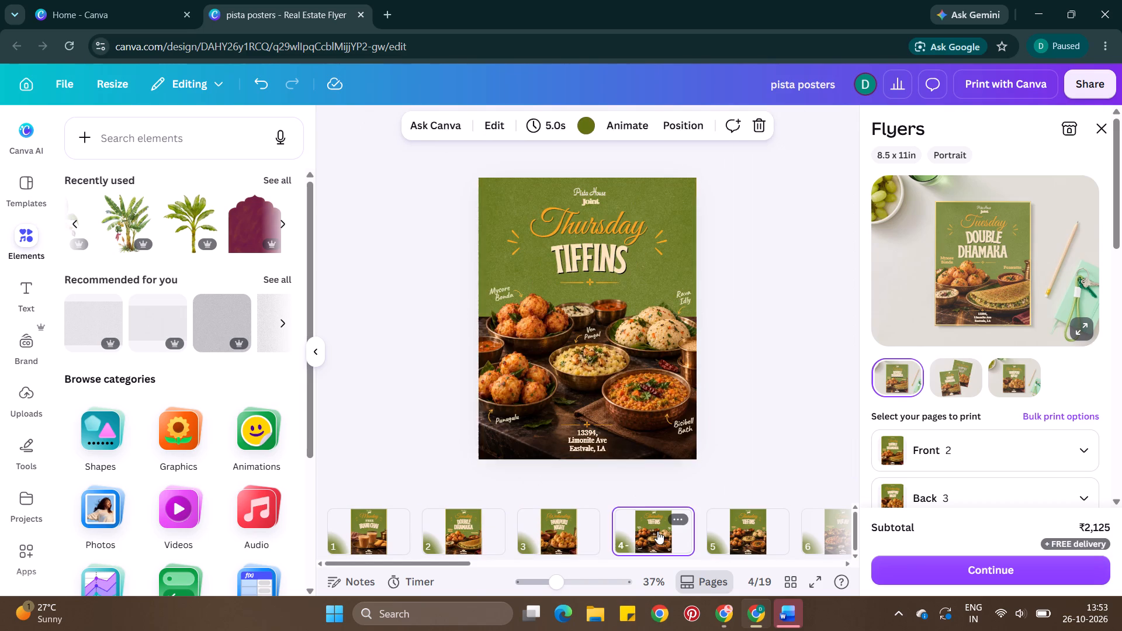
key(ctrl+v)
Paste the border frame onto the Thursday Tiffins poster on page 5 and the Friday Pulav poster on page 6.
click(470, 540)
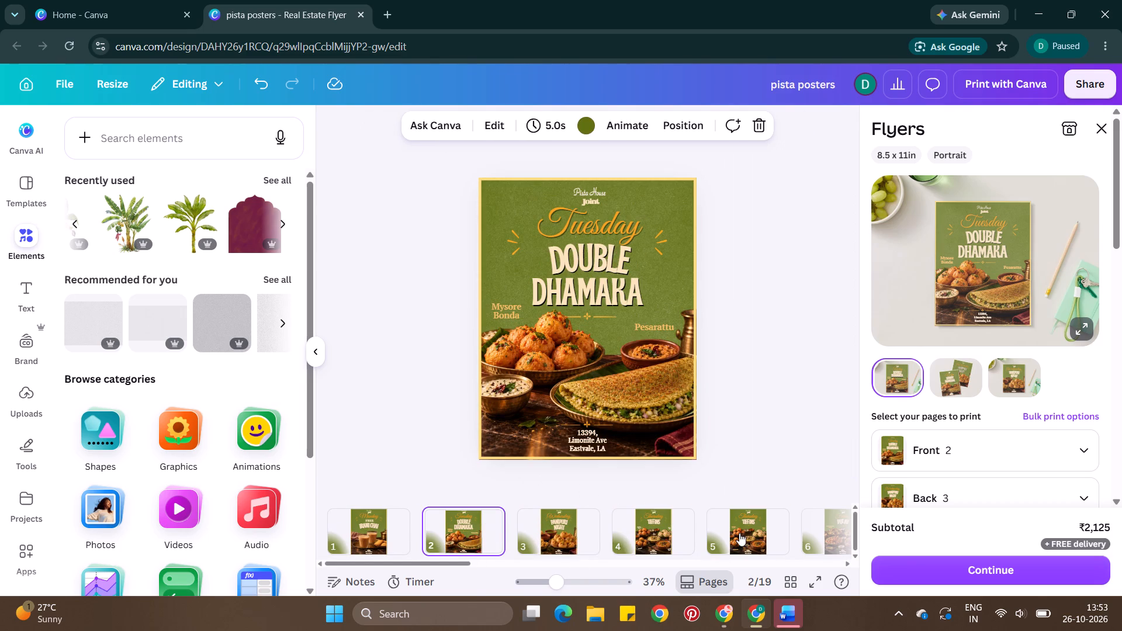
click(747, 535)
key(ctrl+v)
scroll(747, 535, left, 1)
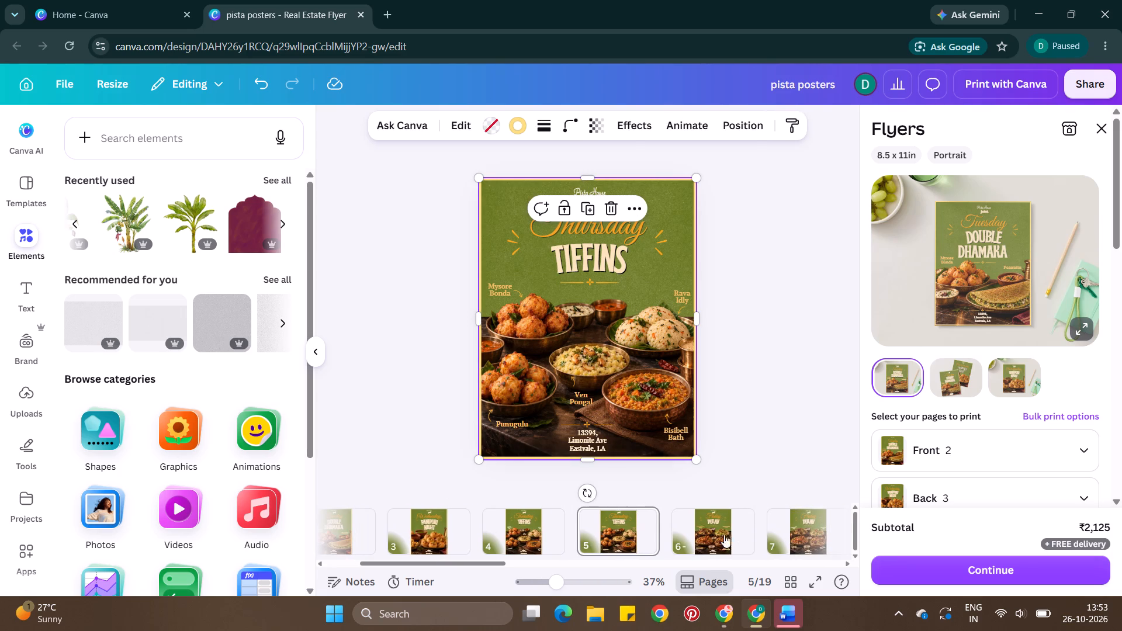
click(714, 533)
key(ctrl+v)
scroll(674, 521, left, 1)
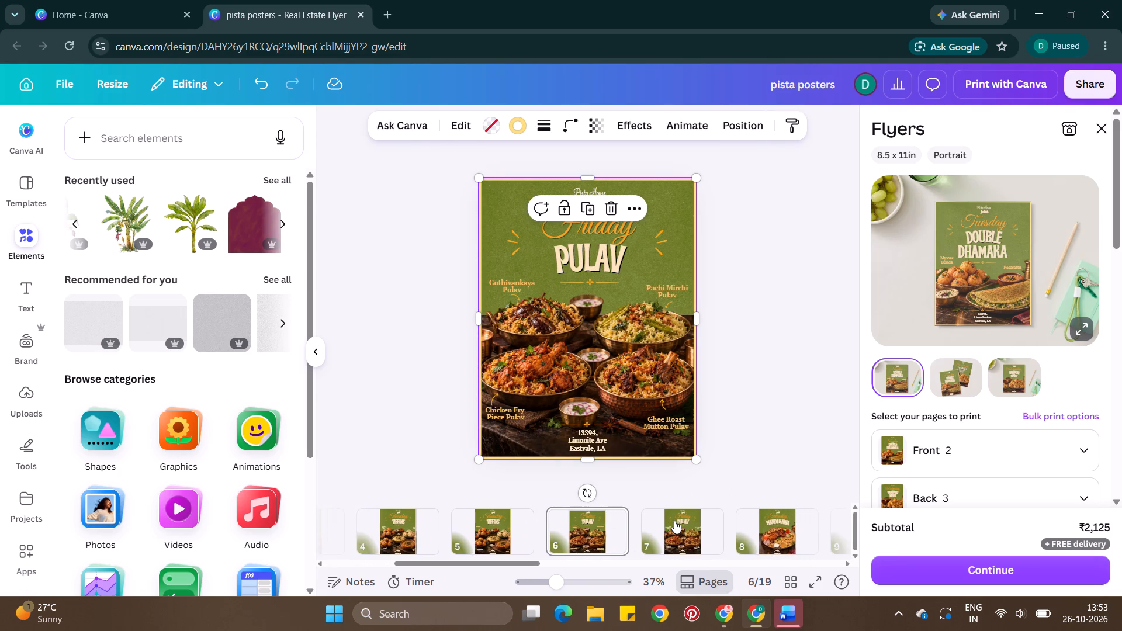
Paste the border frame onto the Friday Pulav poster on page 7, Saturday Mandi Hawa on page 8 and Sunday Chole Batura on page 9.
click(676, 521)
key(ctrl+v)
scroll(676, 521, left, 1)
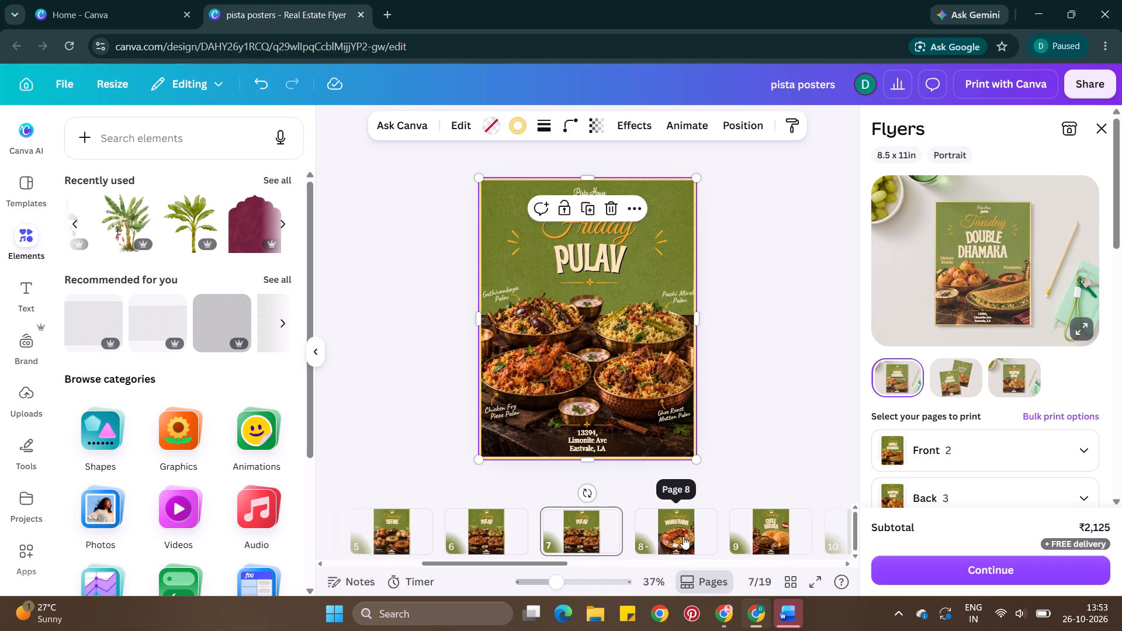
key(alt+1)
scroll(295, 465, down, 1)
scroll(208, 505, down, 6)
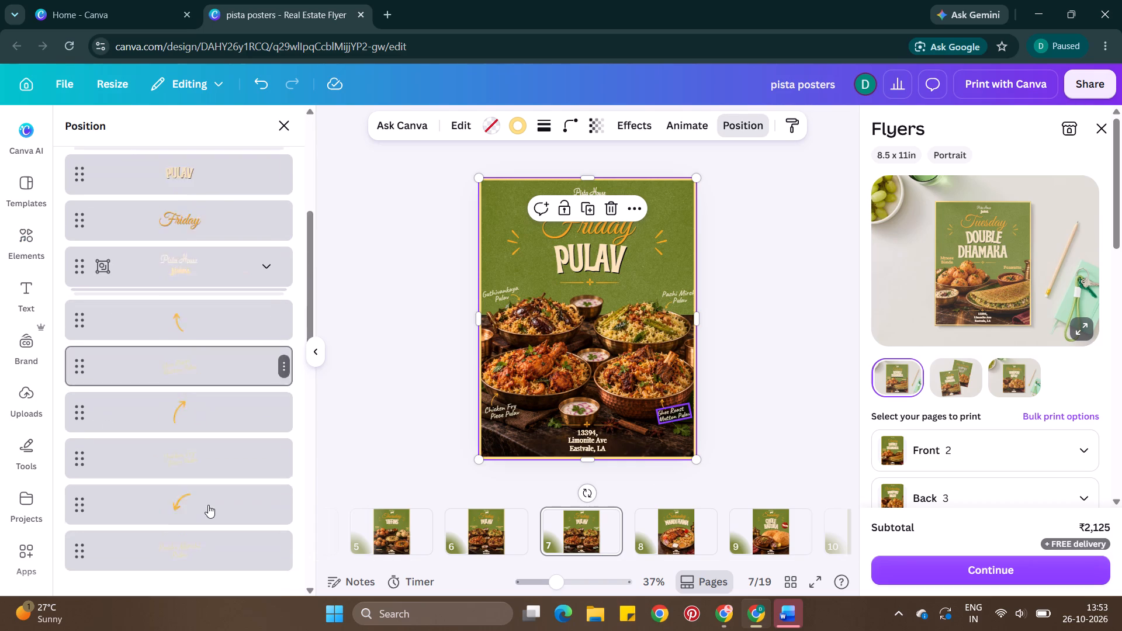
scroll(225, 377, down, 6)
scroll(223, 403, up, 8)
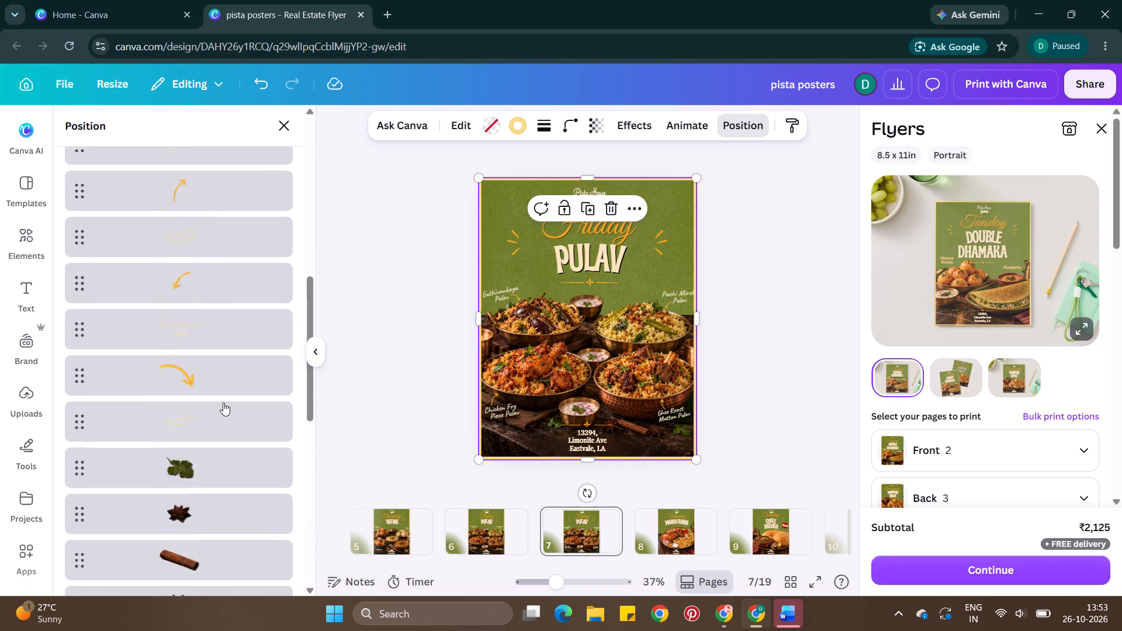
scroll(223, 403, up, 3)
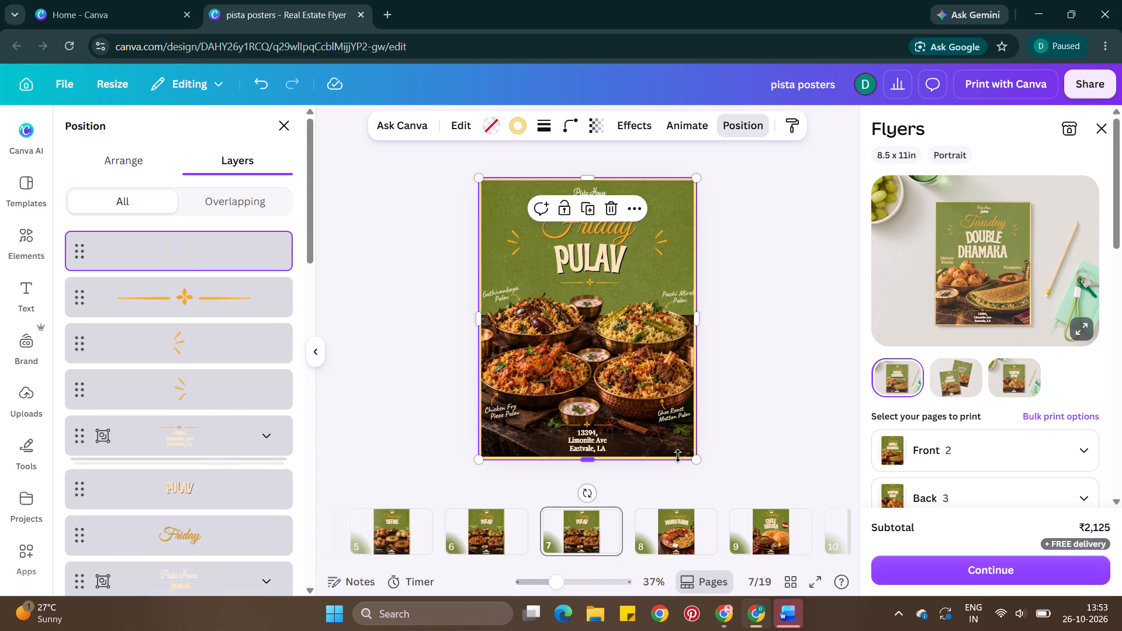
click(682, 526)
key(ctrl+v)
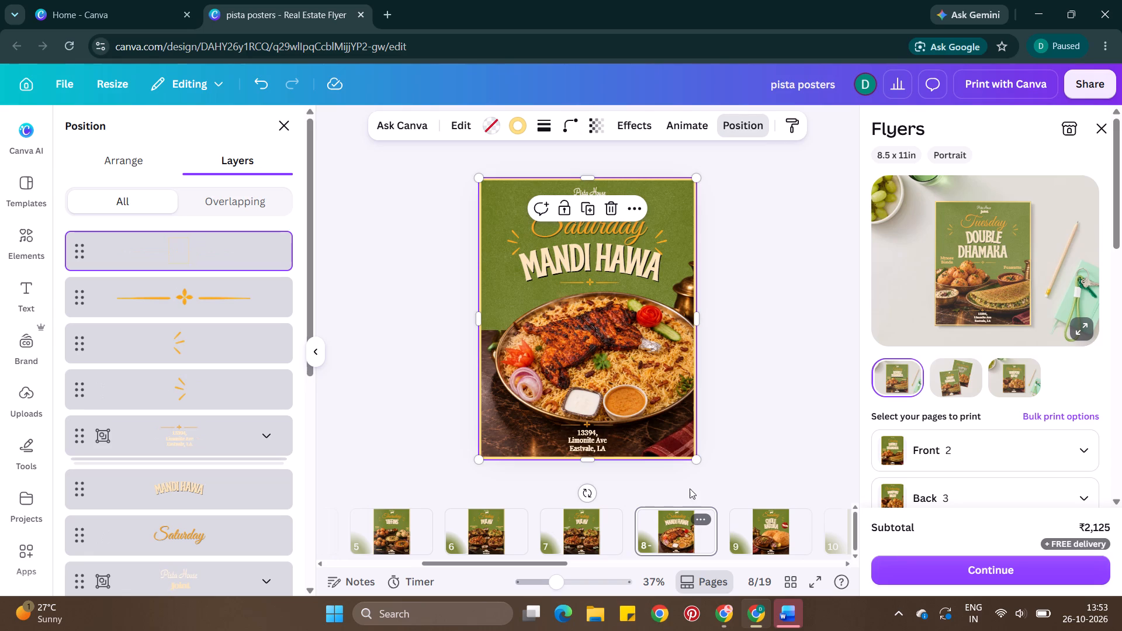
click(761, 512)
key(ctrl+v)
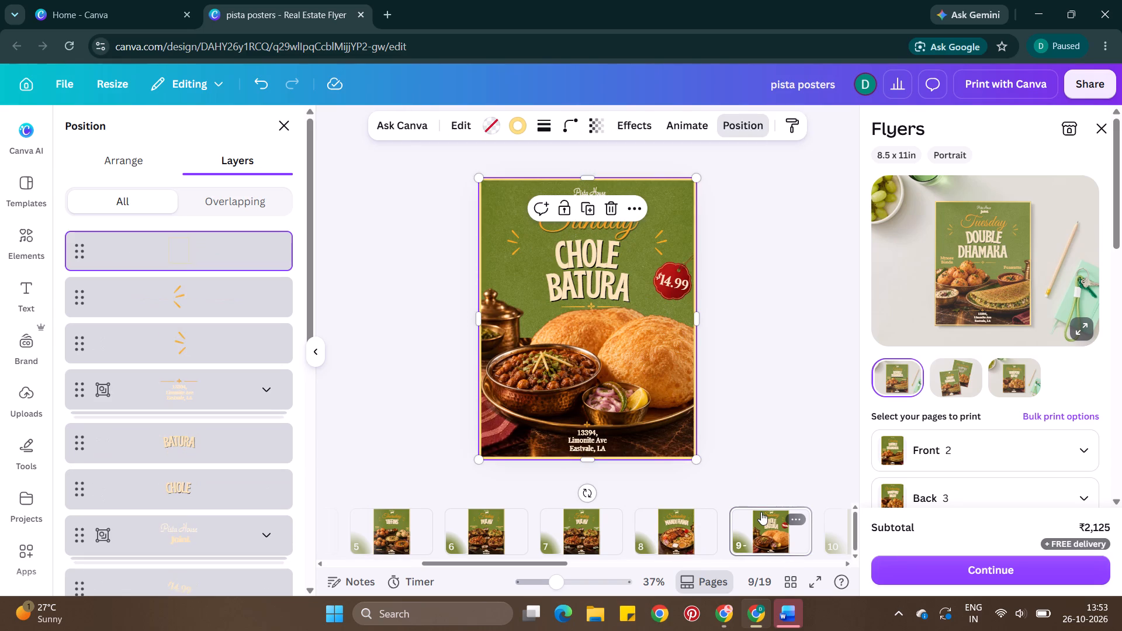
double_click(745, 387)
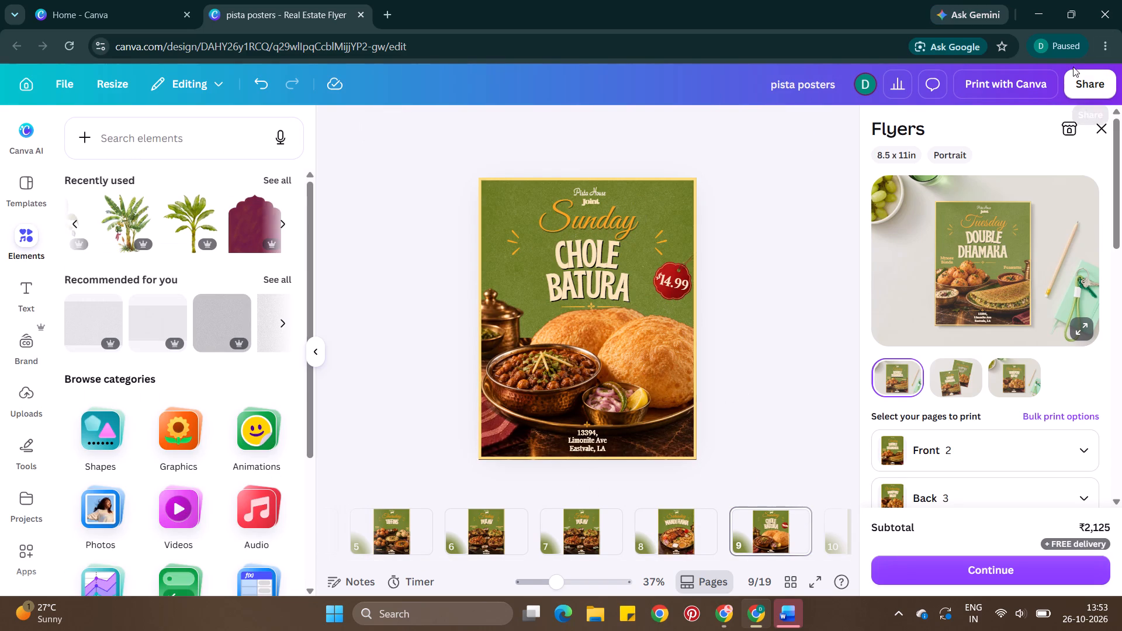
Copy the share link of the pista posters design.
click(1092, 78)
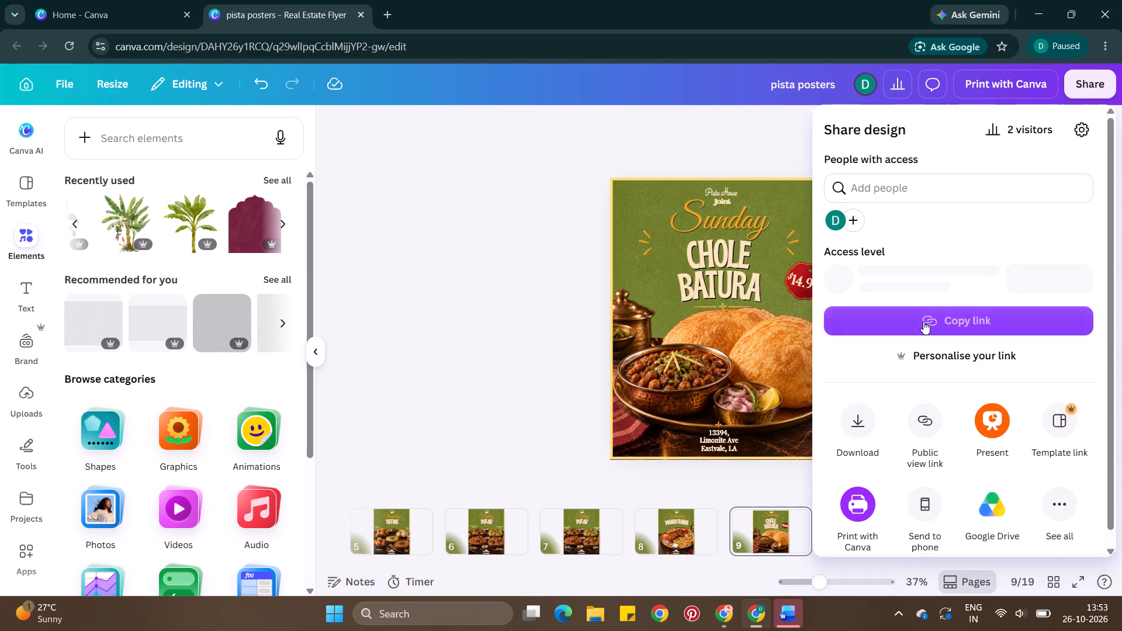
click(923, 323)
Switch to the other Chrome window and open WhatsApp Web in a new tab.
click(726, 609)
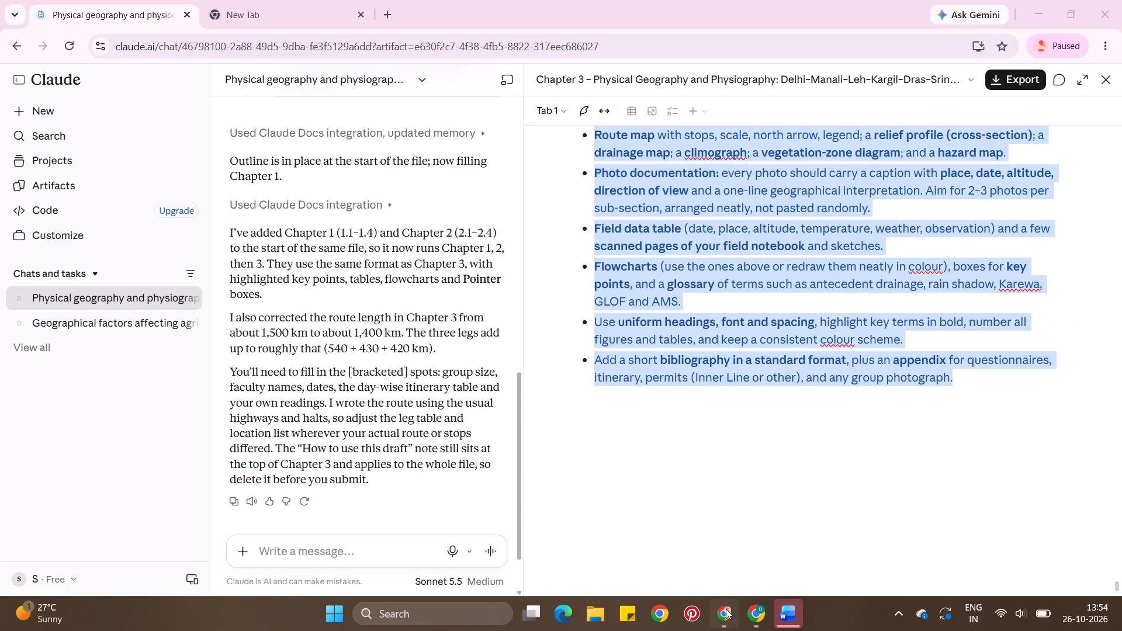
click(379, 5)
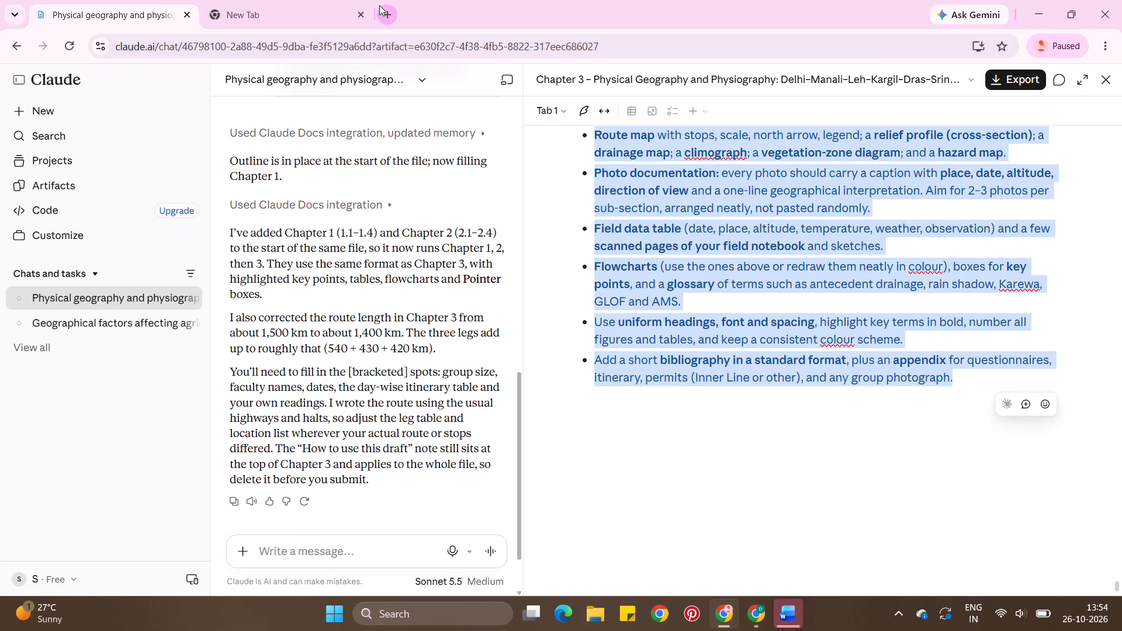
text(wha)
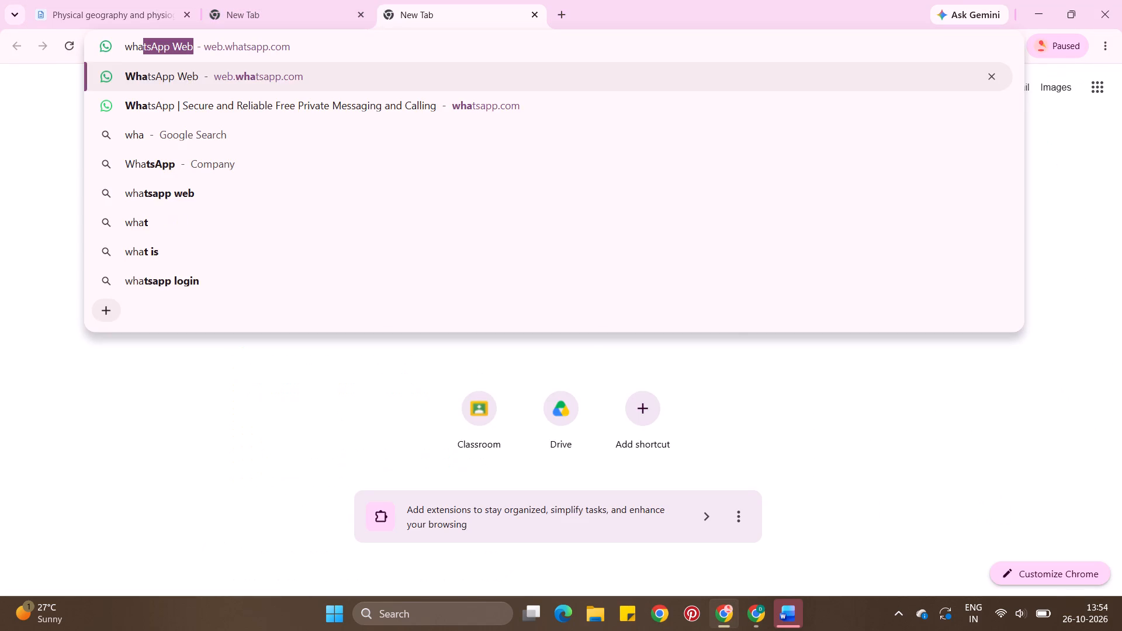